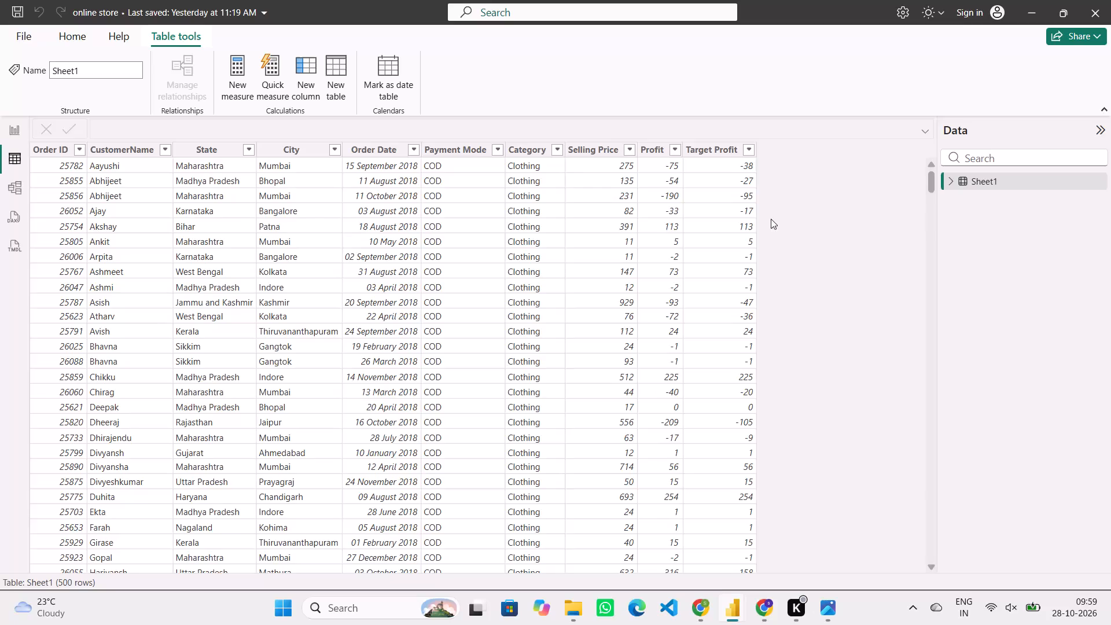
Examine the Target Profit column of Sheet1 in the table view.
{"action": "left_click", "coordinate": [749, 151]}
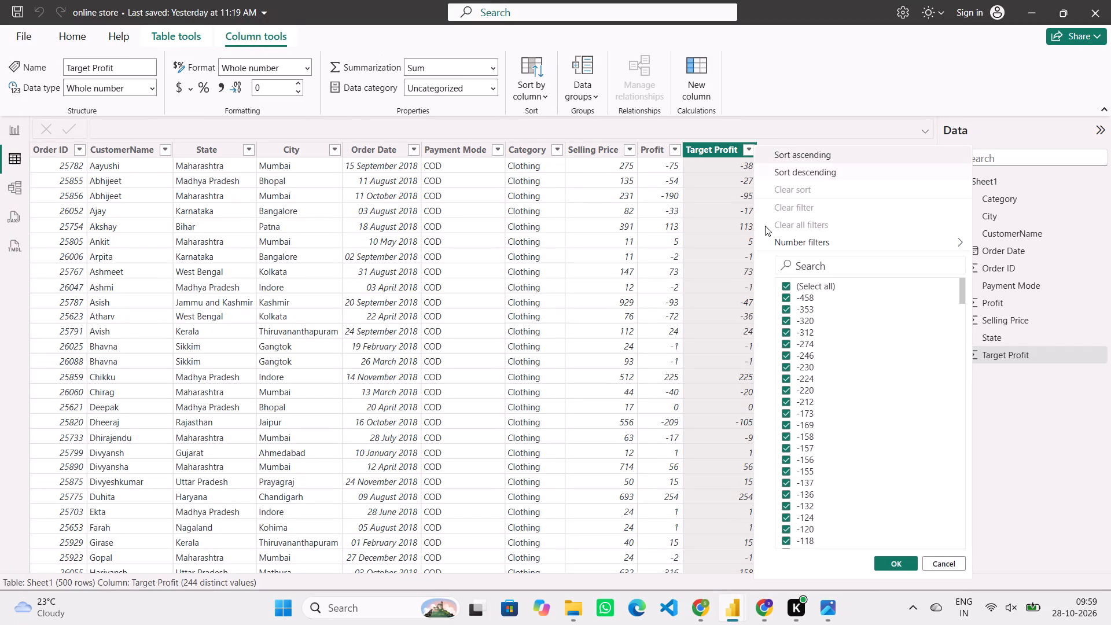
{"action": "left_click", "coordinate": [813, 125]}
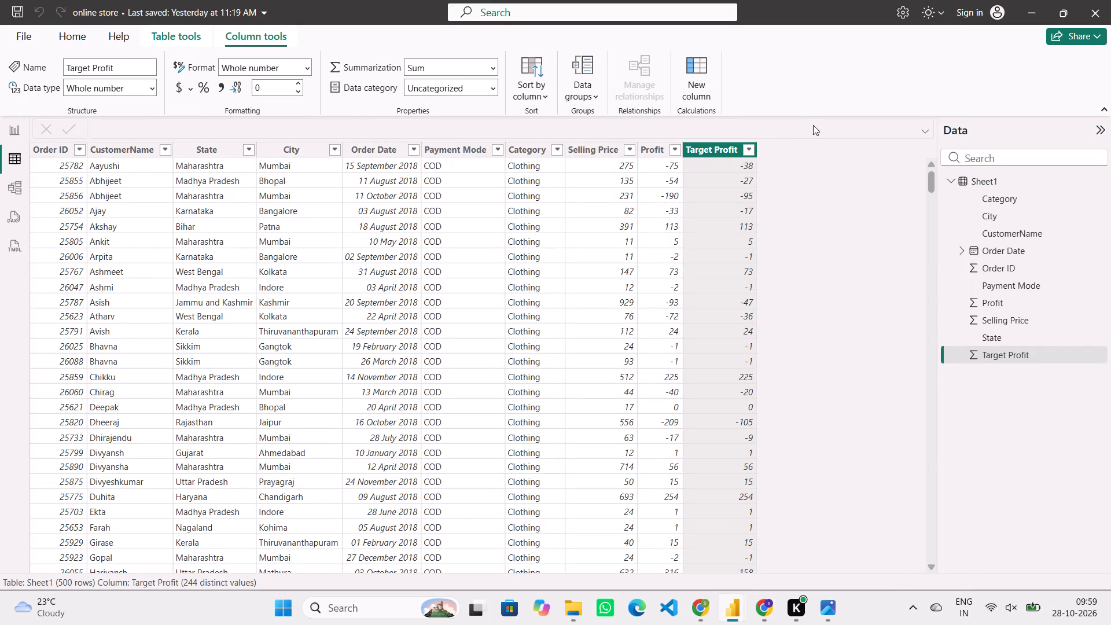
{"action": "left_click", "coordinate": [834, 322]}
{"action": "triple_click", "coordinate": [834, 322]}
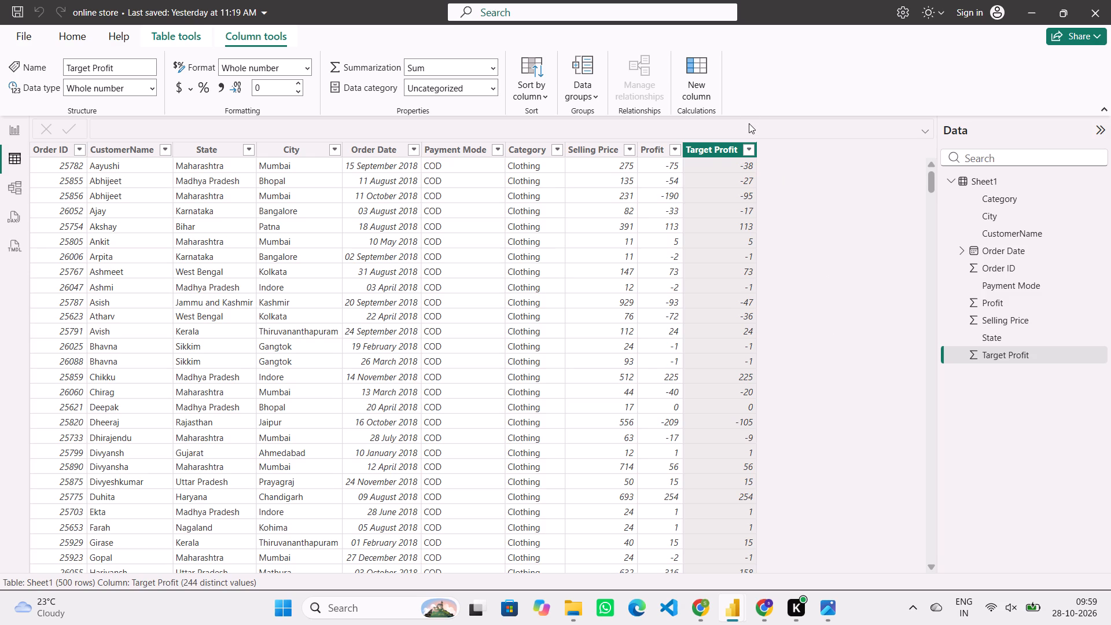
{"action": "double_click", "coordinate": [720, 146]}
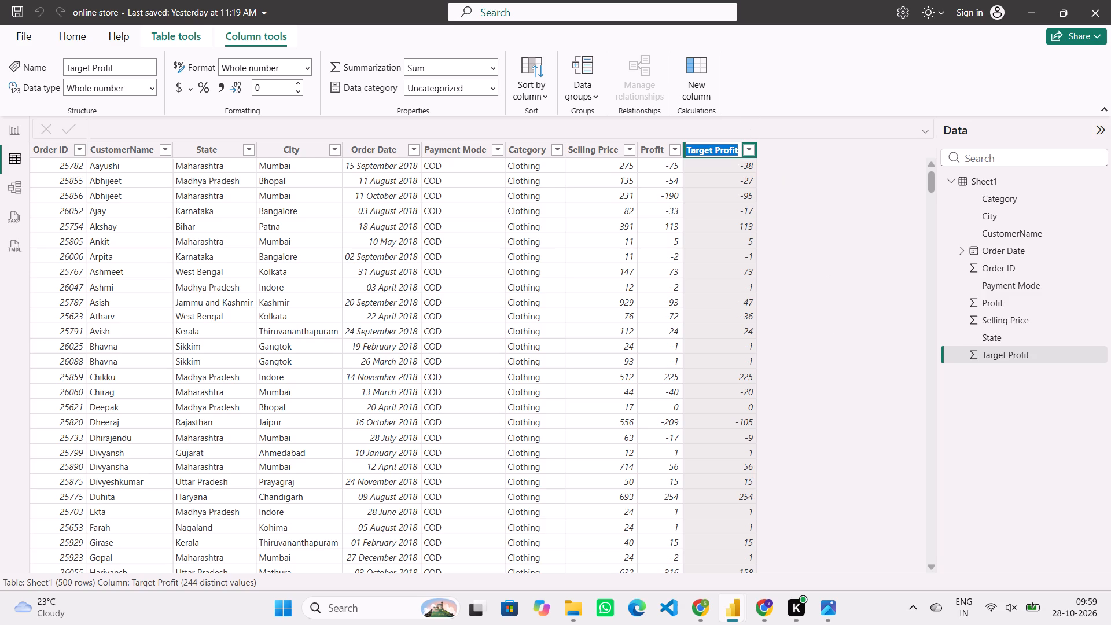
{"action": "triple_click", "coordinate": [796, 139]}
{"action": "double_click", "coordinate": [810, 230]}
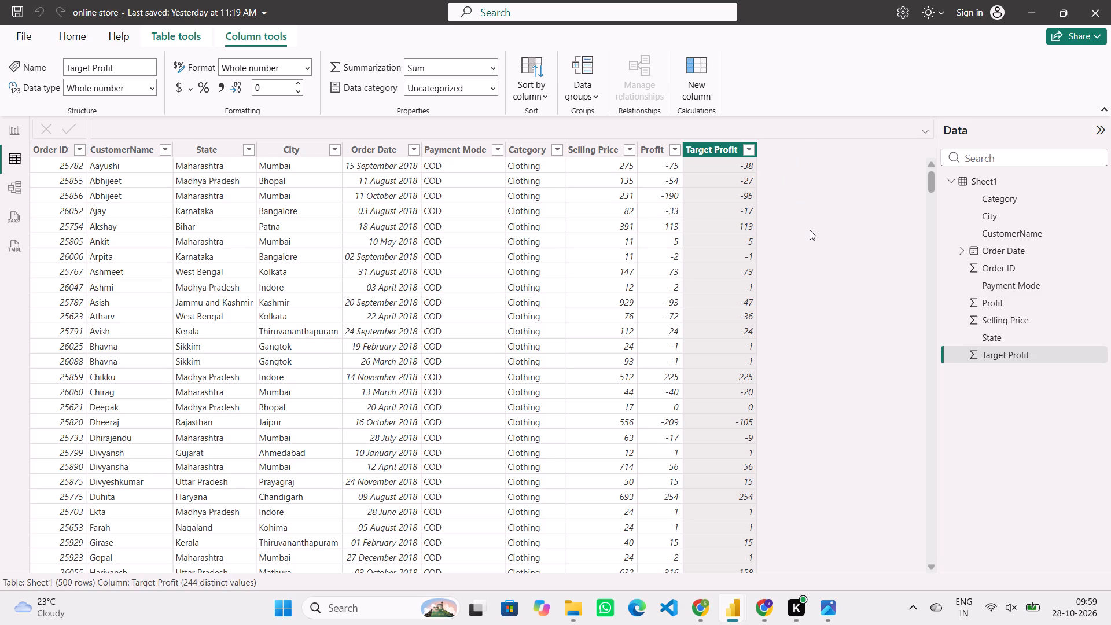
{"action": "left_click_drag", "start_coordinate": [810, 230], "coordinate": [727, 222]}
{"action": "triple_click", "coordinate": [727, 222]}
{"action": "left_click", "coordinate": [827, 194]}
In the report view, move the Sum of Profit by Quarter chart down to the lower part of the page.
{"action": "left_click", "coordinate": [18, 135]}
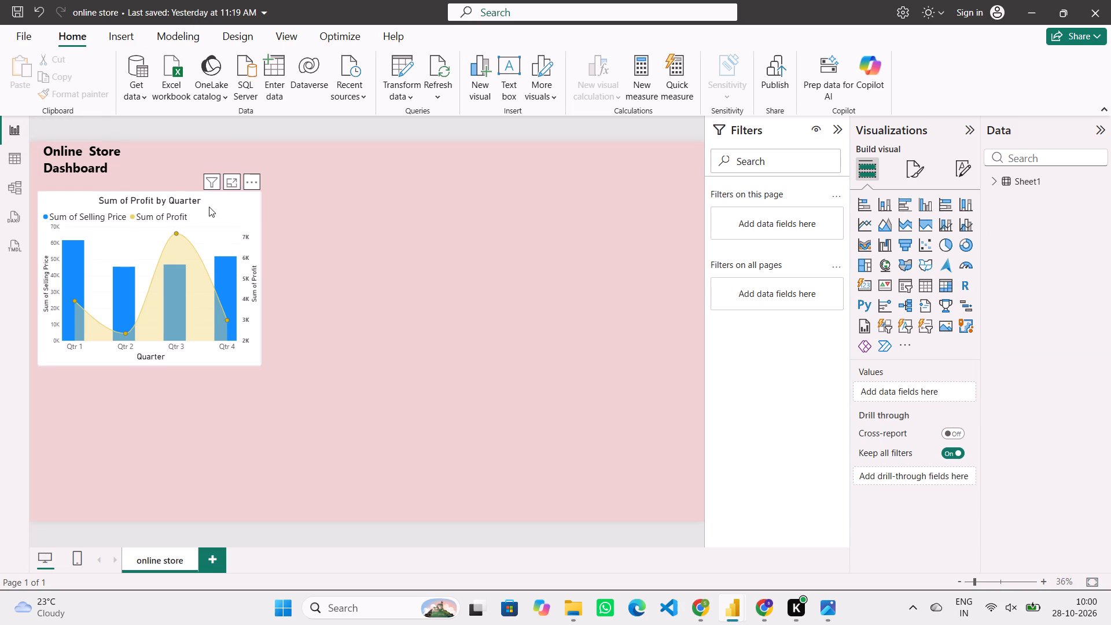
{"action": "left_click_drag", "start_coordinate": [209, 207], "coordinate": [207, 267]}
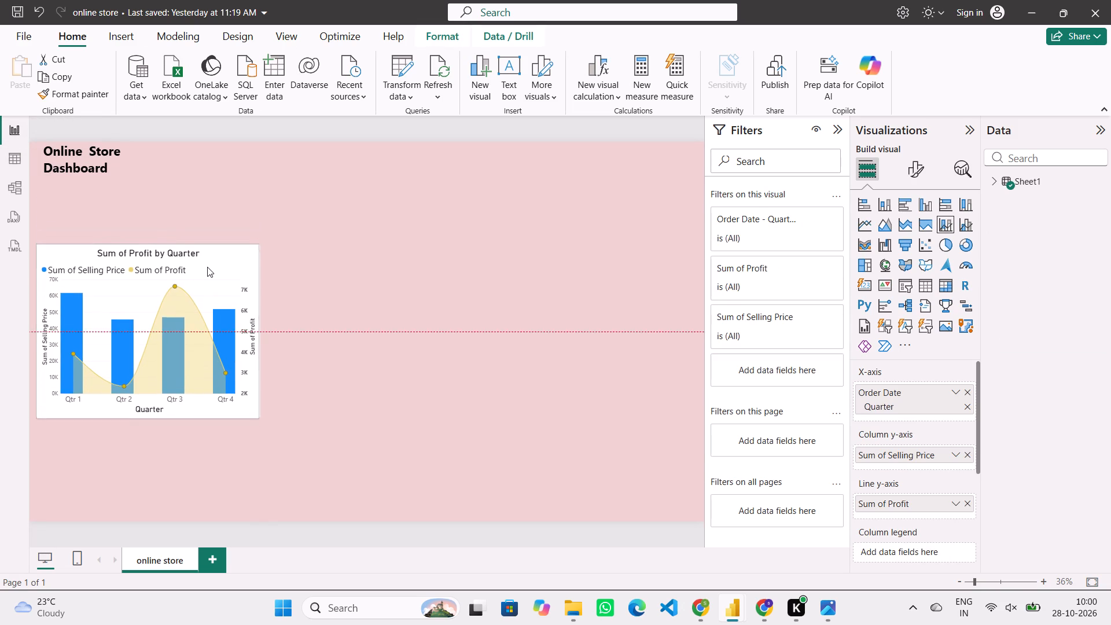
{"action": "left_click_drag", "start_coordinate": [207, 267], "coordinate": [207, 296]}
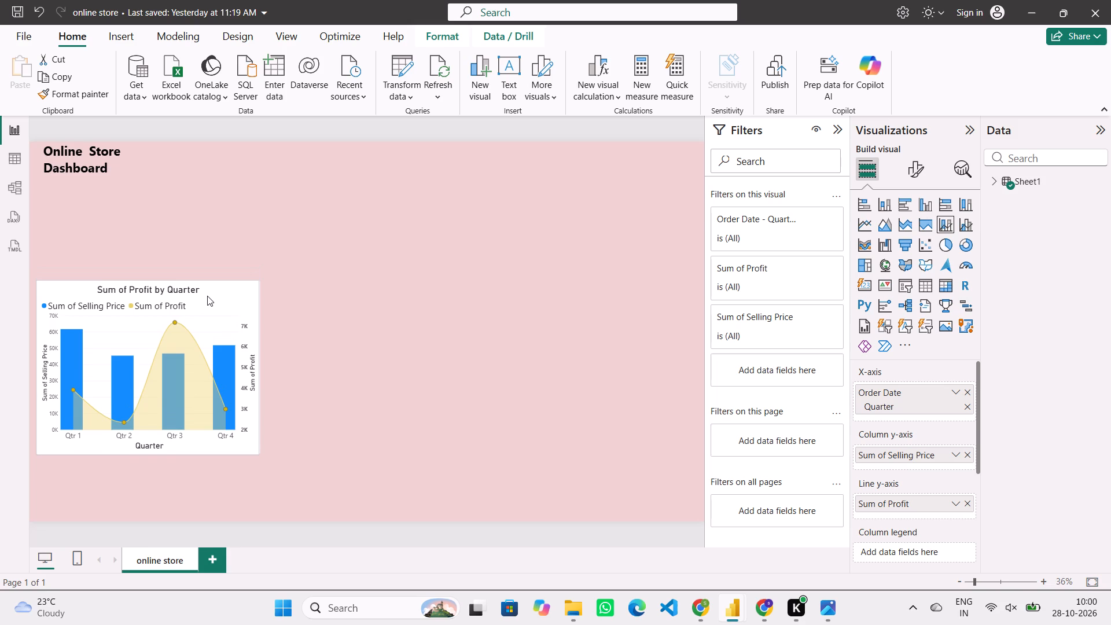
{"action": "left_click_drag", "start_coordinate": [207, 296], "coordinate": [207, 299]}
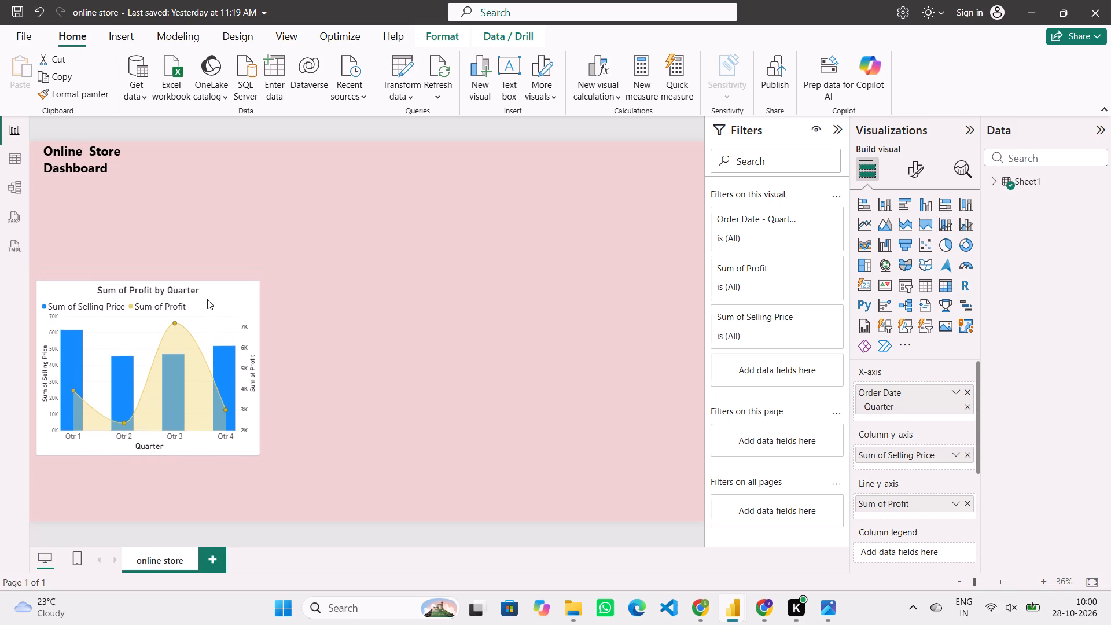
{"action": "left_click_drag", "start_coordinate": [207, 299], "coordinate": [207, 312]}
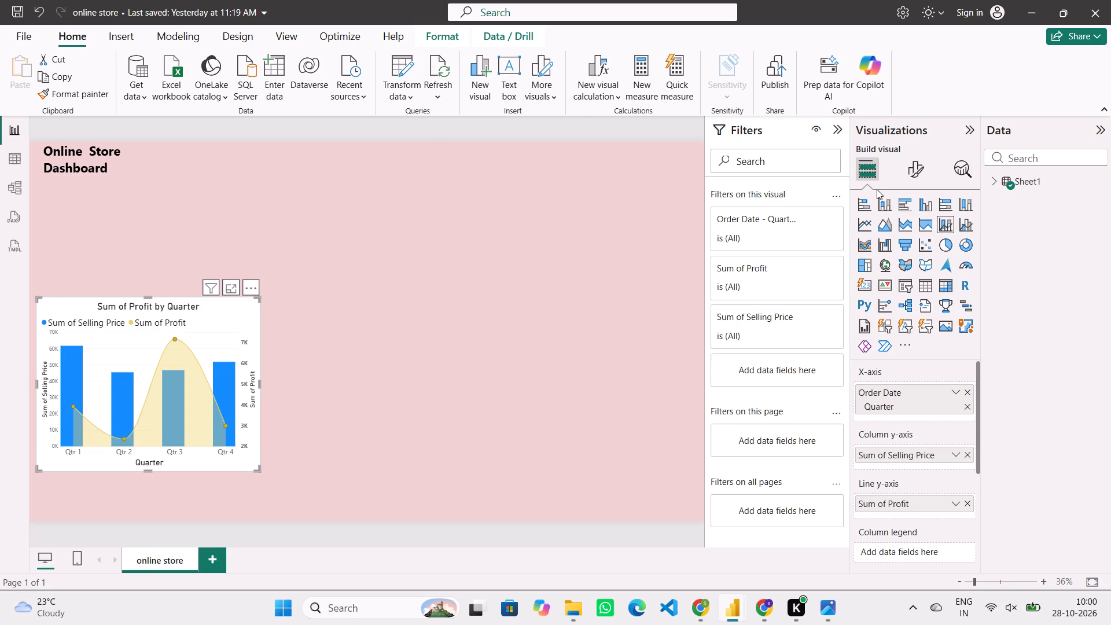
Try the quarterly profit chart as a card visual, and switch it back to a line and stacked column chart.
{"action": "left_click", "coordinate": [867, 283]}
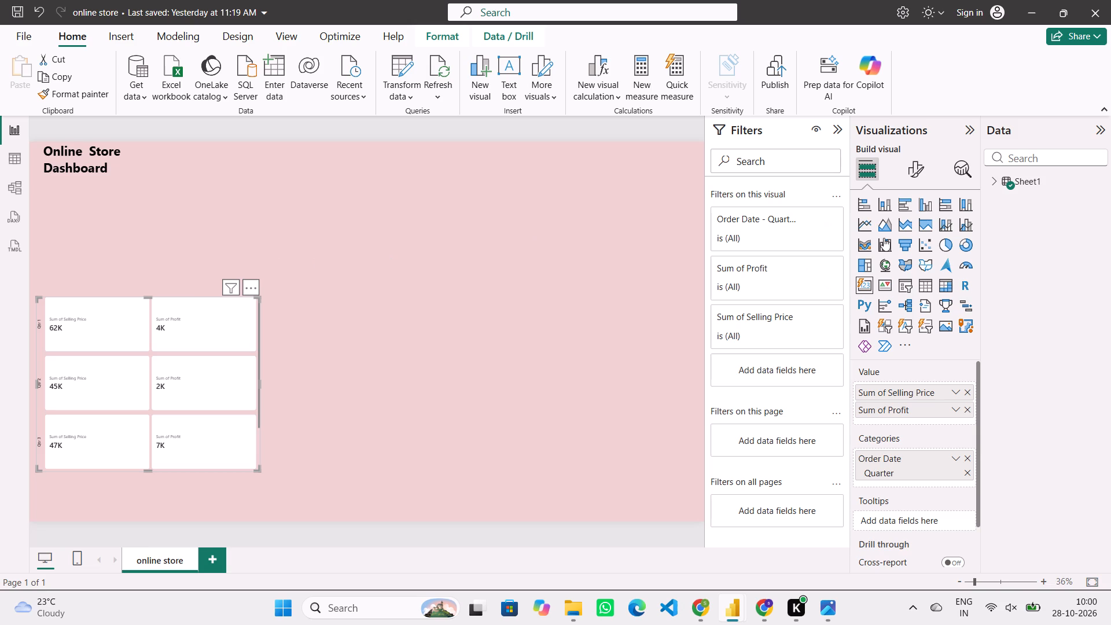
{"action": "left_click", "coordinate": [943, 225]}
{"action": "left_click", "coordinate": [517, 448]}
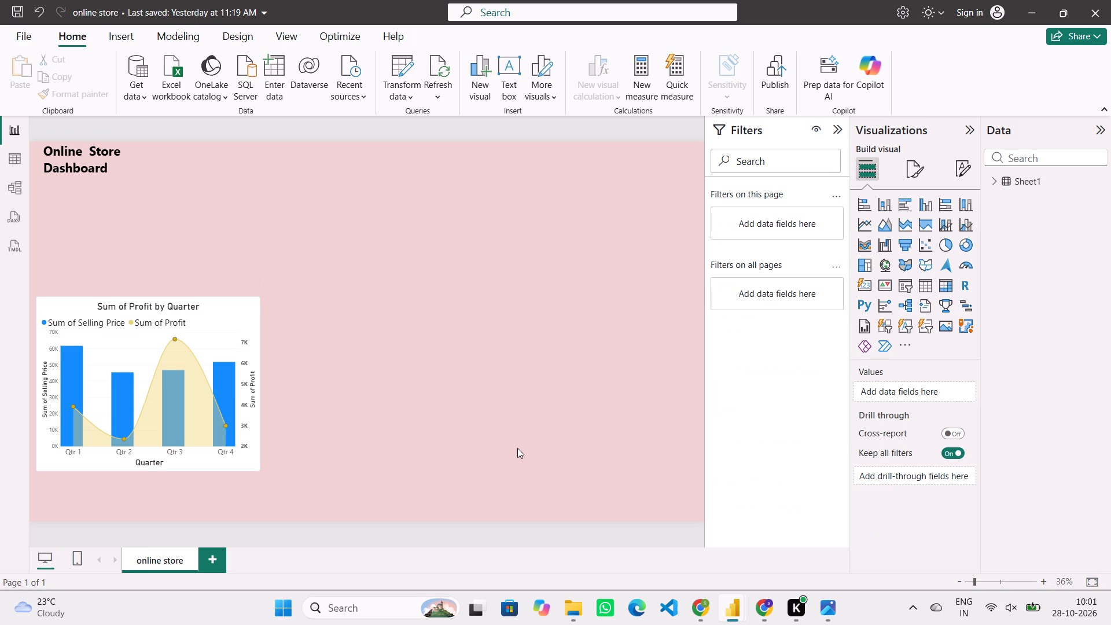
Widen the Online Store Dashboard text box and reduce its height so the title fits on a single line.
{"action": "left_click", "coordinate": [69, 151]}
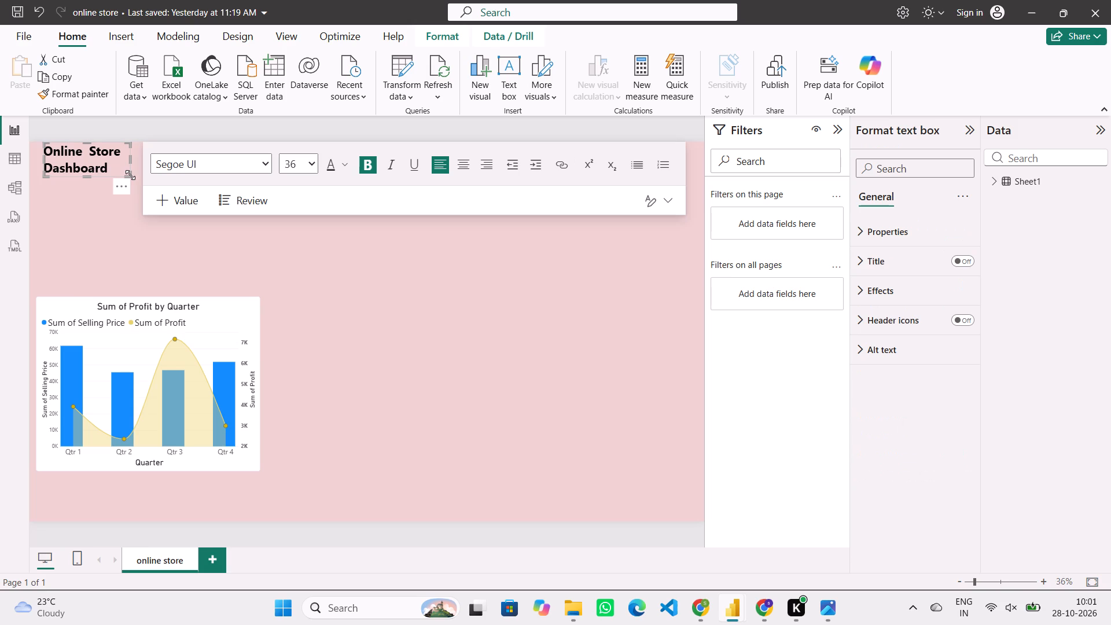
{"action": "left_click_drag", "start_coordinate": [130, 174], "coordinate": [148, 170]}
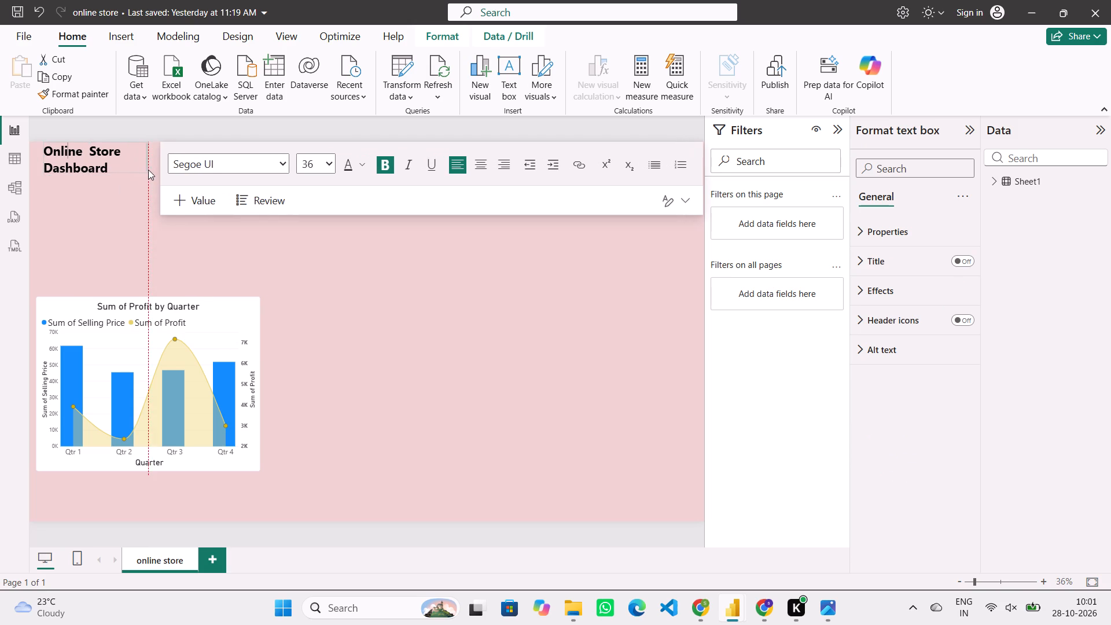
{"action": "left_click_drag", "start_coordinate": [148, 170], "coordinate": [189, 178]}
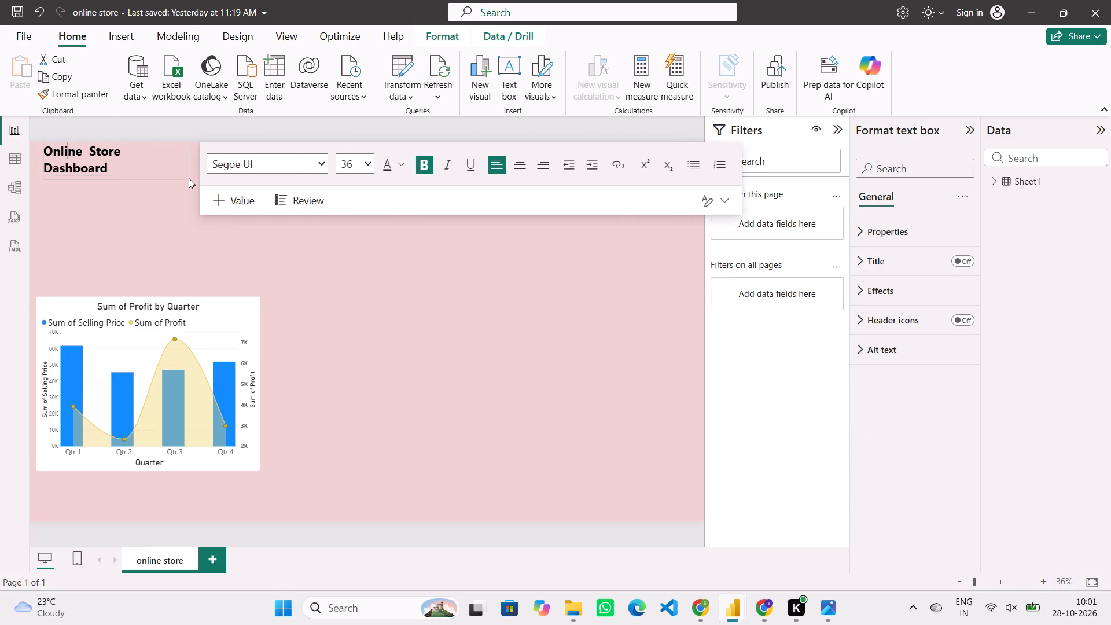
{"action": "left_click_drag", "start_coordinate": [189, 178], "coordinate": [198, 160]}
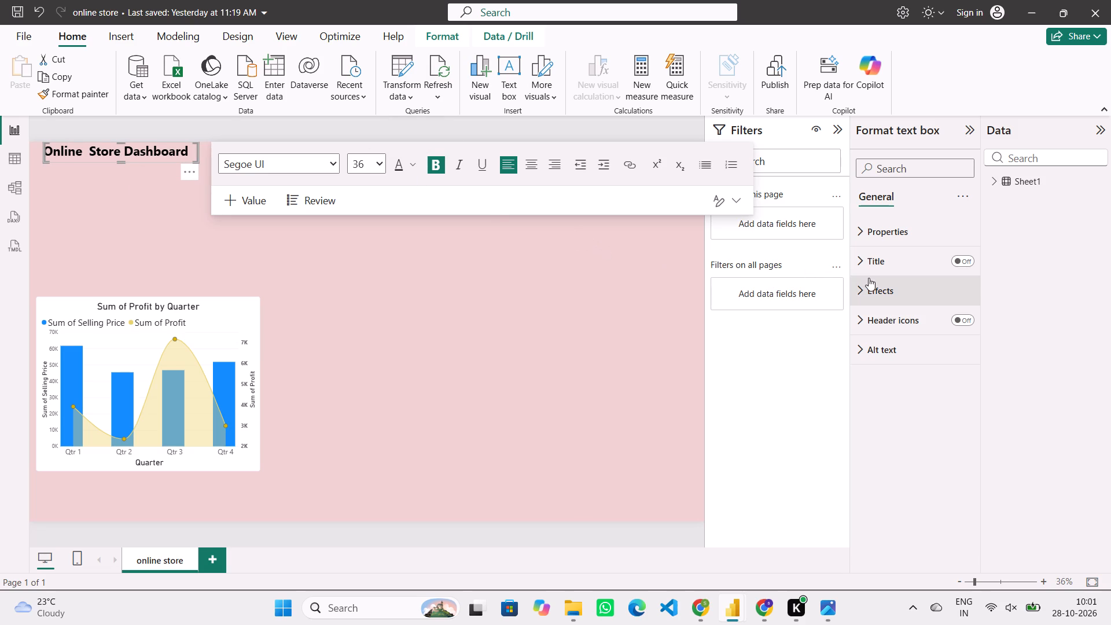
Turn on the background of the dashboard title text box and set its colour to light grey.
{"action": "left_click", "coordinate": [885, 264]}
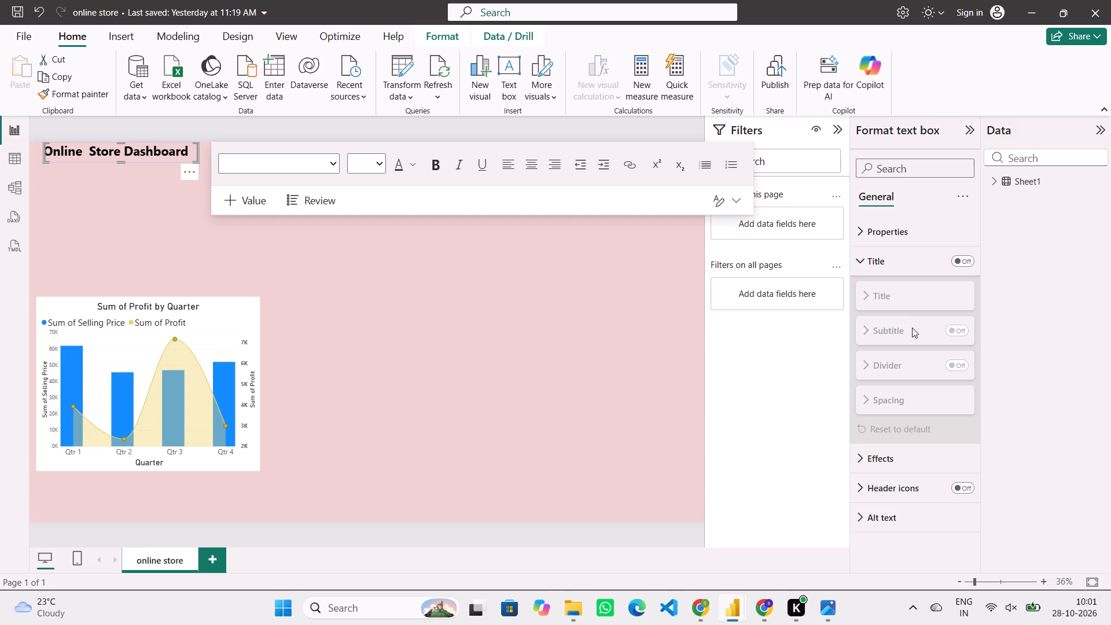
{"action": "left_click", "coordinate": [859, 261]}
{"action": "left_click", "coordinate": [878, 296]}
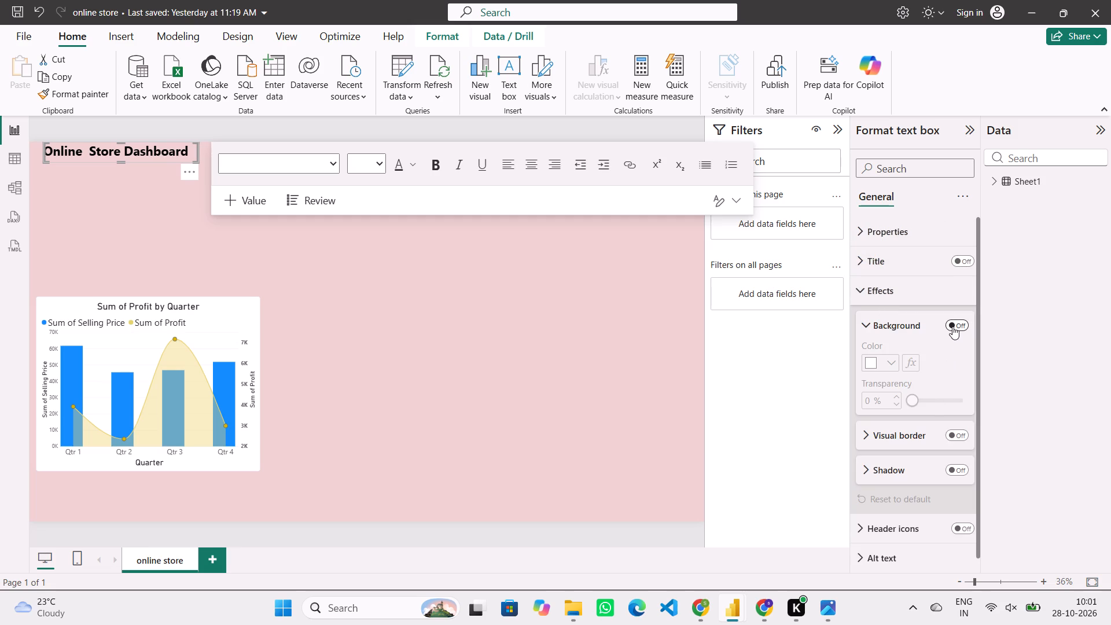
{"action": "left_click", "coordinate": [952, 326]}
{"action": "left_click", "coordinate": [891, 367]}
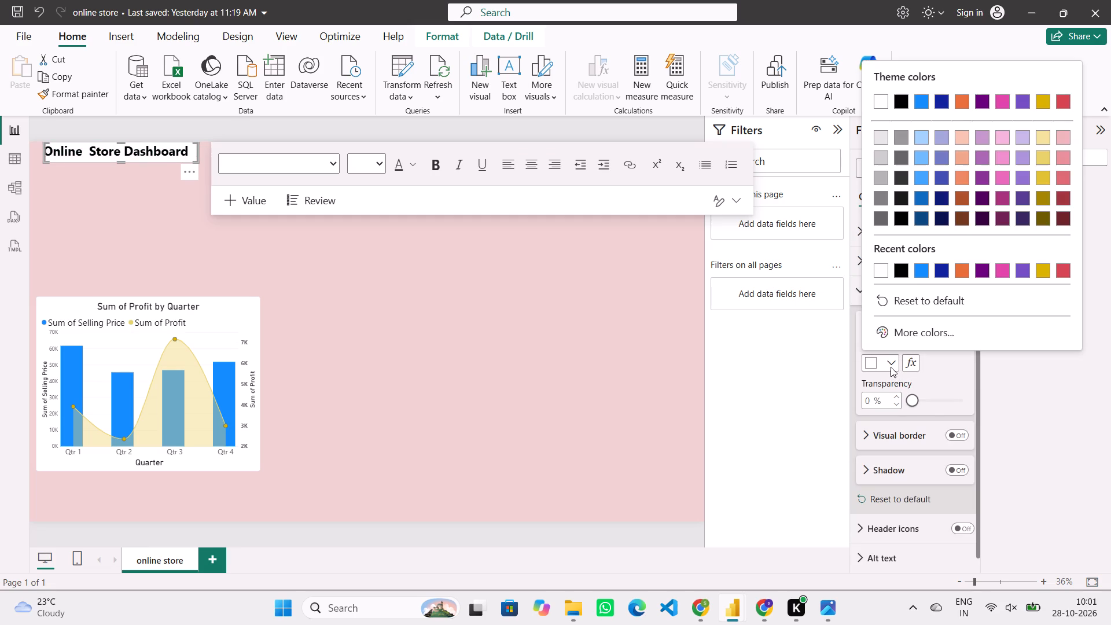
{"action": "left_click", "coordinate": [880, 177]}
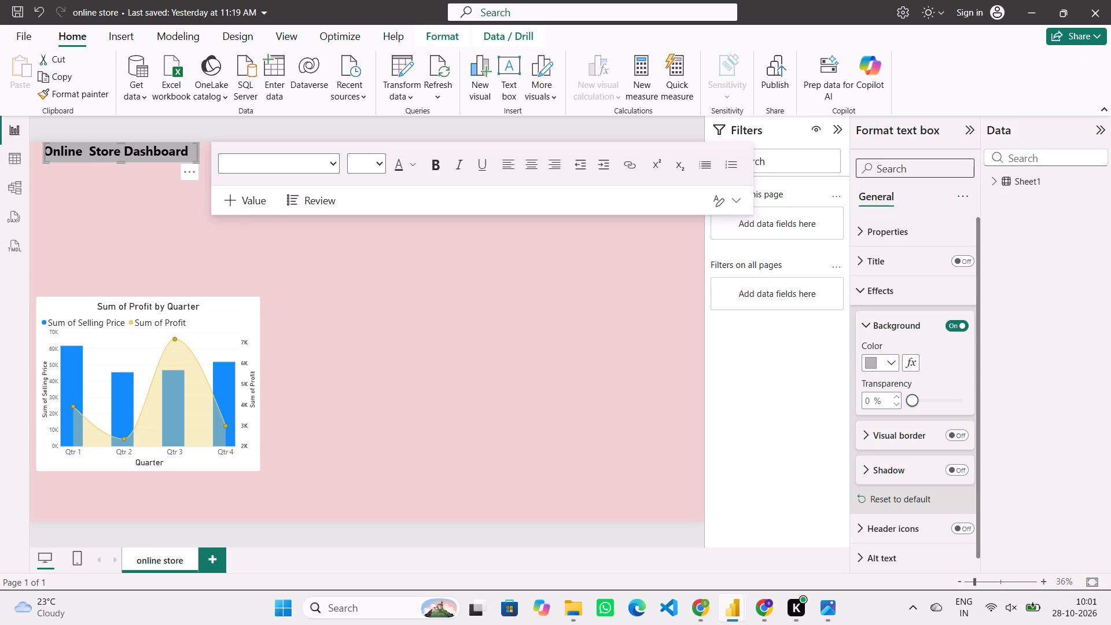
{"action": "left_click", "coordinate": [893, 363]}
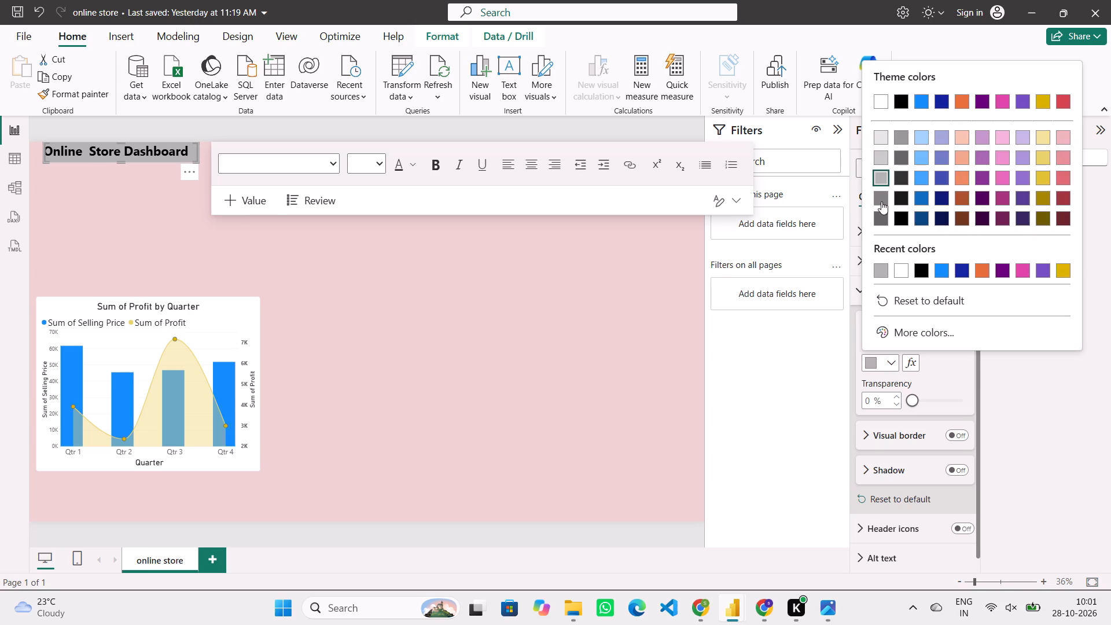
{"action": "left_click", "coordinate": [880, 152]}
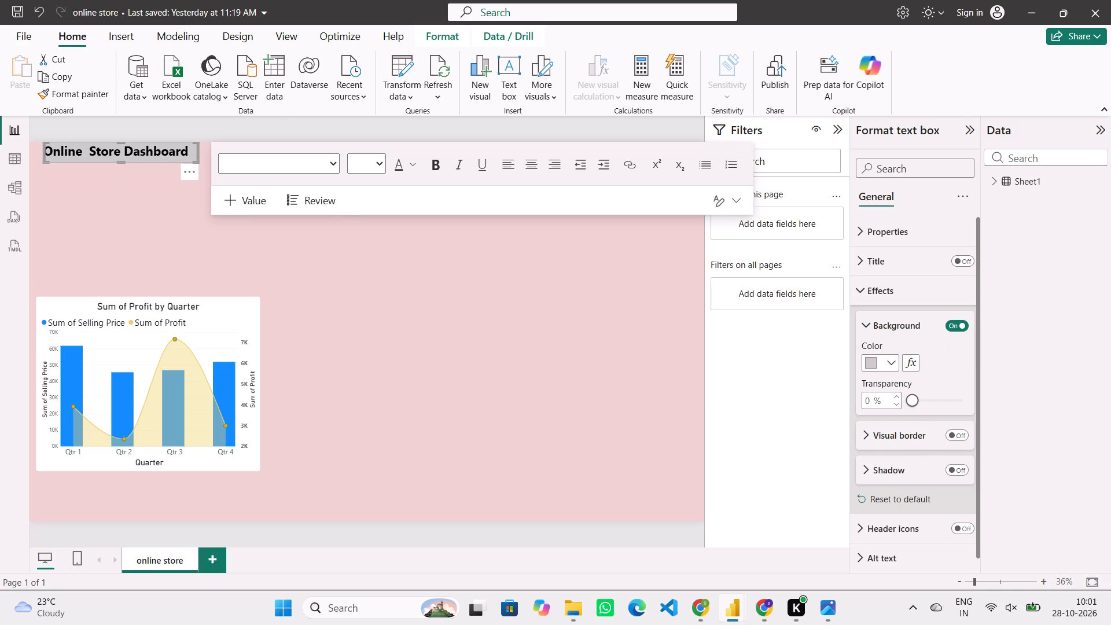
Change the font colour of the whole Online Store Dashboard title to white.
{"action": "left_click_drag", "start_coordinate": [189, 152], "coordinate": [60, 159]}
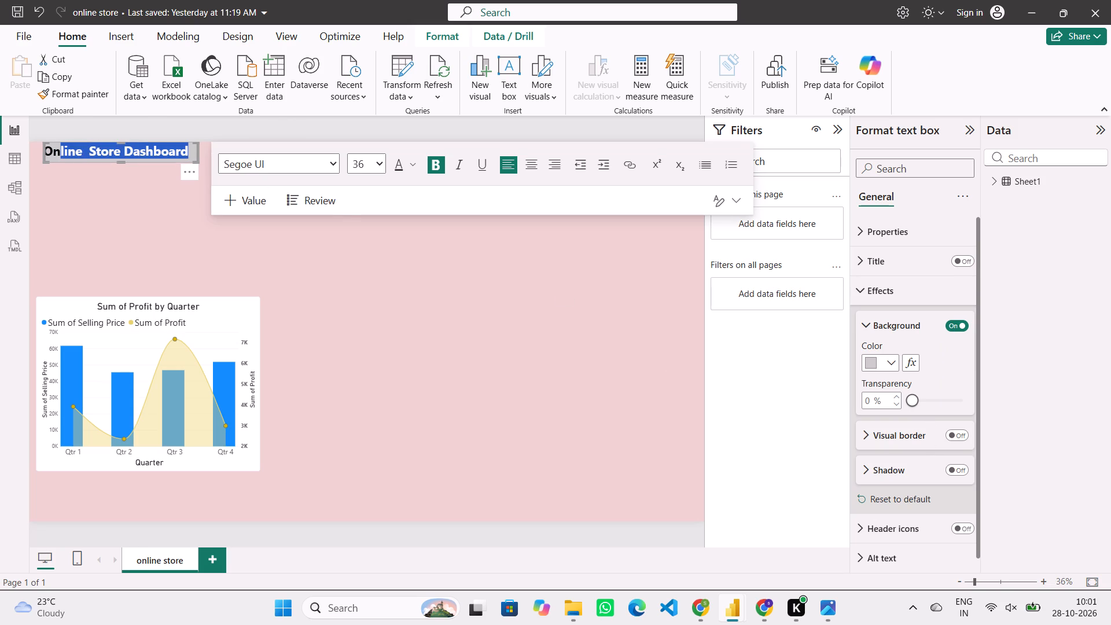
{"action": "left_click_drag", "start_coordinate": [60, 159], "coordinate": [45, 156]}
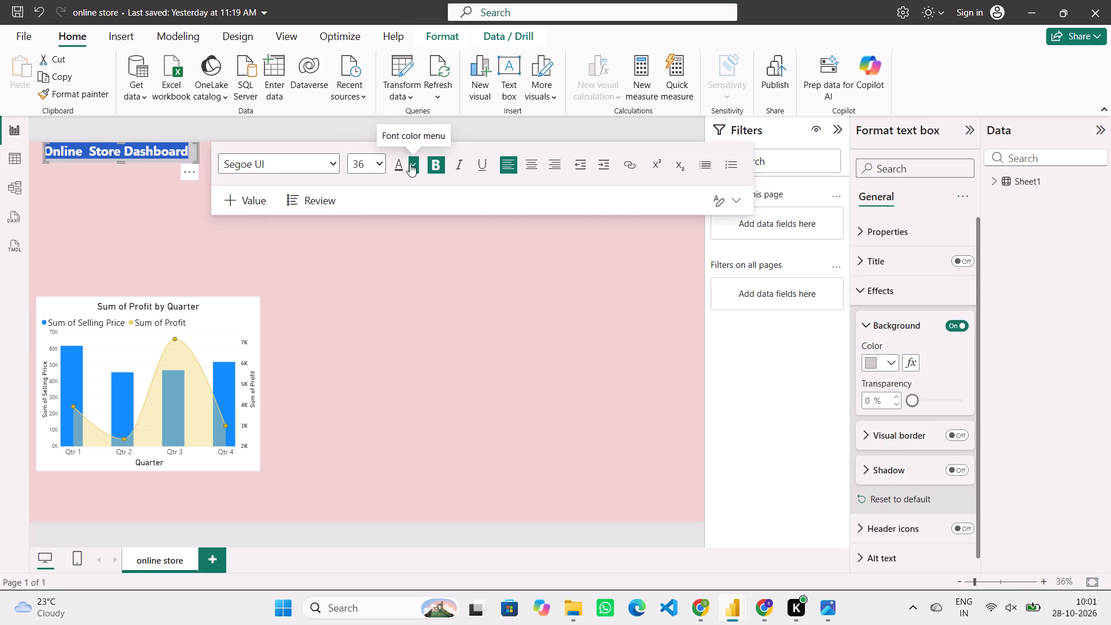
{"action": "left_click", "coordinate": [410, 164]}
{"action": "left_click", "coordinate": [428, 218]}
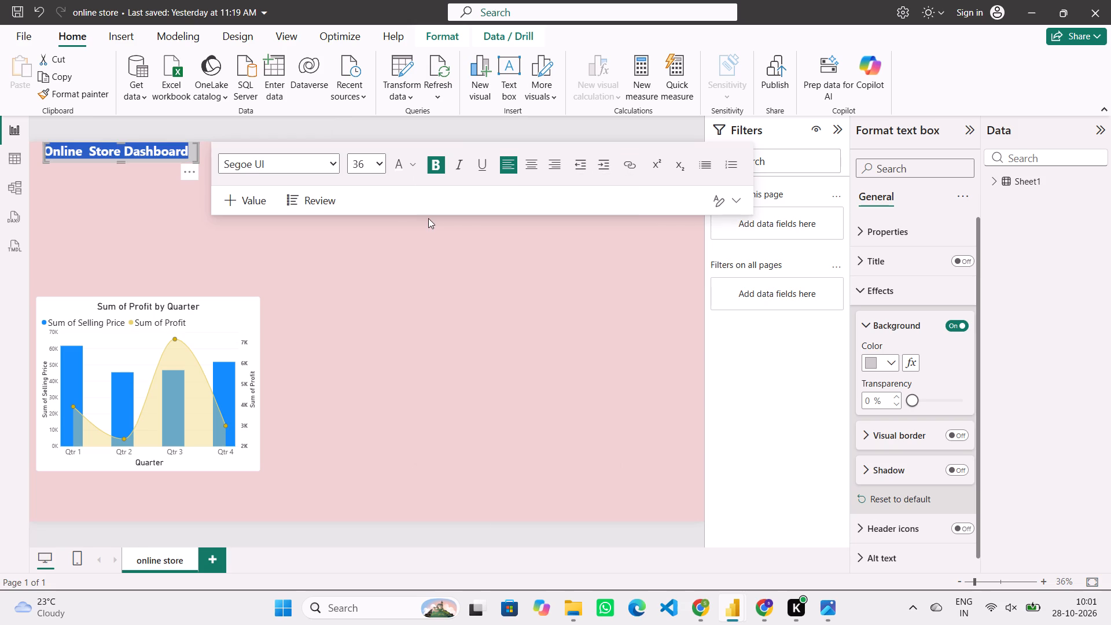
{"action": "left_click", "coordinate": [369, 244]}
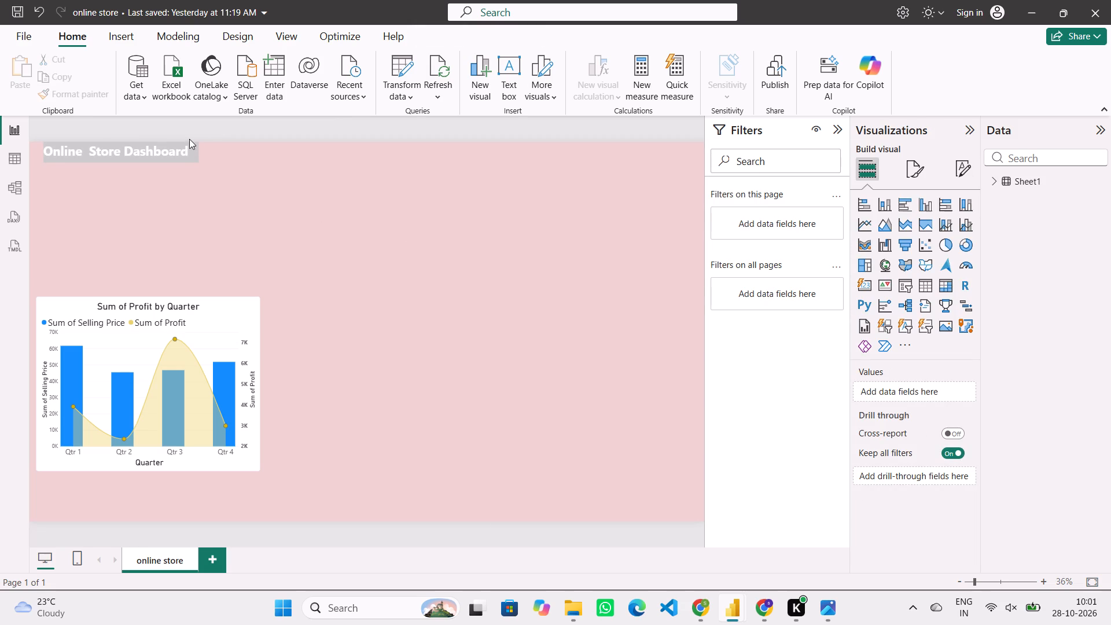
Set the title text box's background colour to a darker grey.
{"action": "left_click", "coordinate": [189, 155]}
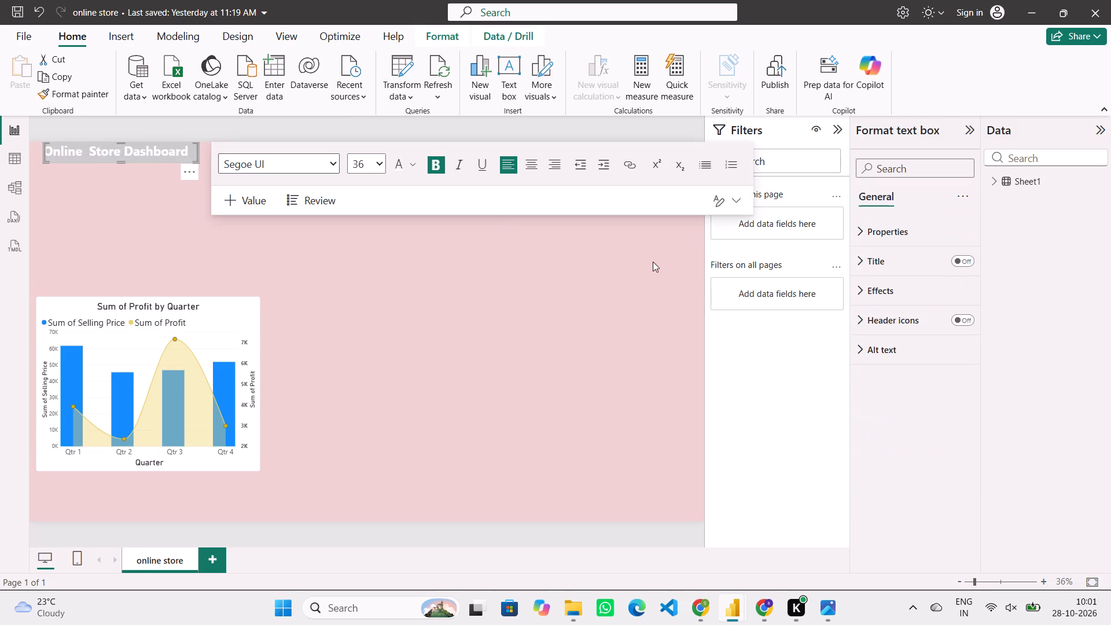
{"action": "left_click", "coordinate": [895, 298]}
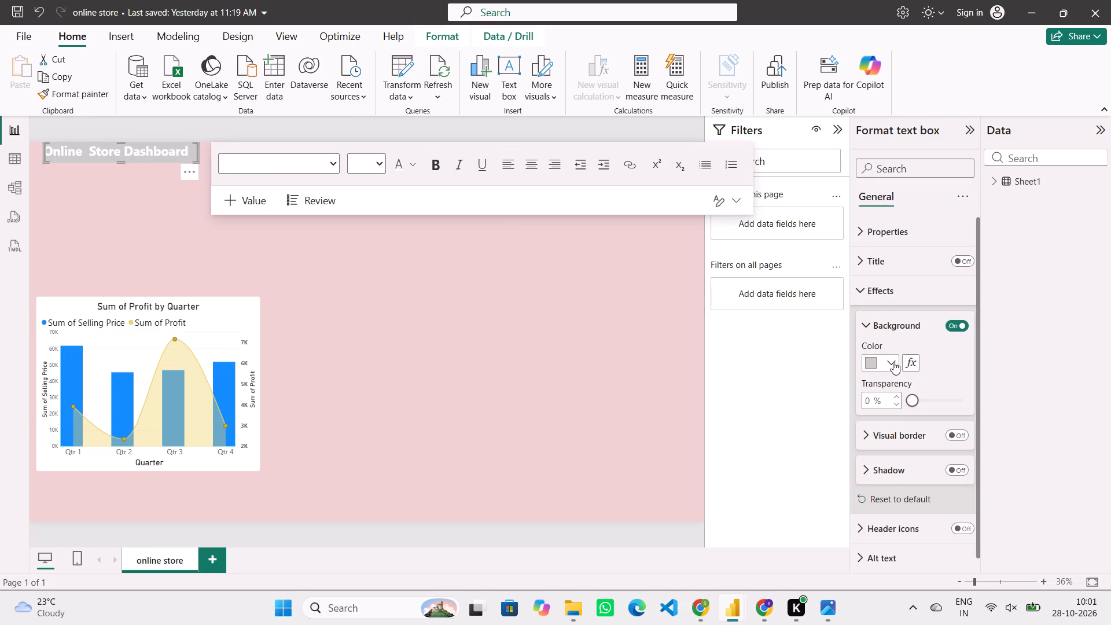
{"action": "left_click", "coordinate": [892, 358]}
{"action": "left_click", "coordinate": [879, 201]}
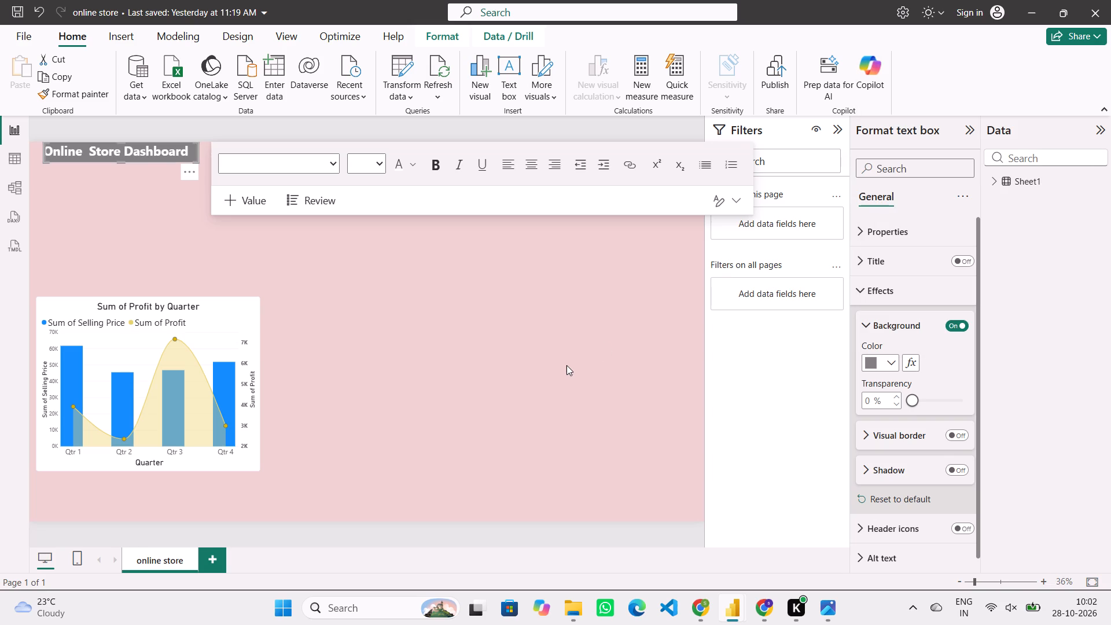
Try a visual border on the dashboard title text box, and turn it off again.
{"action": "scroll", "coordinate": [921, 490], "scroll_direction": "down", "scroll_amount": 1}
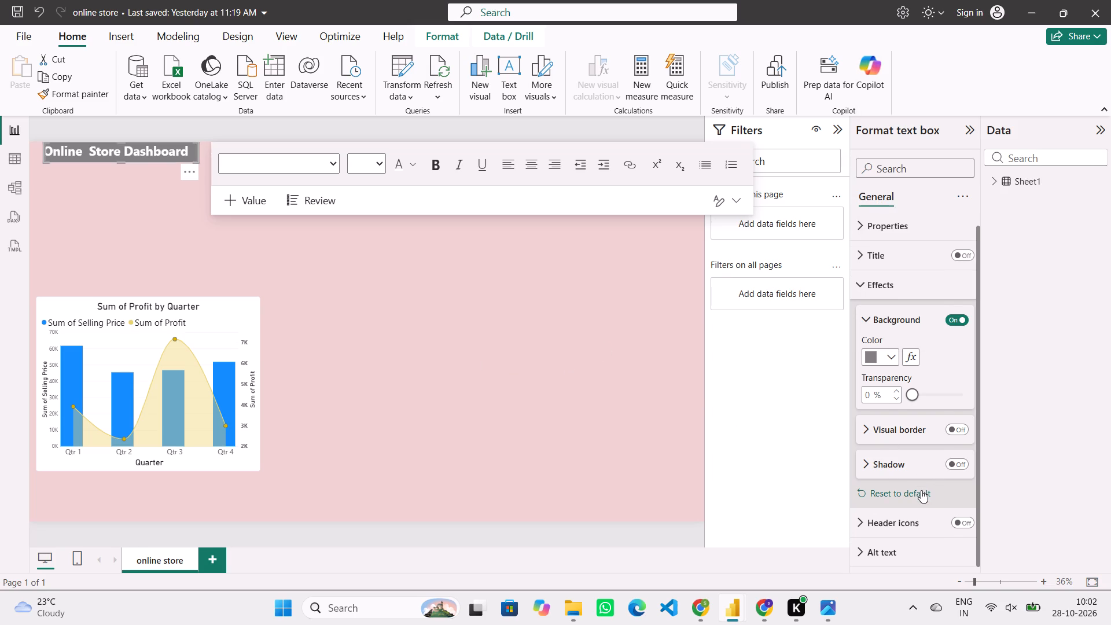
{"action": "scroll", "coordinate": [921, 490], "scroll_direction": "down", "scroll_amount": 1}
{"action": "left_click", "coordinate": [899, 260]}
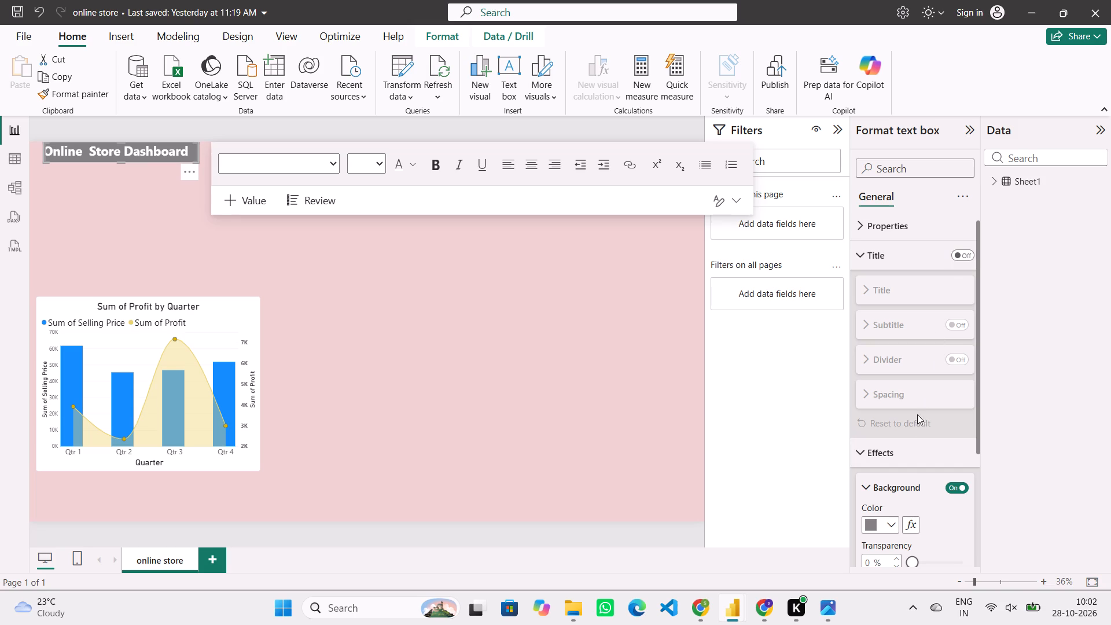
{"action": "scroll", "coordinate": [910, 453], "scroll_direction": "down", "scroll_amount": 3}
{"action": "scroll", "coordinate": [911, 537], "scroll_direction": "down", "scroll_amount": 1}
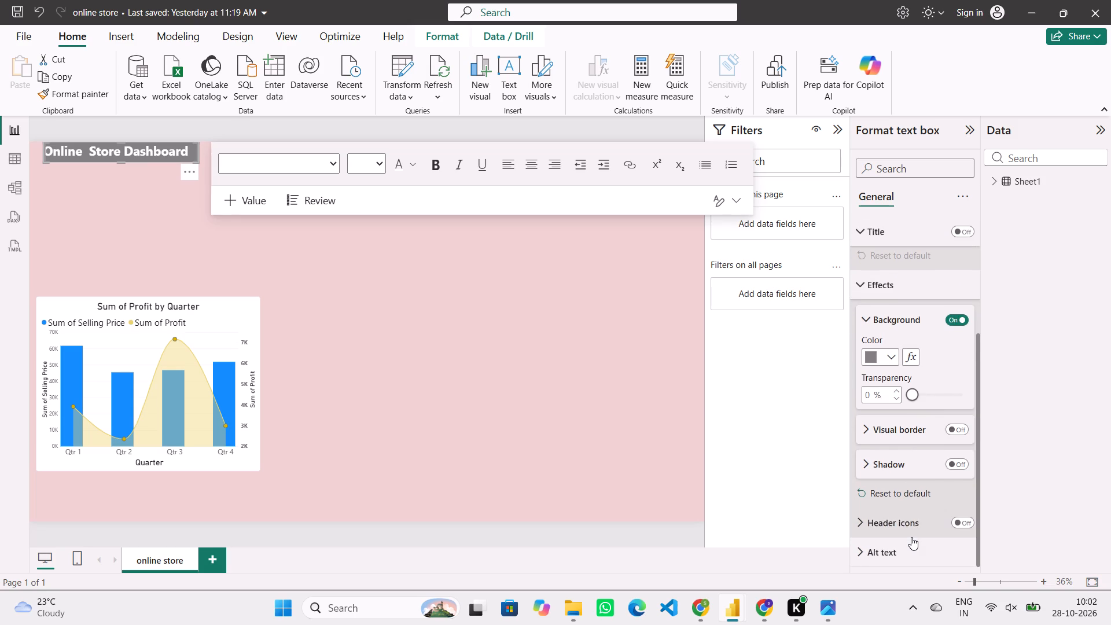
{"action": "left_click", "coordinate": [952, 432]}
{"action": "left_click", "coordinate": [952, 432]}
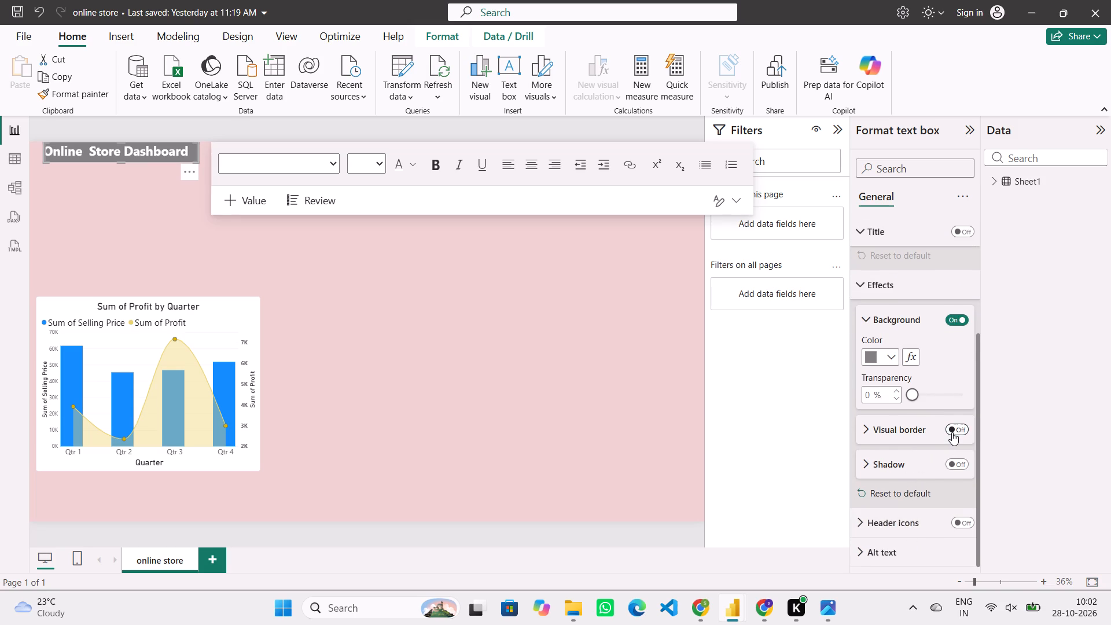
Turn on the visual border of the dashboard title text box and centre its text.
{"action": "left_click", "coordinate": [952, 432]}
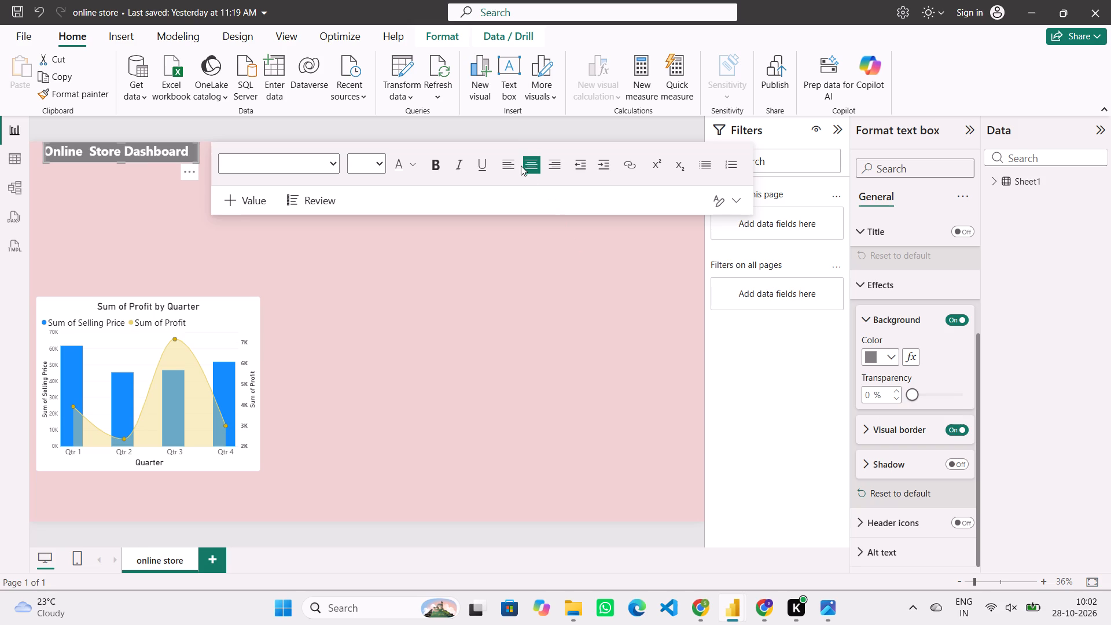
{"action": "left_click", "coordinate": [529, 164]}
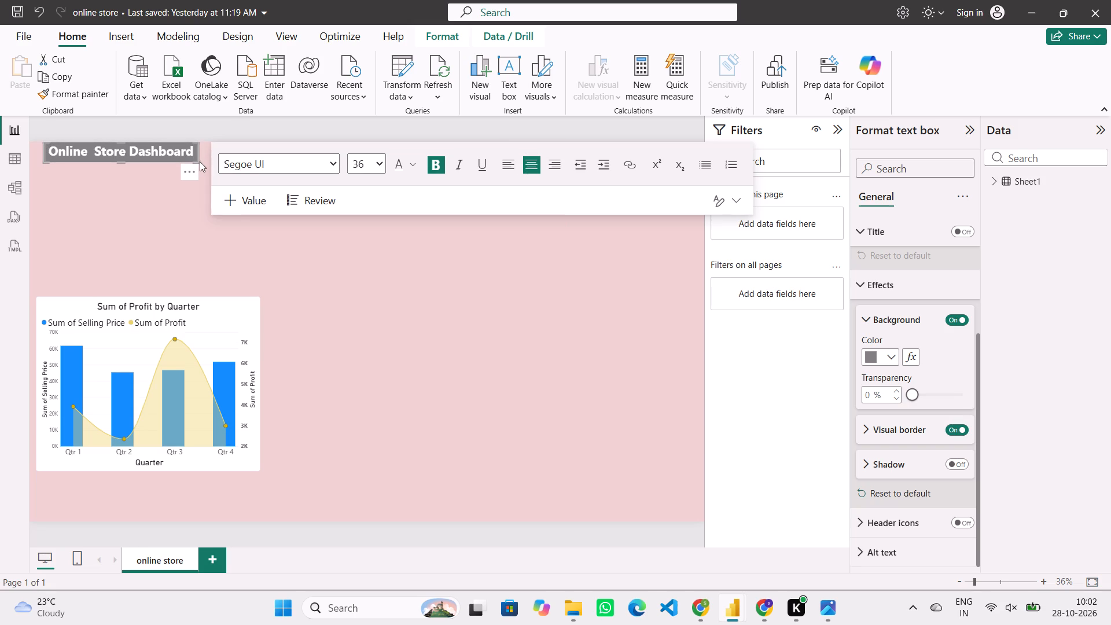
Enlarge the title text box, making it slightly taller and wide enough to span most of the quarterly chart's width.
{"action": "left_click_drag", "start_coordinate": [198, 162], "coordinate": [216, 166]}
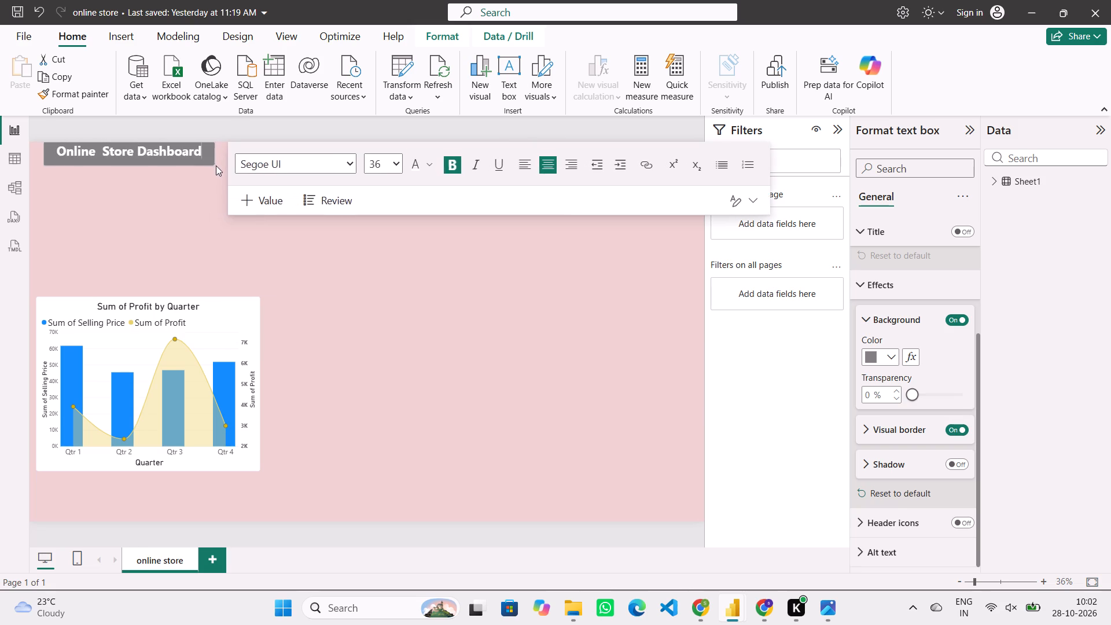
{"action": "left_click_drag", "start_coordinate": [216, 166], "coordinate": [230, 168]}
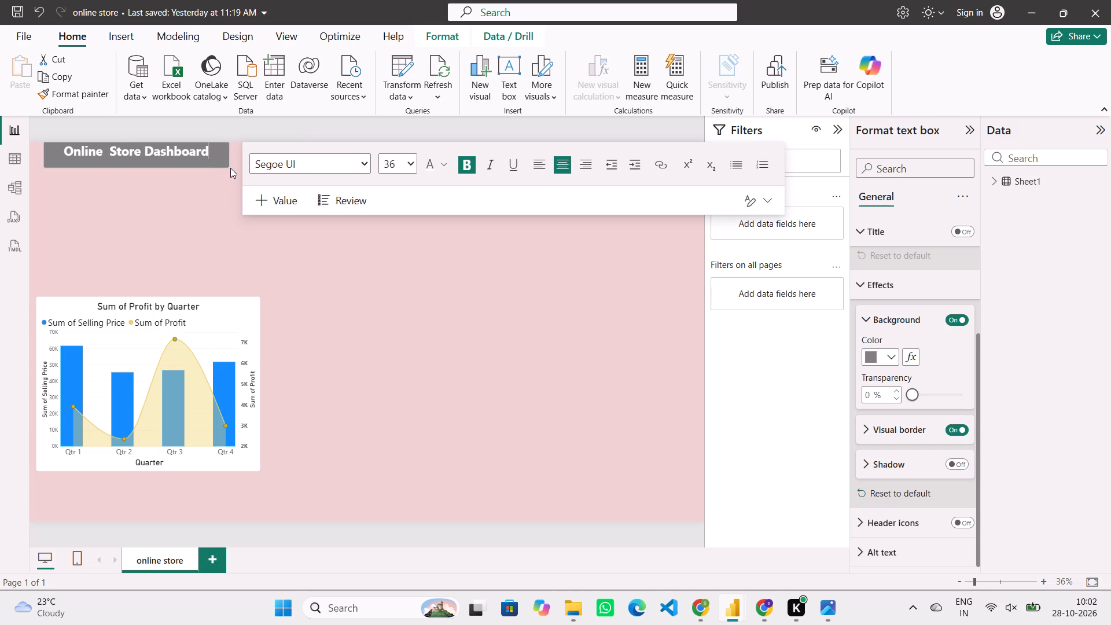
{"action": "left_click_drag", "start_coordinate": [230, 168], "coordinate": [237, 171]}
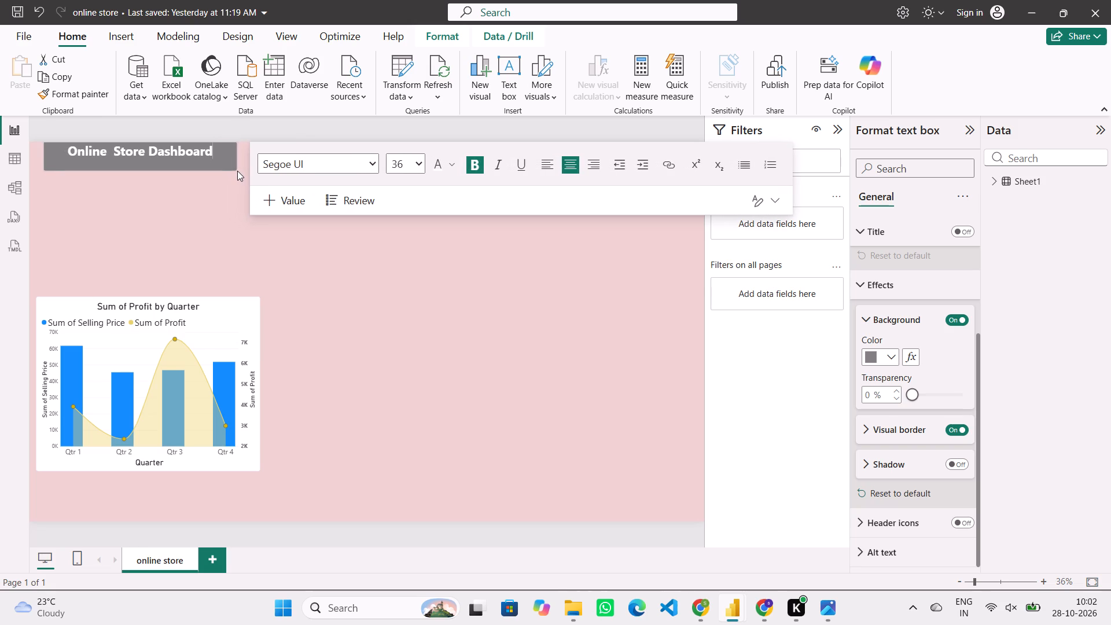
{"action": "left_click_drag", "start_coordinate": [237, 171], "coordinate": [237, 171]}
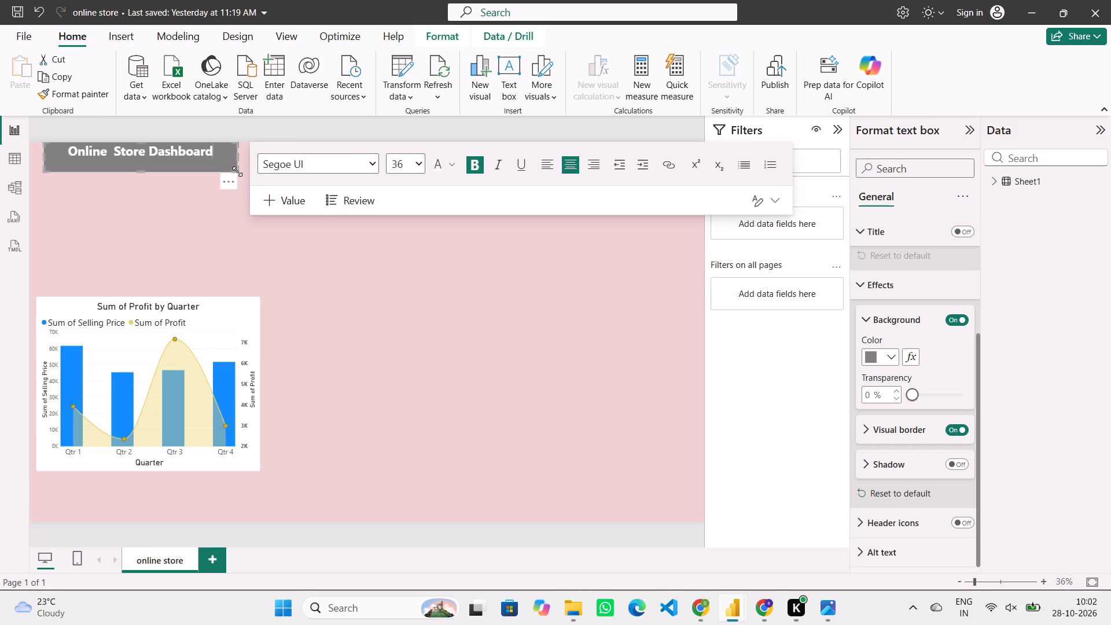
Set the font size of the Online Store Dashboard title to 44 and deselect the text box.
{"action": "left_click", "coordinate": [416, 161]}
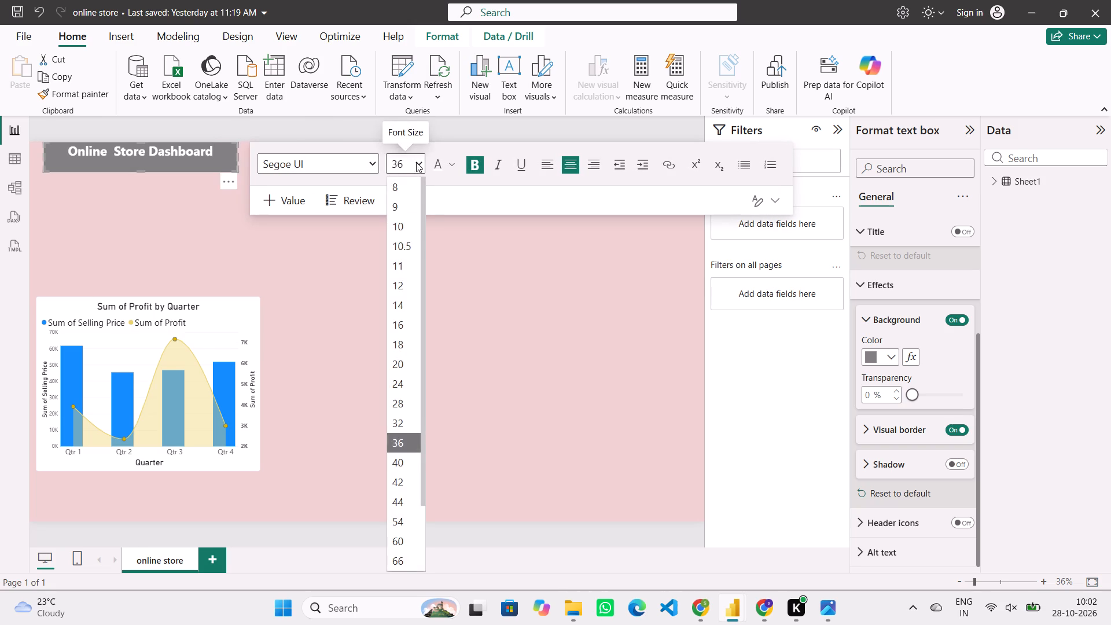
{"action": "left_click", "coordinate": [398, 457]}
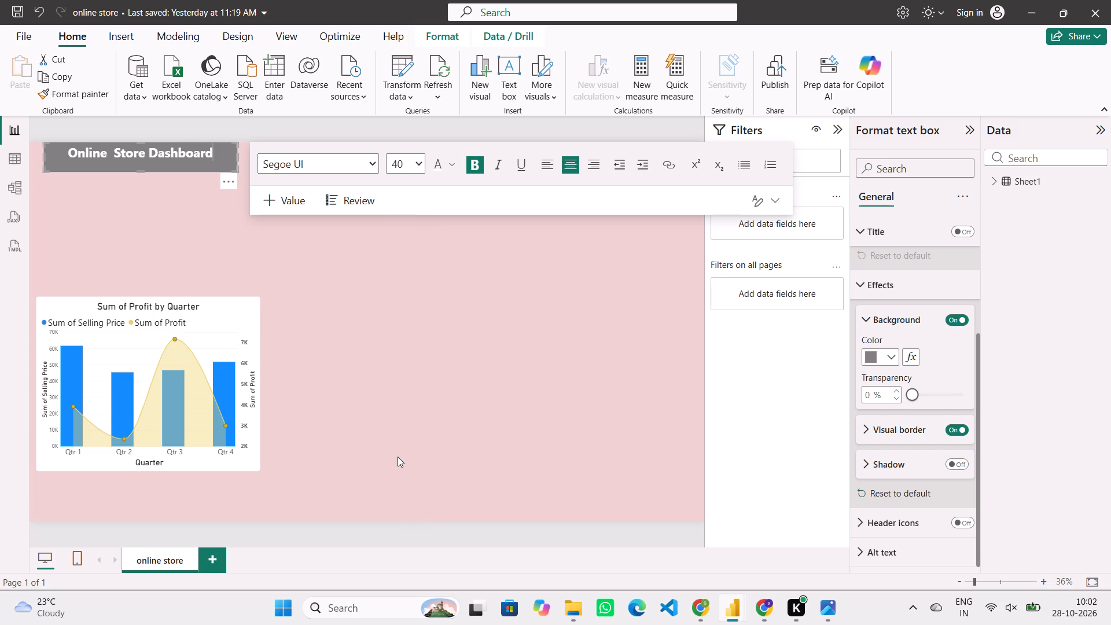
{"action": "left_click", "coordinate": [420, 160]}
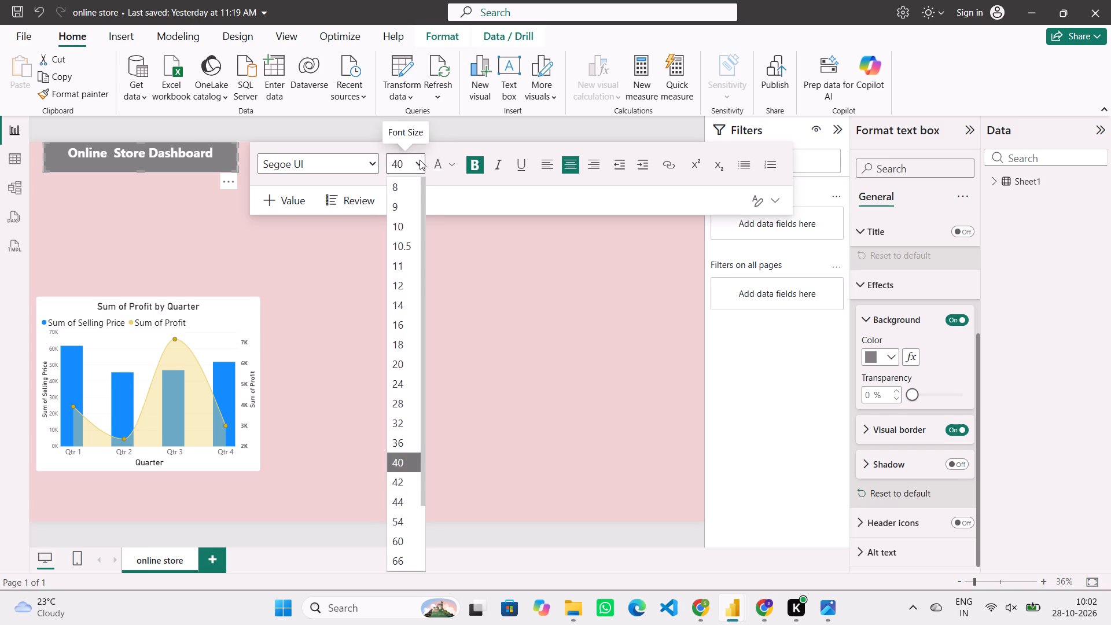
{"action": "left_click", "coordinate": [403, 496]}
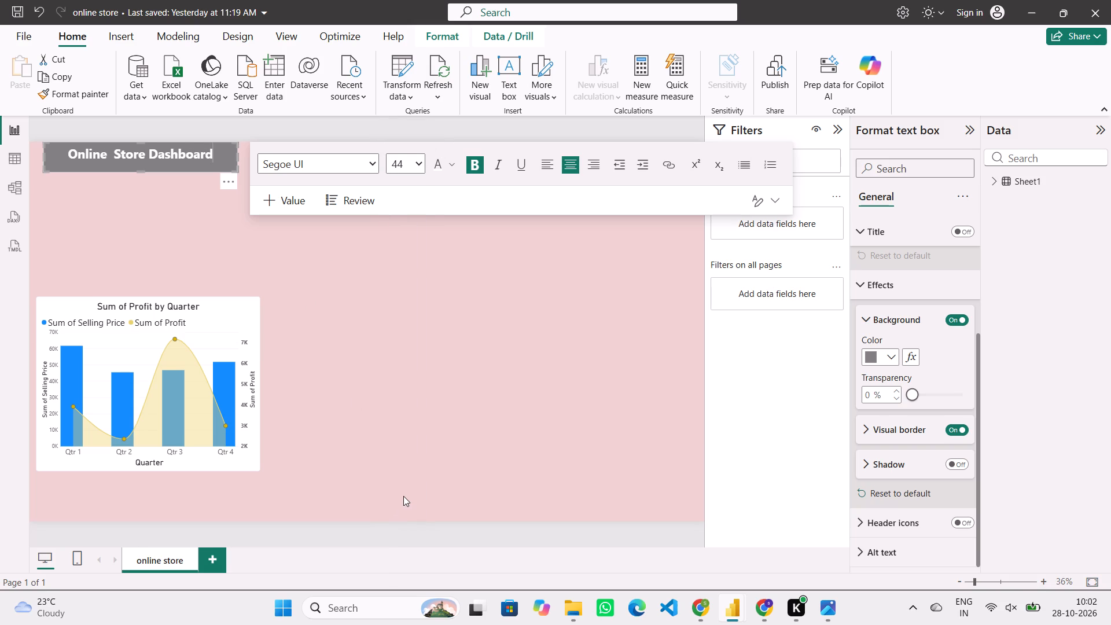
{"action": "left_click", "coordinate": [415, 166]}
{"action": "left_click_drag", "start_coordinate": [217, 156], "coordinate": [236, 257]}
{"action": "left_click", "coordinate": [236, 257]}
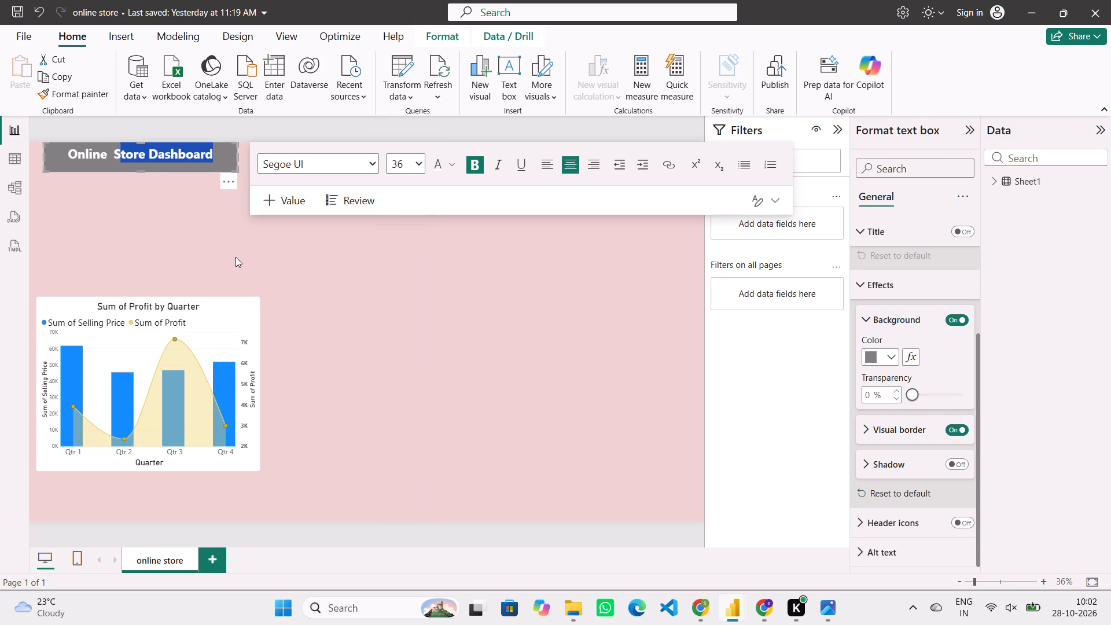
Change the report page's canvas background colour to white.
{"action": "right_click", "coordinate": [495, 316]}
{"action": "left_click", "coordinate": [913, 169]}
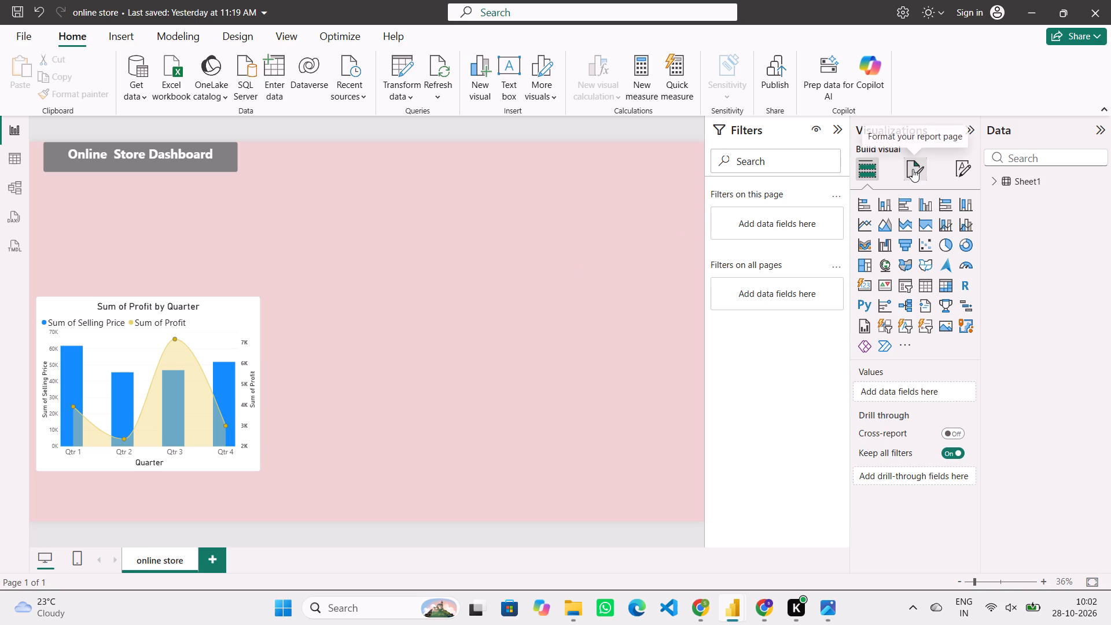
{"action": "left_click", "coordinate": [911, 302]}
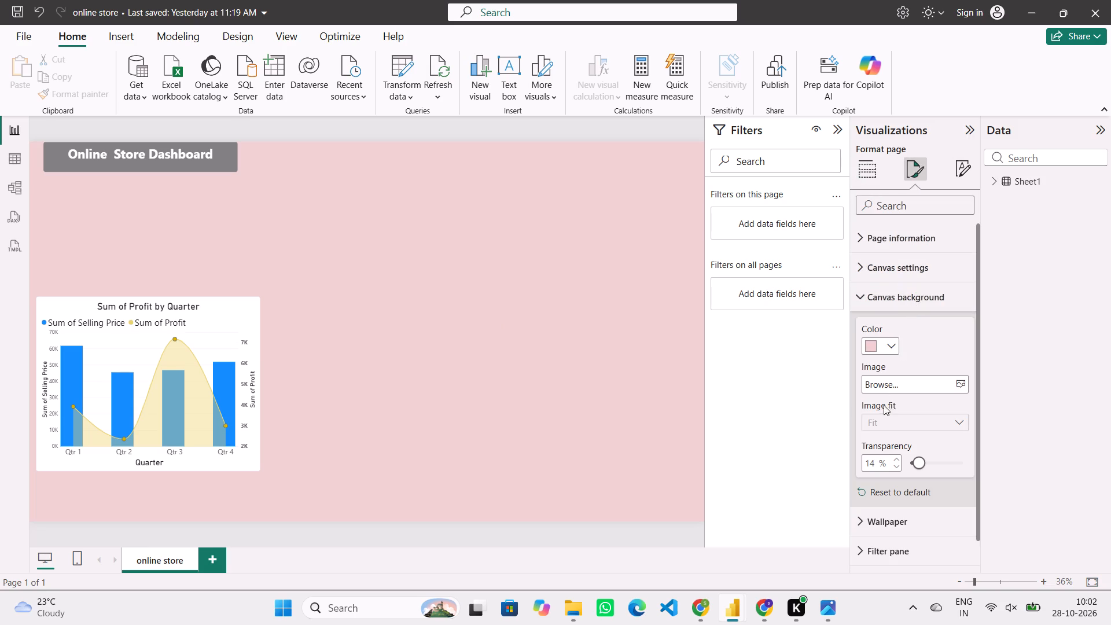
{"action": "left_click", "coordinate": [888, 345]}
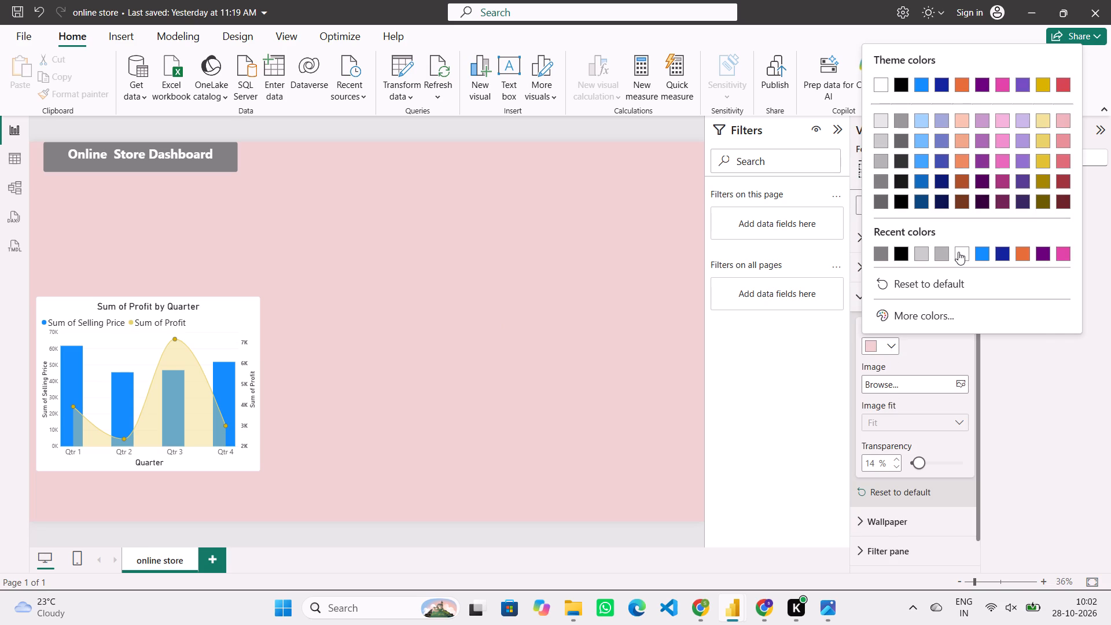
{"action": "left_click", "coordinate": [958, 252]}
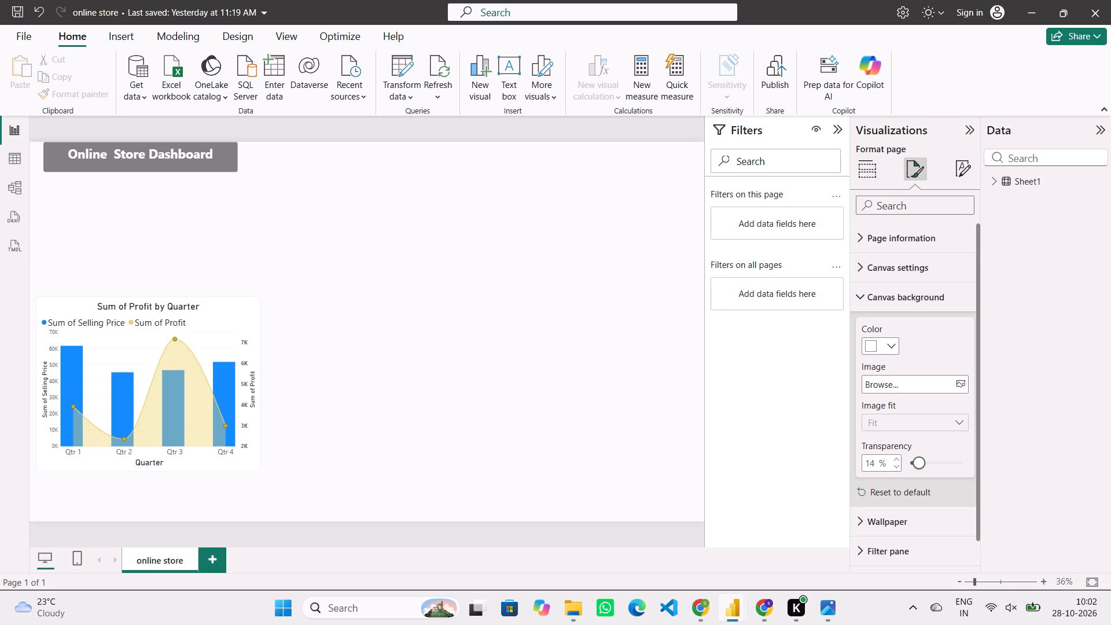
{"action": "left_click", "coordinate": [554, 223]}
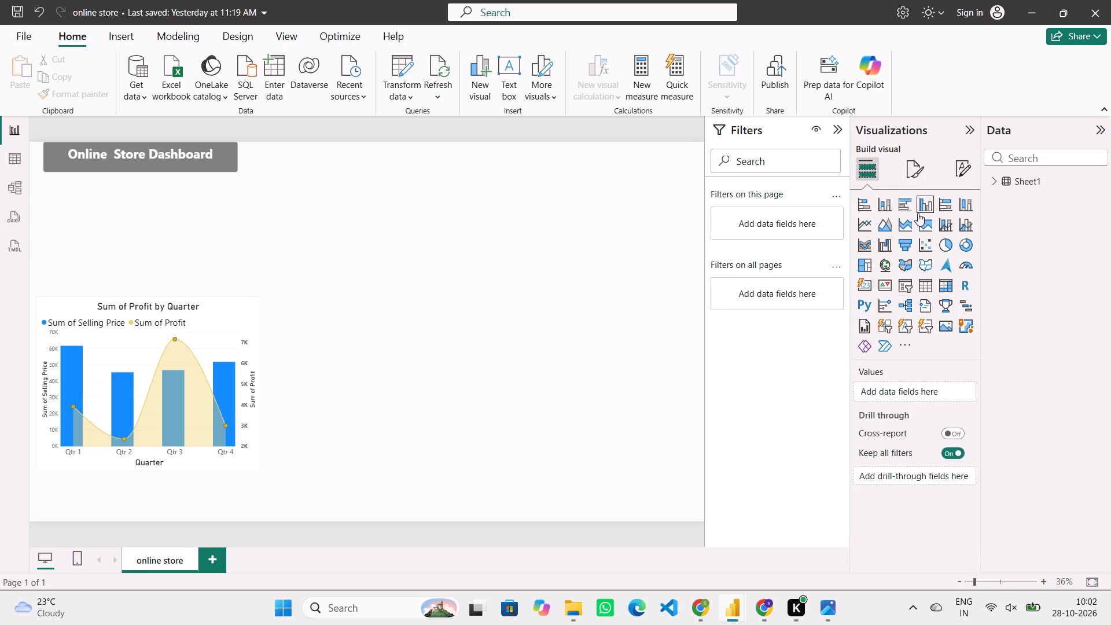
Add a card visual beneath the dashboard title with Selling Price from Sheet1 as its value.
{"action": "left_click", "coordinate": [870, 285]}
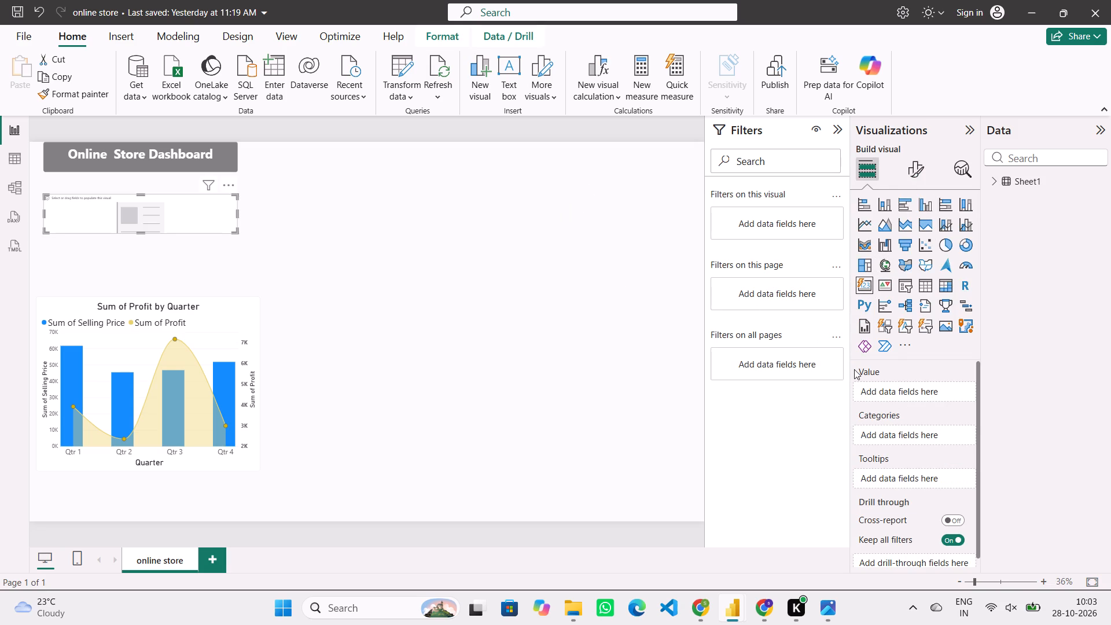
{"action": "left_click", "coordinate": [994, 186]}
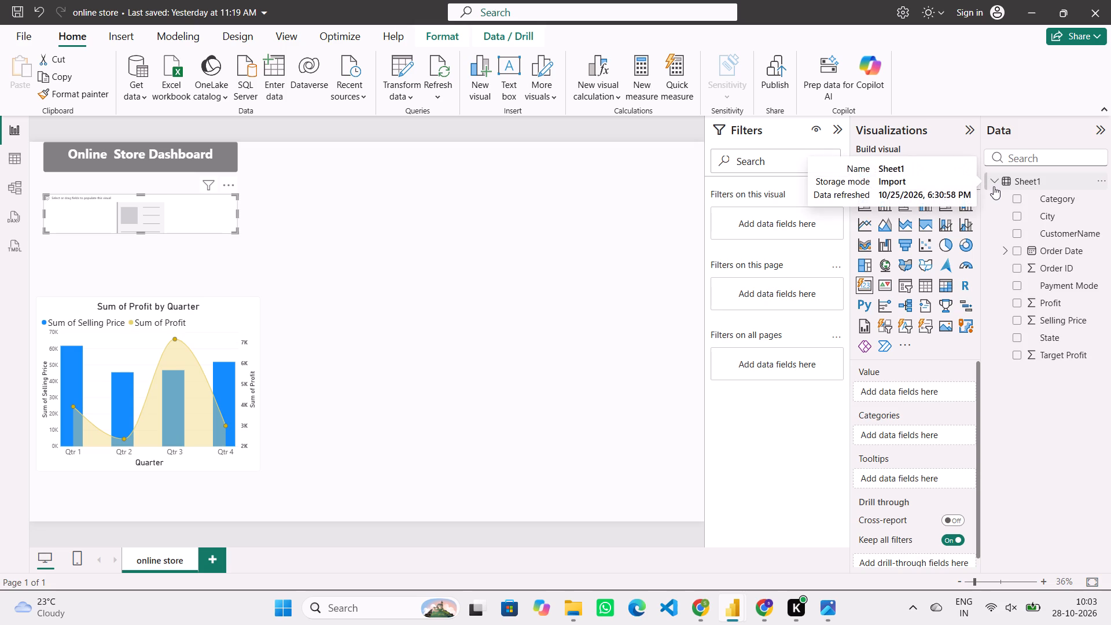
{"action": "left_click_drag", "start_coordinate": [1070, 322], "coordinate": [927, 391]}
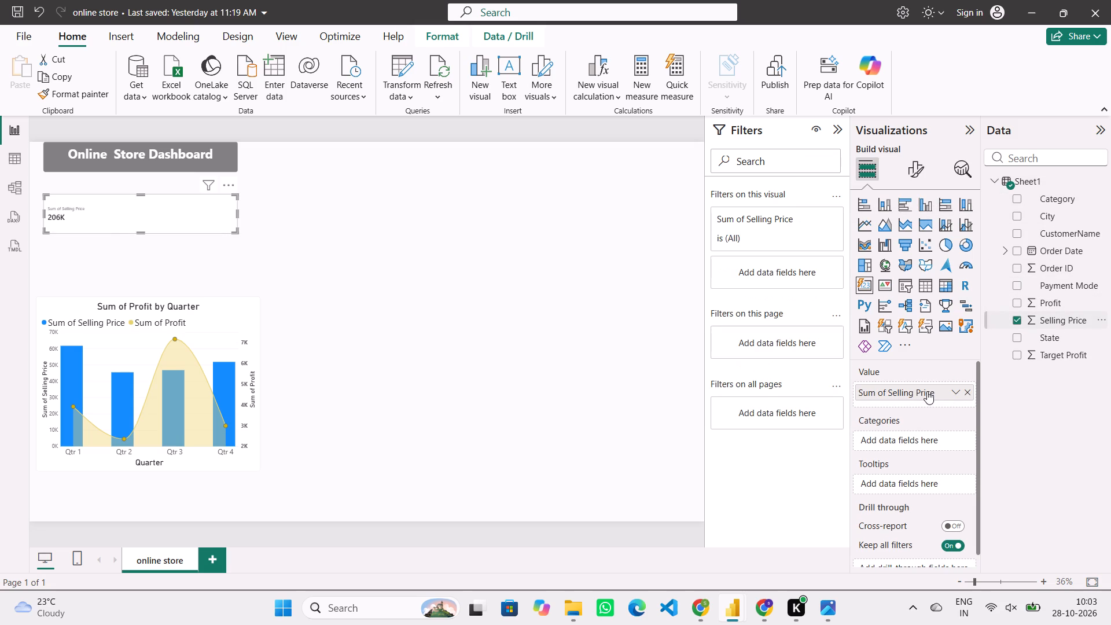
Set the horizontal alignment of the Selling Price card's callout value to Center.
{"action": "left_click", "coordinate": [916, 171]}
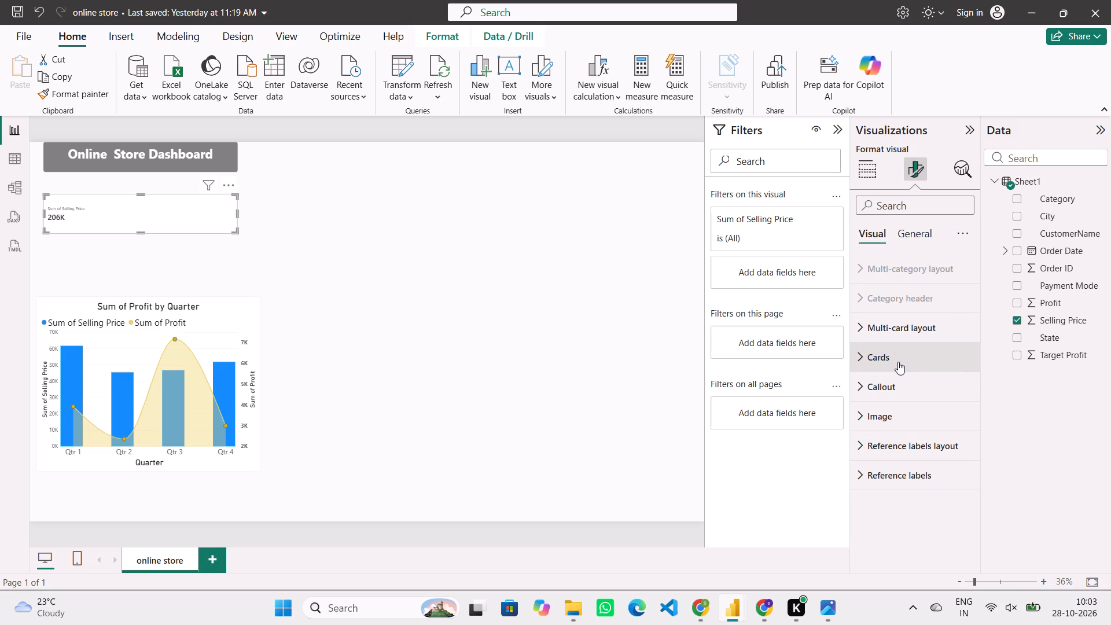
{"action": "left_click", "coordinate": [898, 362]}
{"action": "left_click", "coordinate": [898, 362]}
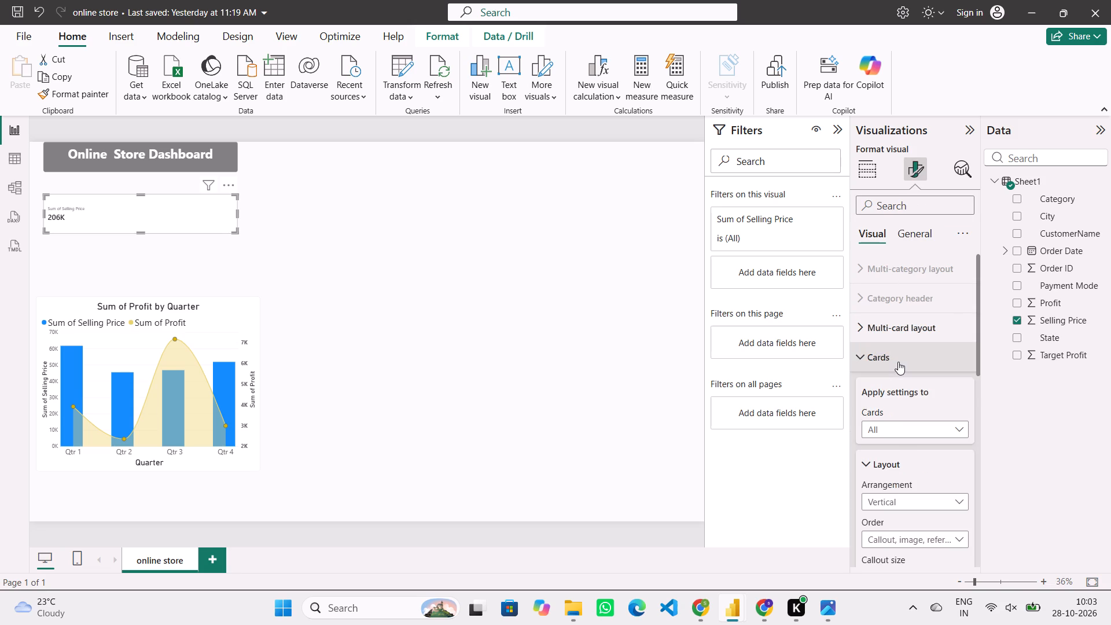
{"action": "left_click", "coordinate": [910, 391]}
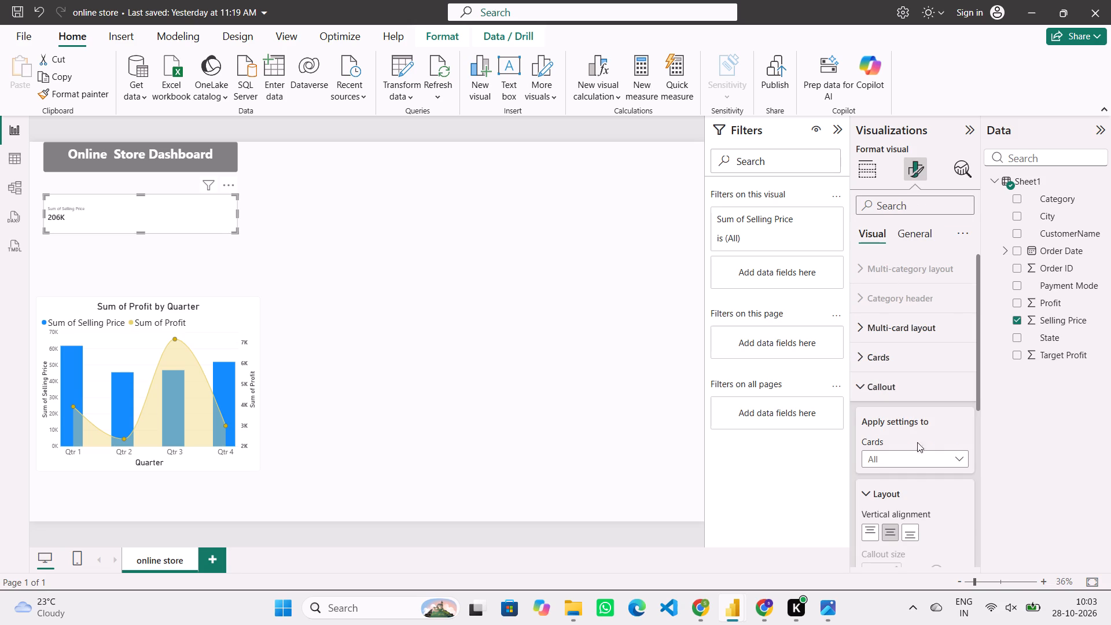
{"action": "scroll", "coordinate": [904, 504], "scroll_direction": "down", "scroll_amount": 3}
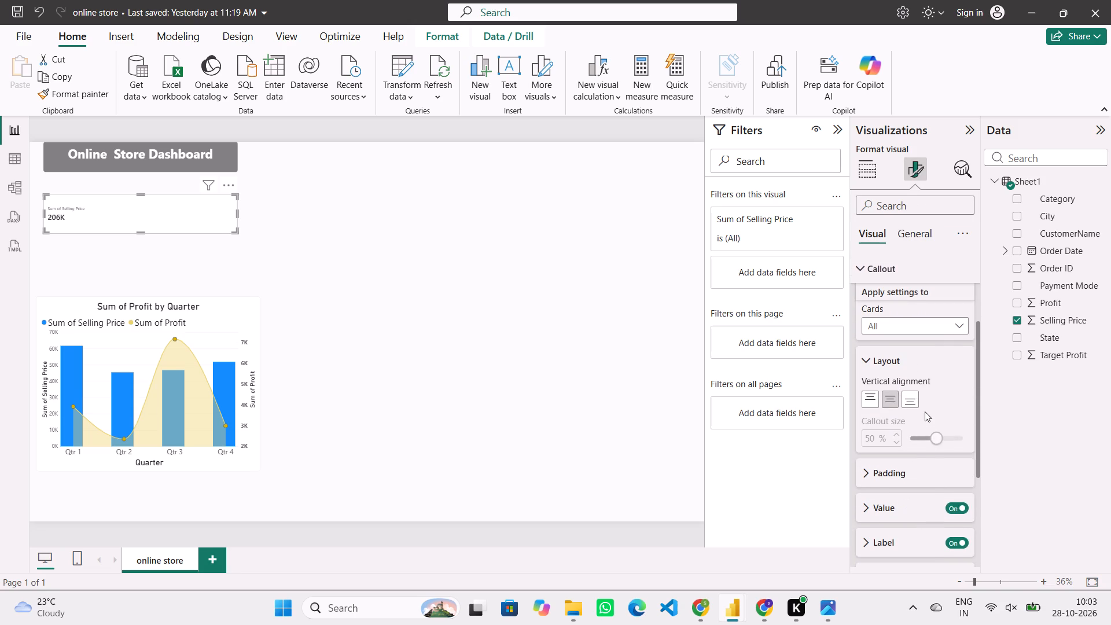
{"action": "left_click", "coordinate": [915, 485]}
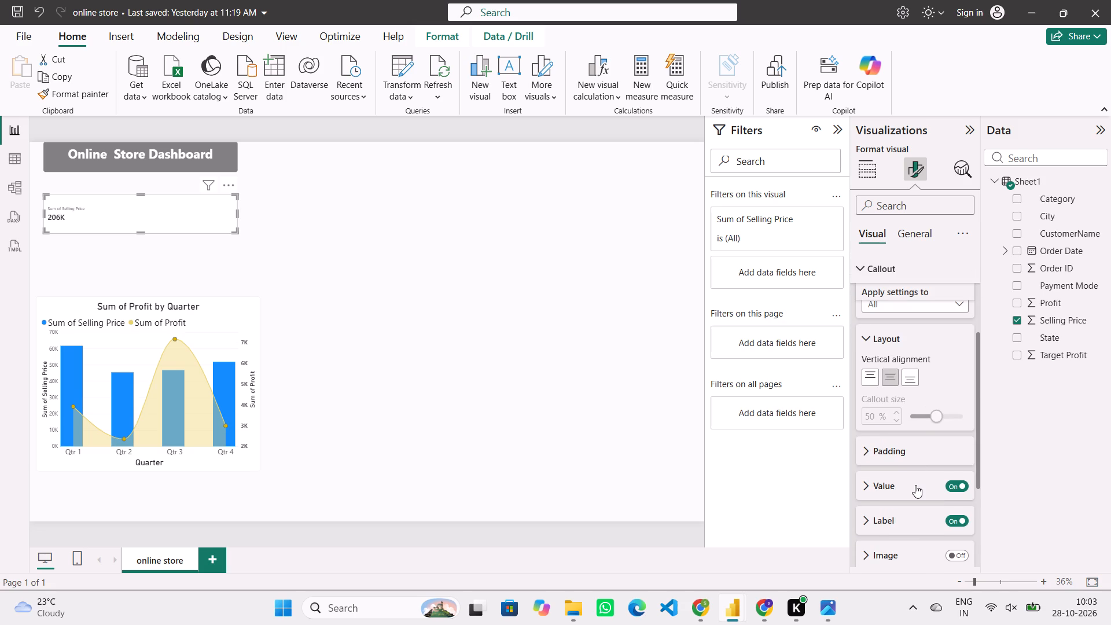
{"action": "scroll", "coordinate": [915, 502], "scroll_direction": "down", "scroll_amount": 2}
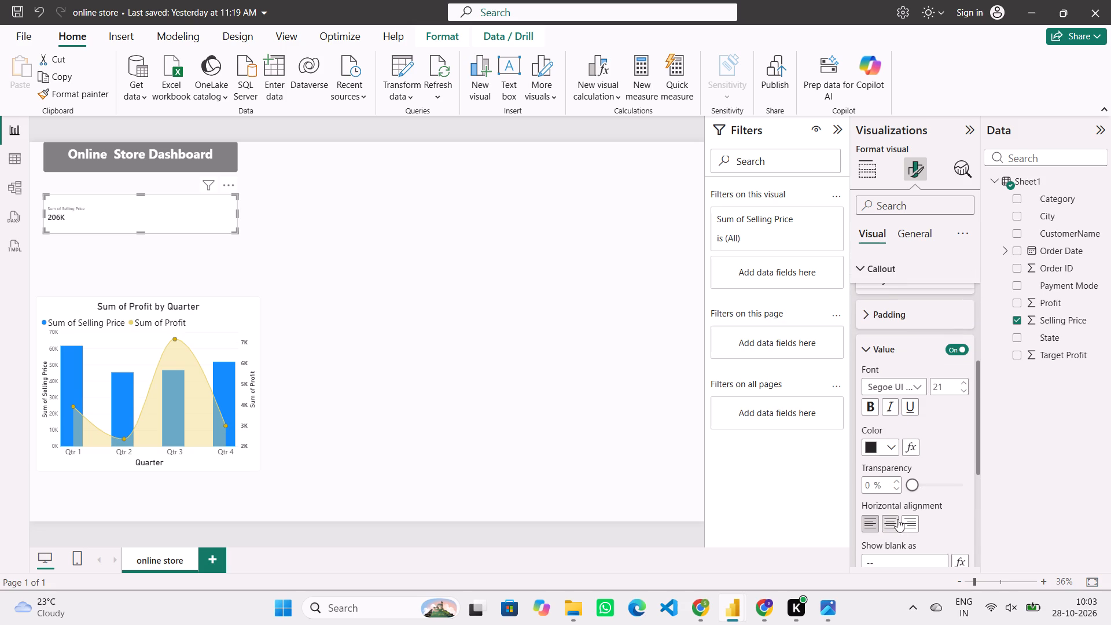
{"action": "left_click", "coordinate": [895, 530]}
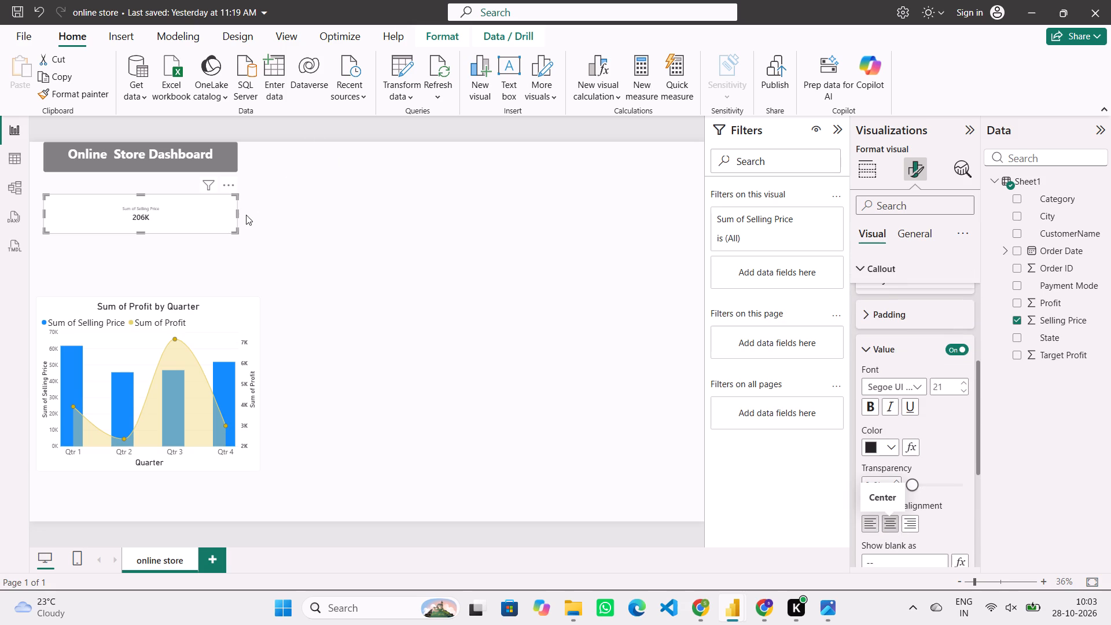
Narrow the Selling Price card to about a third of the title text box's width.
{"action": "left_click_drag", "start_coordinate": [237, 209], "coordinate": [119, 209]}
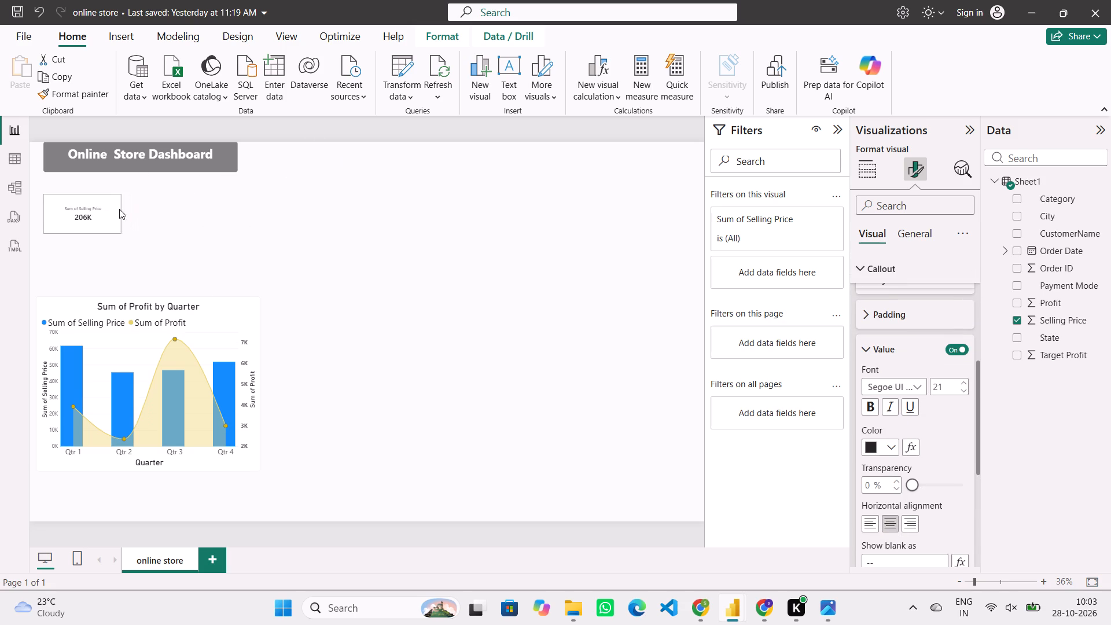
{"action": "left_click_drag", "start_coordinate": [119, 209], "coordinate": [97, 209]}
{"action": "left_click_drag", "start_coordinate": [97, 209], "coordinate": [104, 210]}
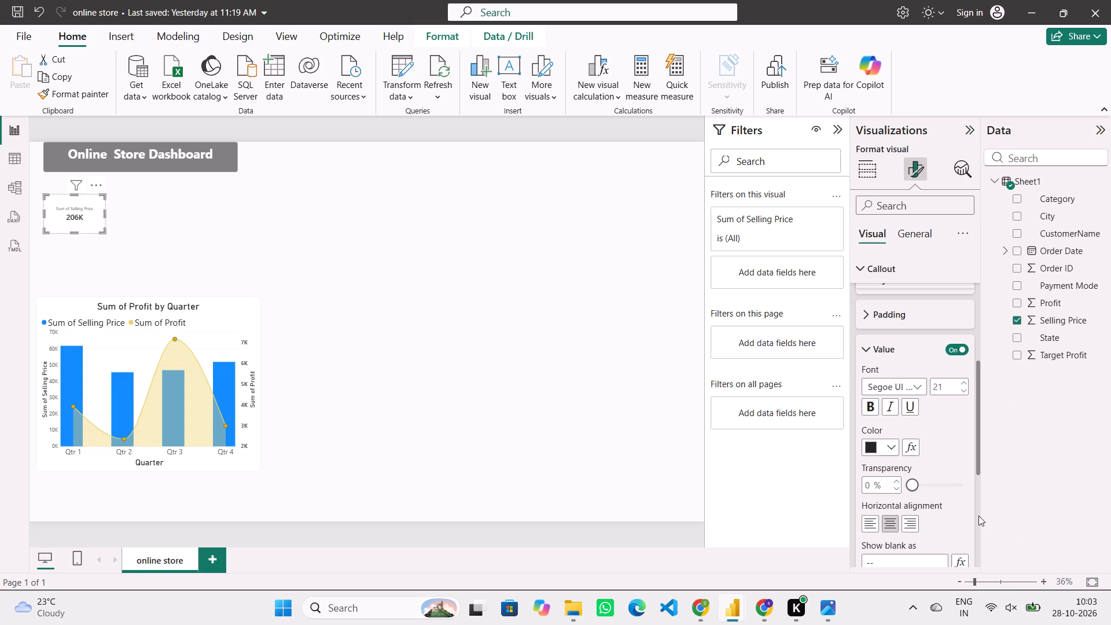
Set the font size of the Selling Price card's callout value to 40.
{"action": "scroll", "coordinate": [899, 508], "scroll_direction": "down", "scroll_amount": 3}
{"action": "scroll", "coordinate": [913, 441], "scroll_direction": "up", "scroll_amount": 2}
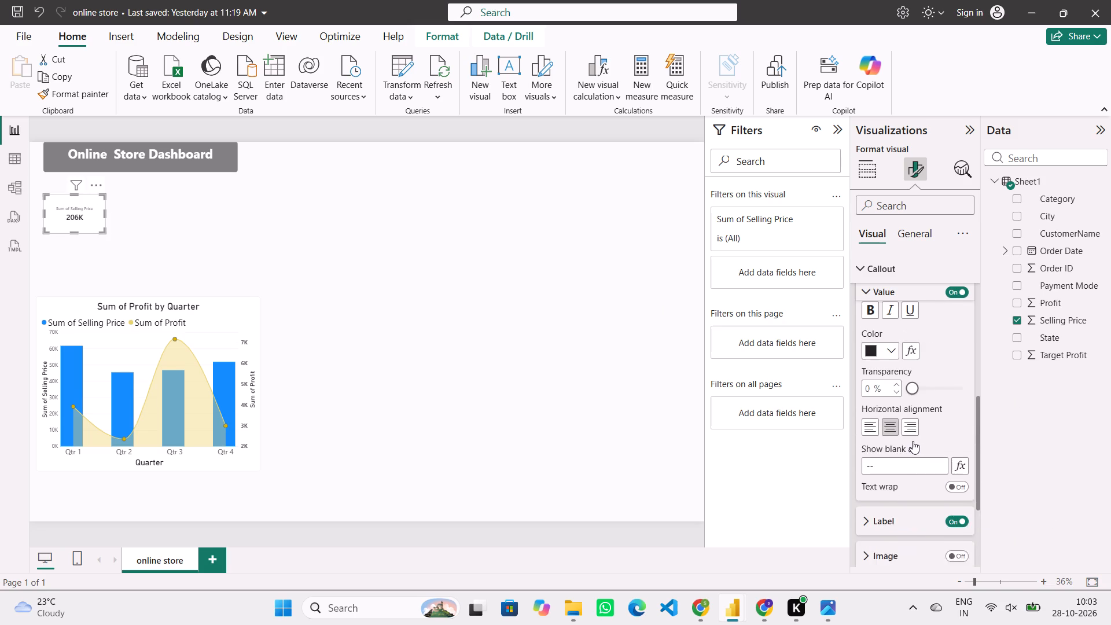
{"action": "scroll", "coordinate": [913, 441], "scroll_direction": "up", "scroll_amount": 2}
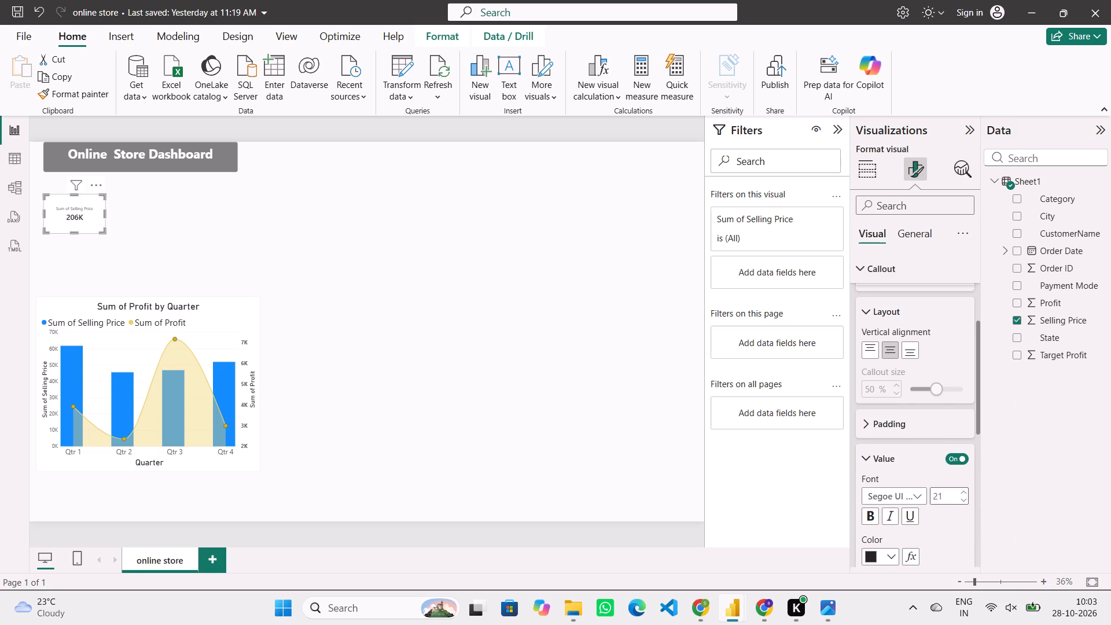
{"action": "left_click", "coordinate": [947, 493]}
{"action": "key", "text": "BackSpace"}
{"action": "type", "text": "35"}
{"action": "key", "text": "BackSpace"}
{"action": "key", "text": "BackSpace"}
{"action": "type", "text": "40"}
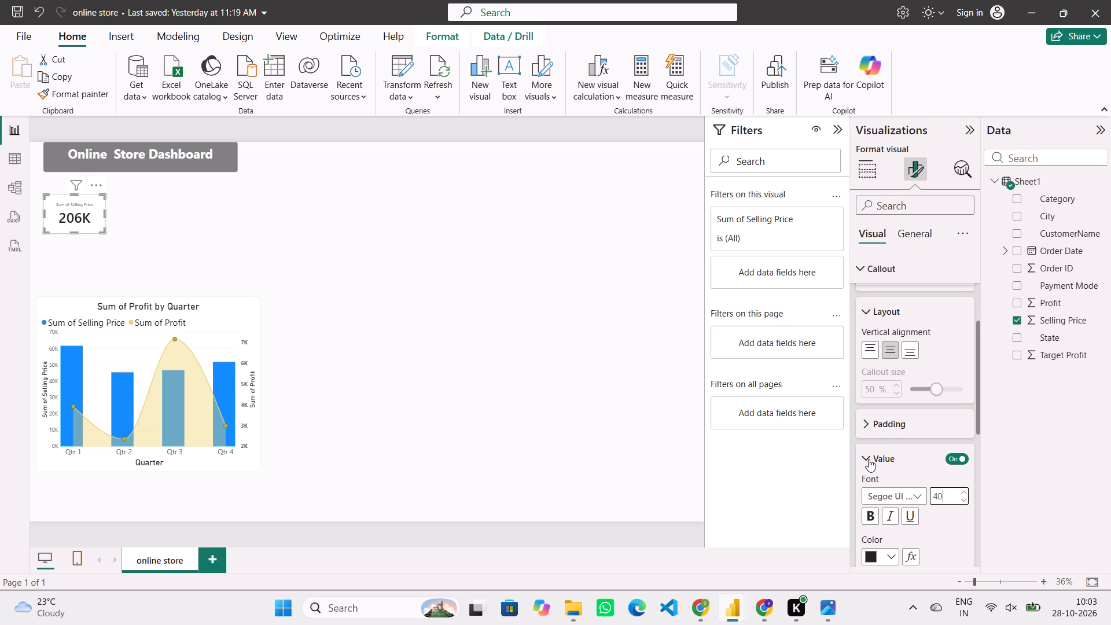
{"action": "left_click", "coordinate": [869, 459]}
{"action": "scroll", "coordinate": [869, 459], "scroll_direction": "up", "scroll_amount": 1}
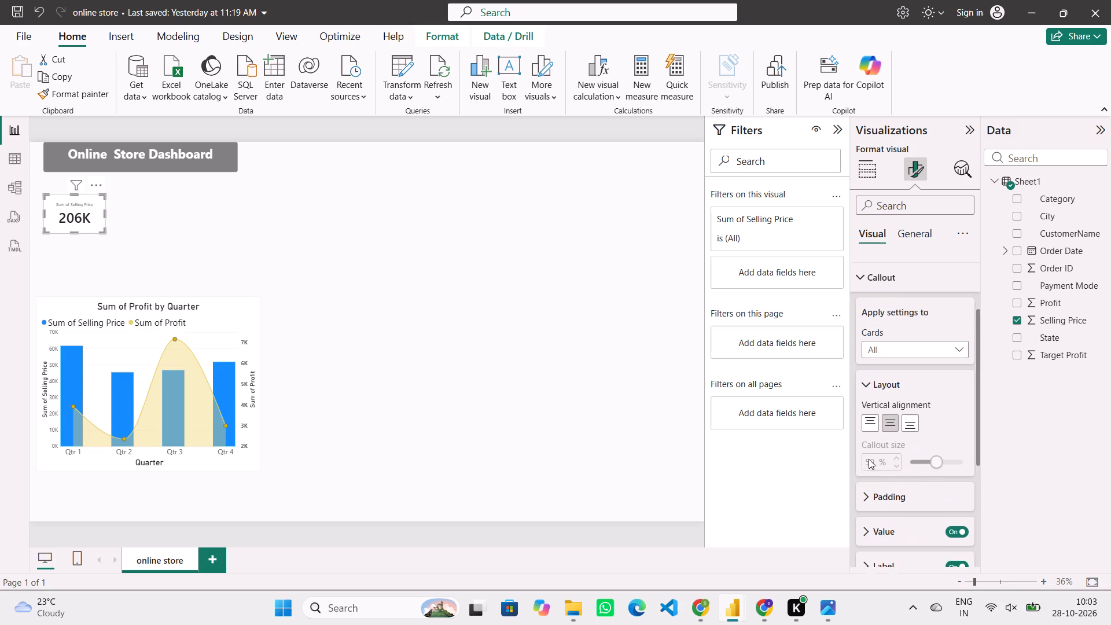
{"action": "scroll", "coordinate": [869, 459], "scroll_direction": "up", "scroll_amount": 3}
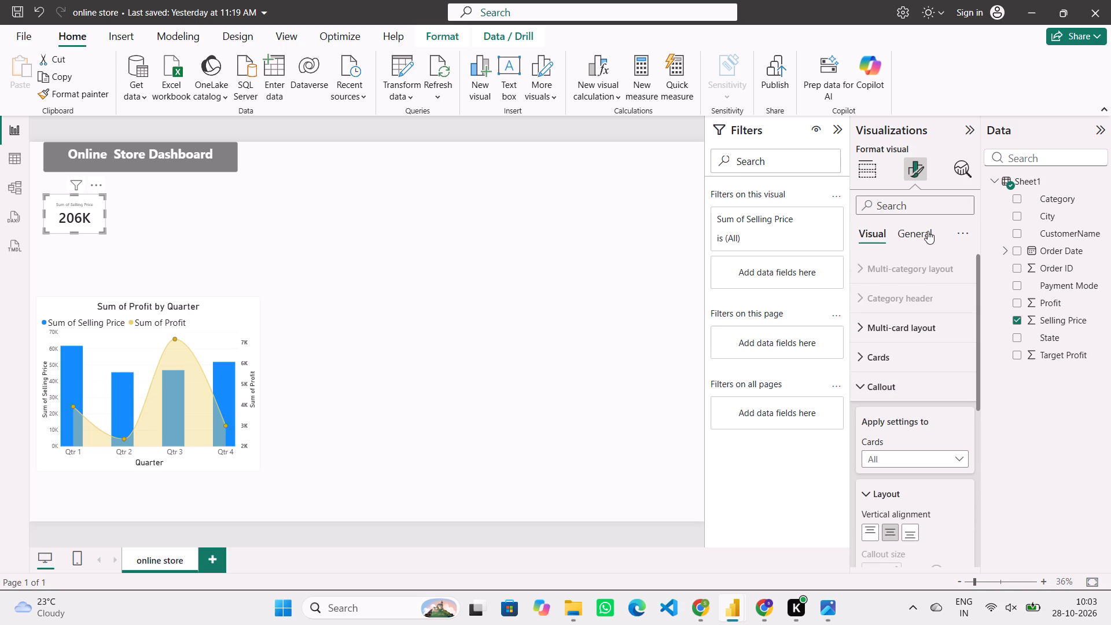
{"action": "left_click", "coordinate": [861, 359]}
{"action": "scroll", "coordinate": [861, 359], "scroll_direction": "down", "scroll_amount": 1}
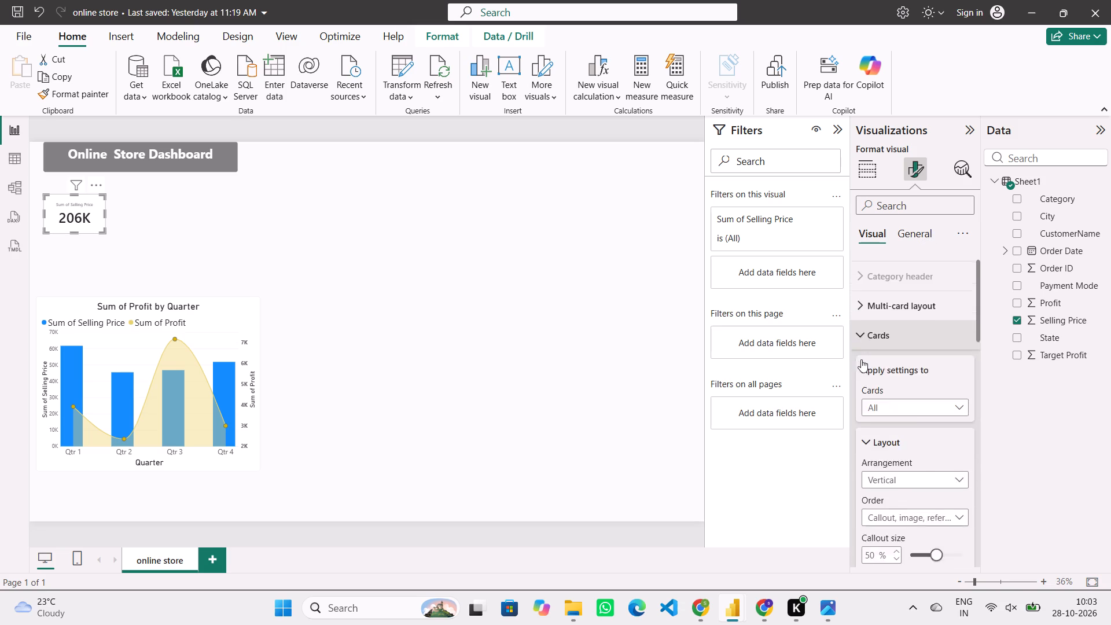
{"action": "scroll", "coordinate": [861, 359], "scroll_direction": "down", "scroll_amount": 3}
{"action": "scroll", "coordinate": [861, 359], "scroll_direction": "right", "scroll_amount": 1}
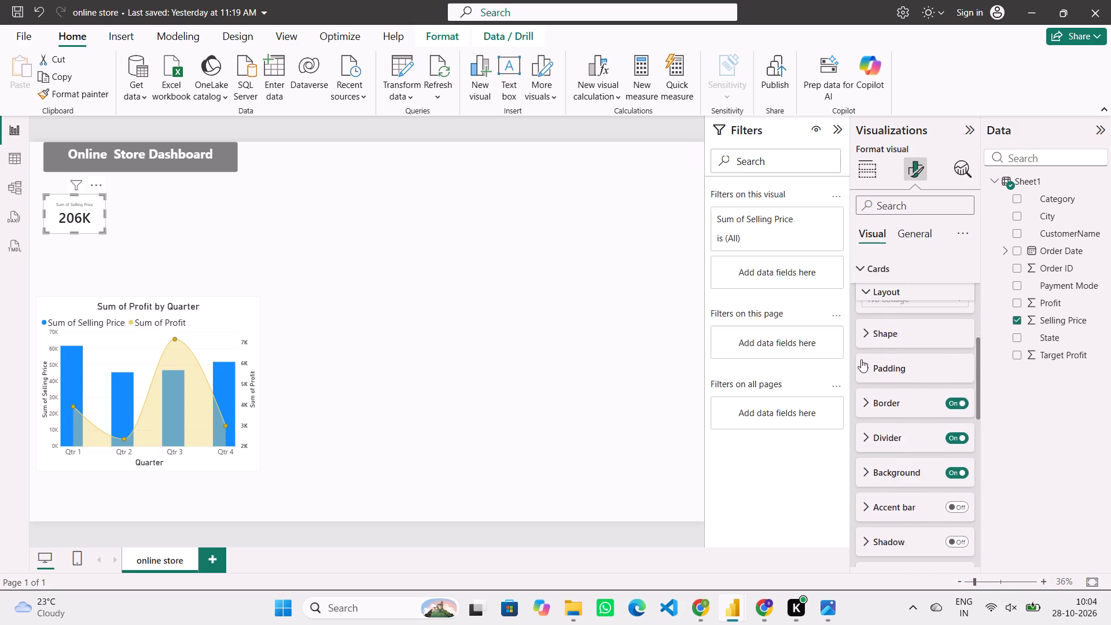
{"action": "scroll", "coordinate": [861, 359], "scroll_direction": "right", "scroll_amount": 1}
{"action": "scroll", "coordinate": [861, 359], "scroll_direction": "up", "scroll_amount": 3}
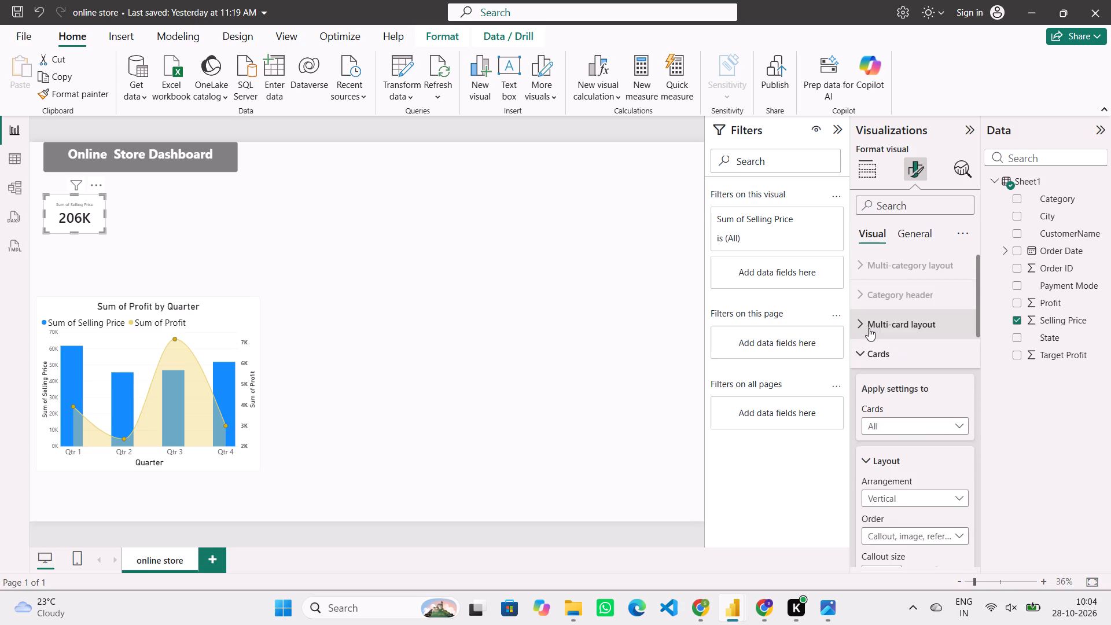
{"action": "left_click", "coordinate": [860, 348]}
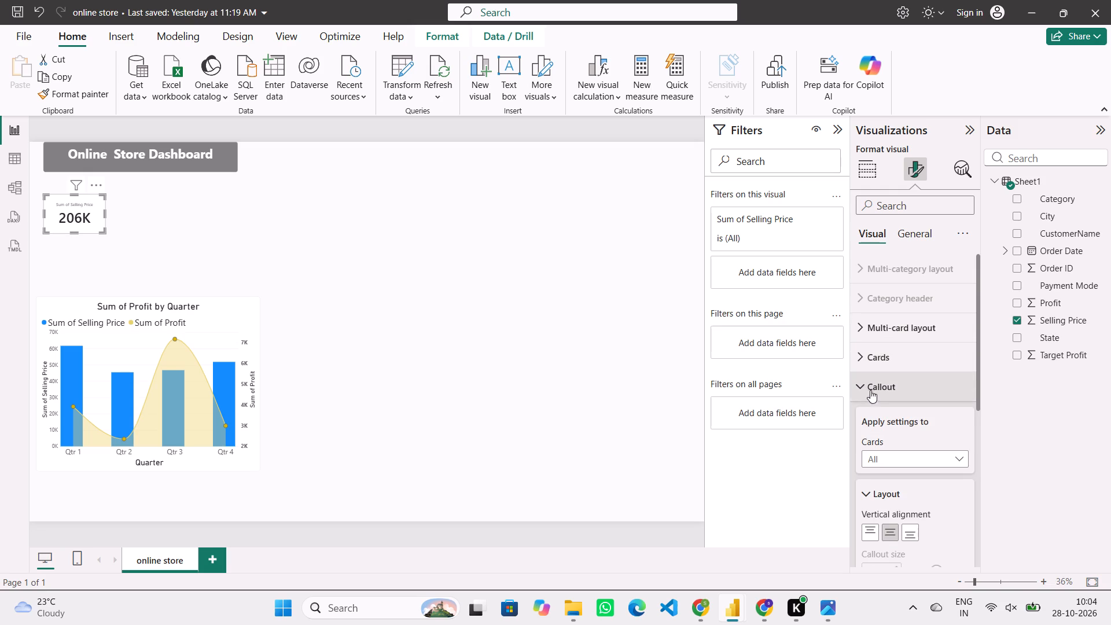
Turn off the callout label on the Selling Price card so only its value is shown.
{"action": "scroll", "coordinate": [874, 395], "scroll_direction": "down", "scroll_amount": 5}
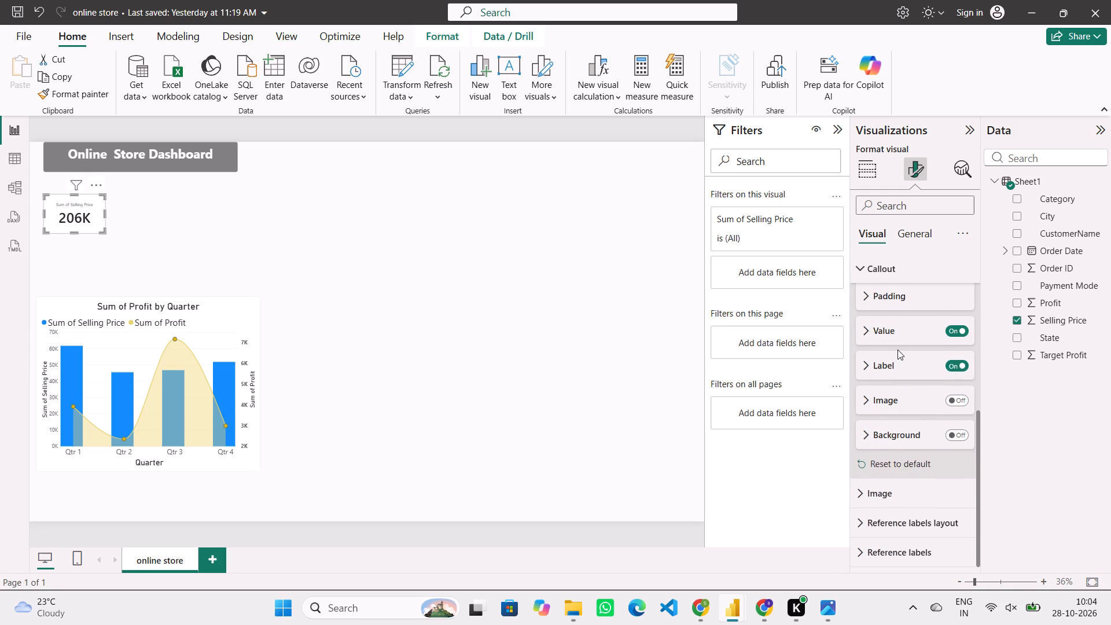
{"action": "left_click", "coordinate": [897, 366]}
{"action": "scroll", "coordinate": [904, 461], "scroll_direction": "right", "scroll_amount": 1}
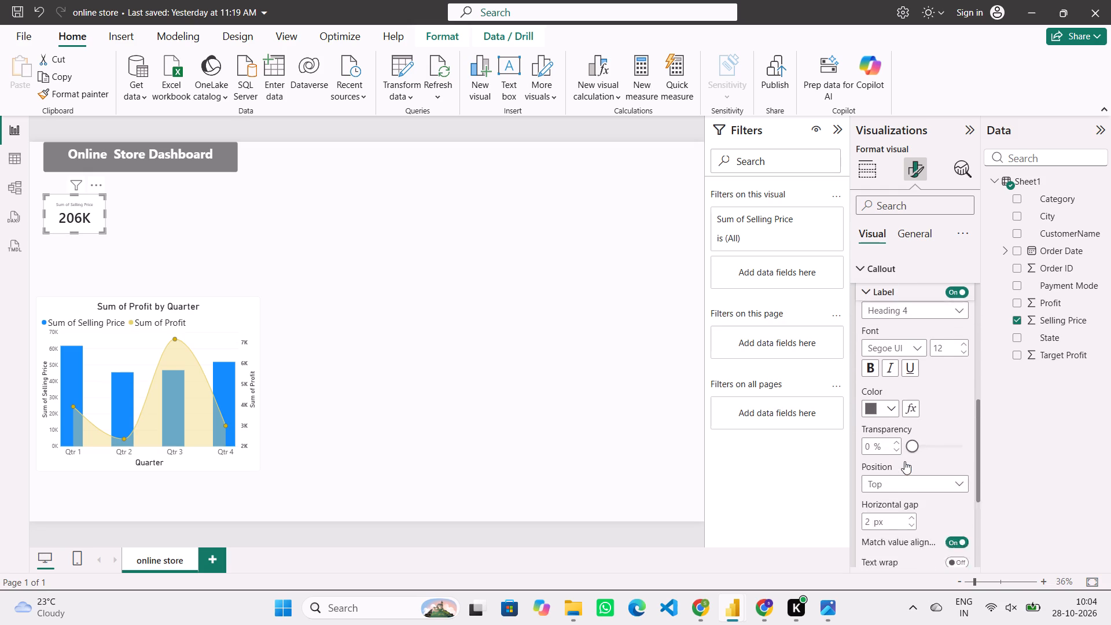
{"action": "scroll", "coordinate": [904, 461], "scroll_direction": "right", "scroll_amount": 1}
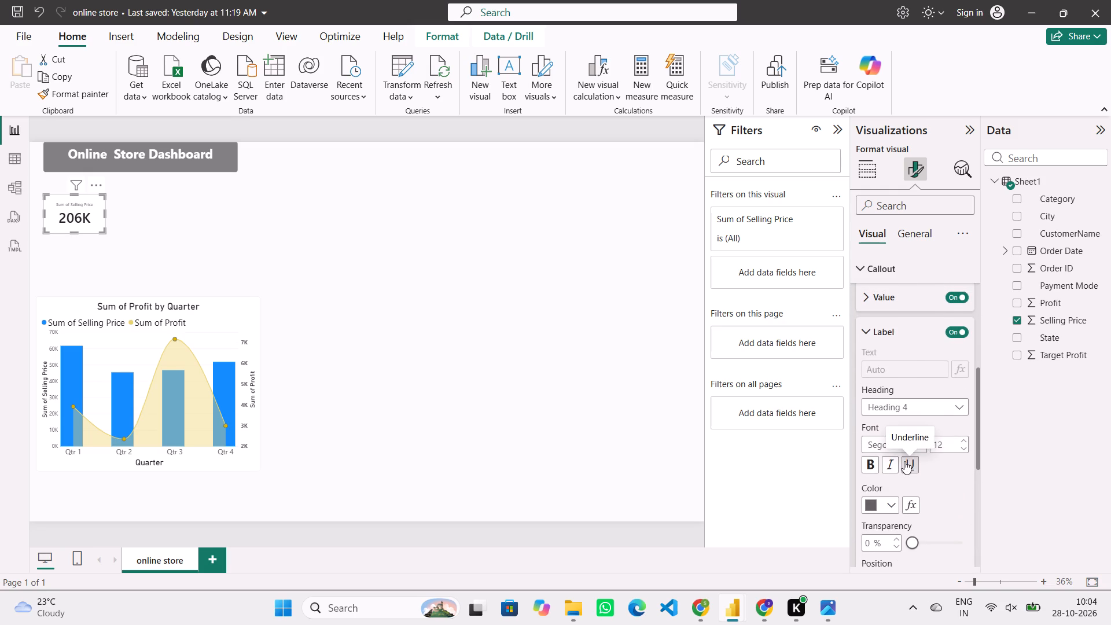
{"action": "scroll", "coordinate": [904, 461], "scroll_direction": "right", "scroll_amount": 1}
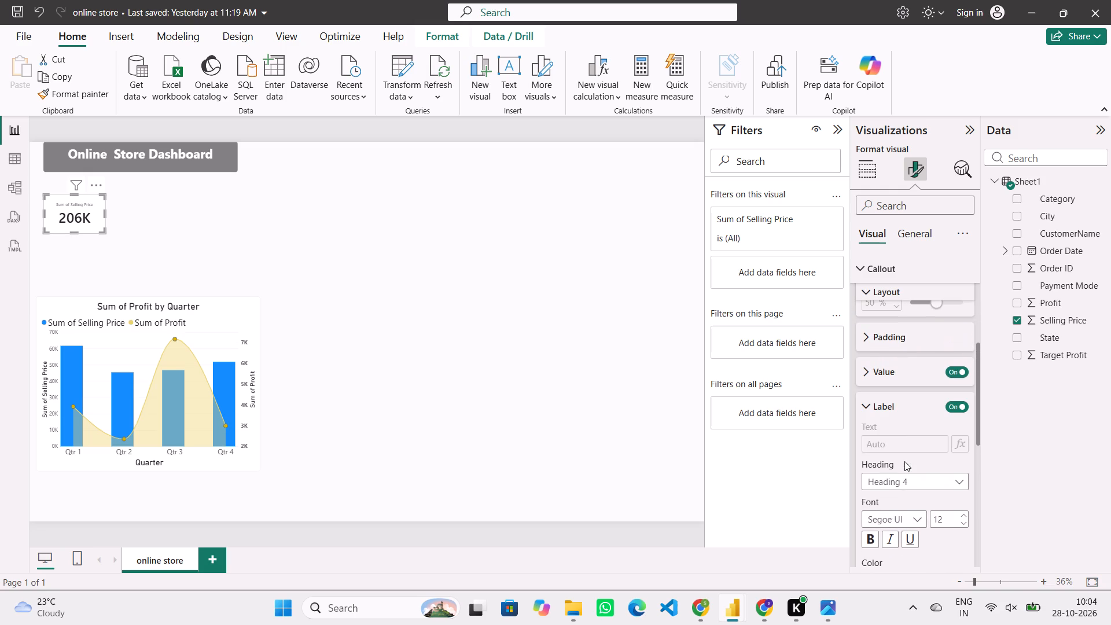
{"action": "left_click", "coordinate": [956, 413]}
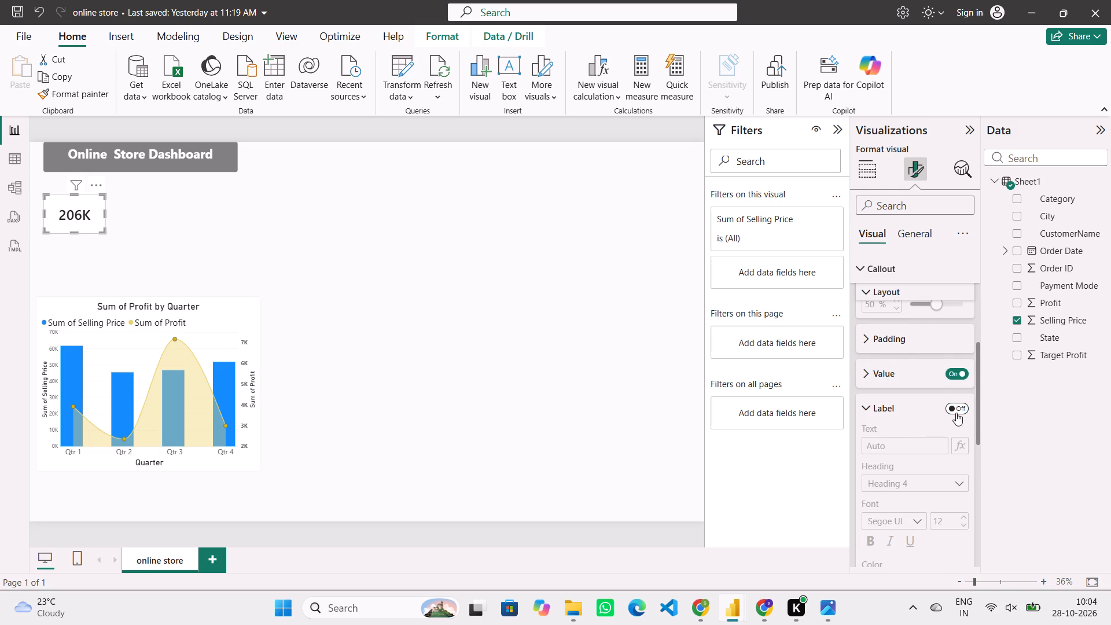
{"action": "left_click", "coordinate": [867, 407]}
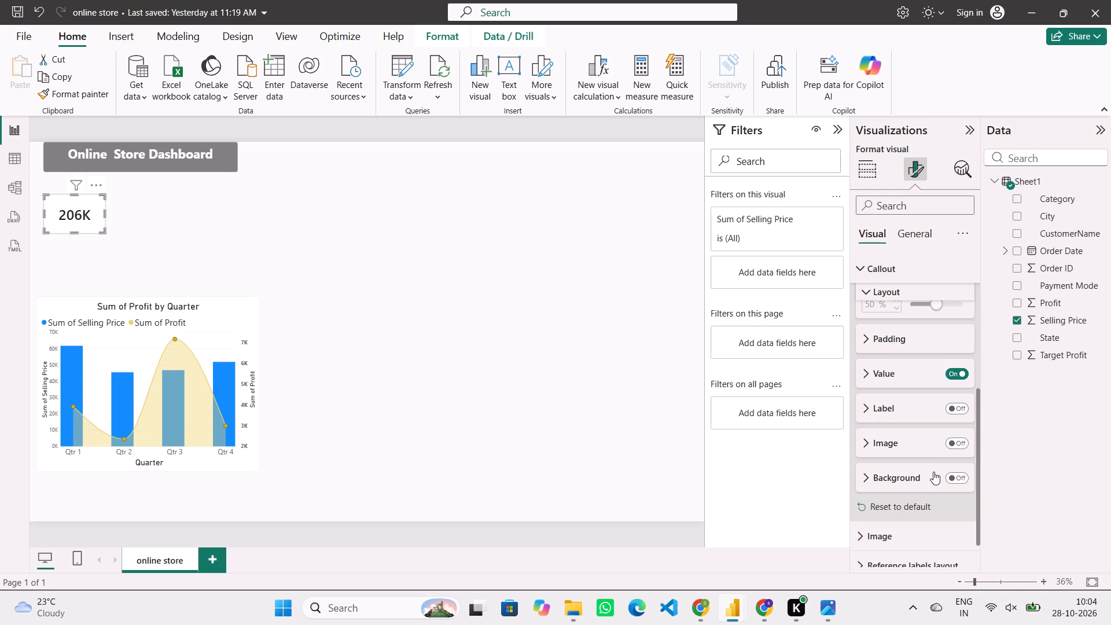
{"action": "scroll", "coordinate": [933, 472], "scroll_direction": "up", "scroll_amount": 1}
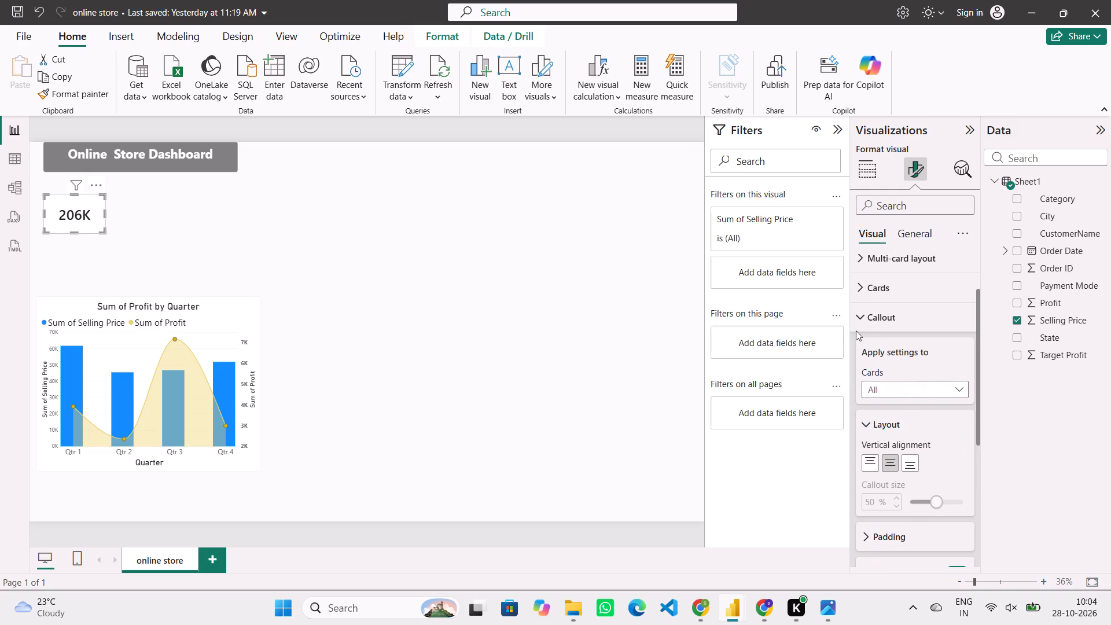
{"action": "left_click", "coordinate": [854, 319]}
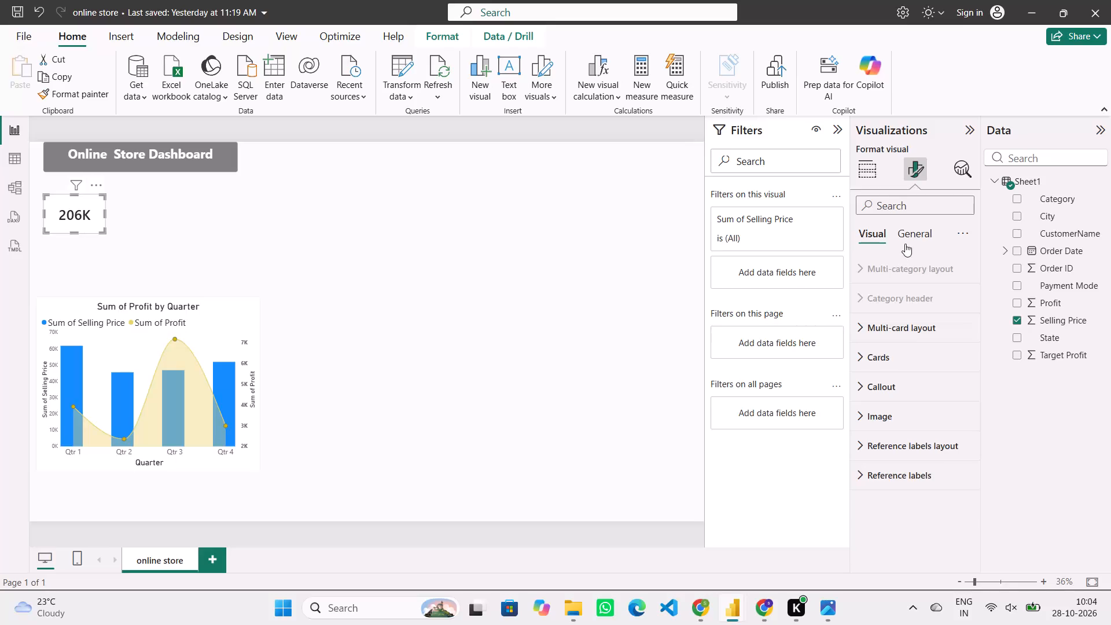
Enable a title on the Selling Price card with the text "Total Sale".
{"action": "left_click", "coordinate": [905, 244]}
{"action": "left_click", "coordinate": [957, 297]}
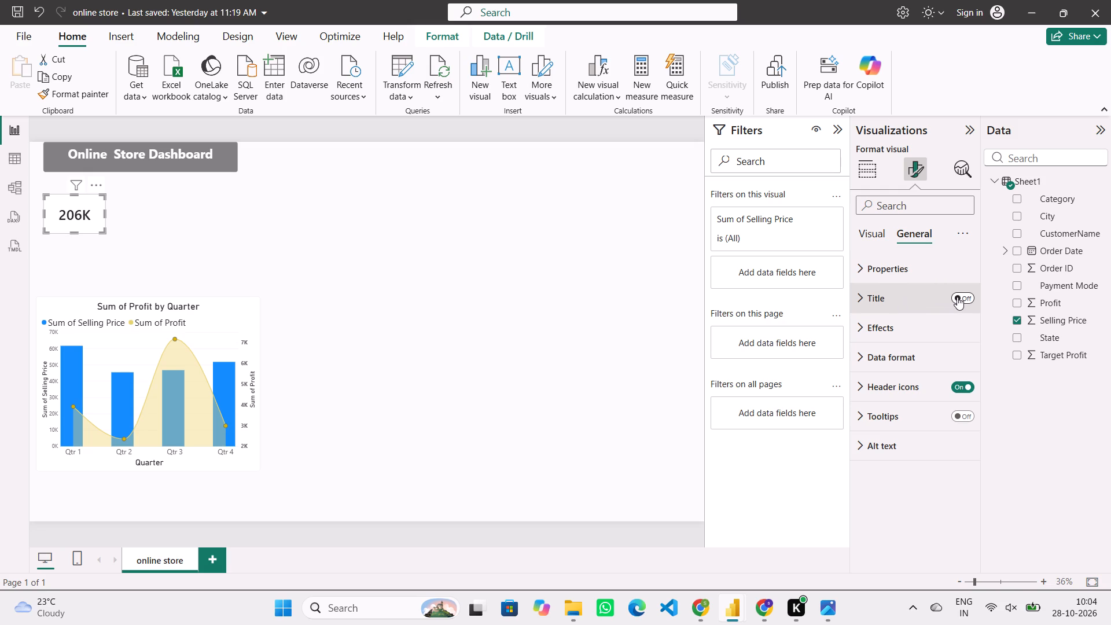
{"action": "left_click", "coordinate": [902, 304]}
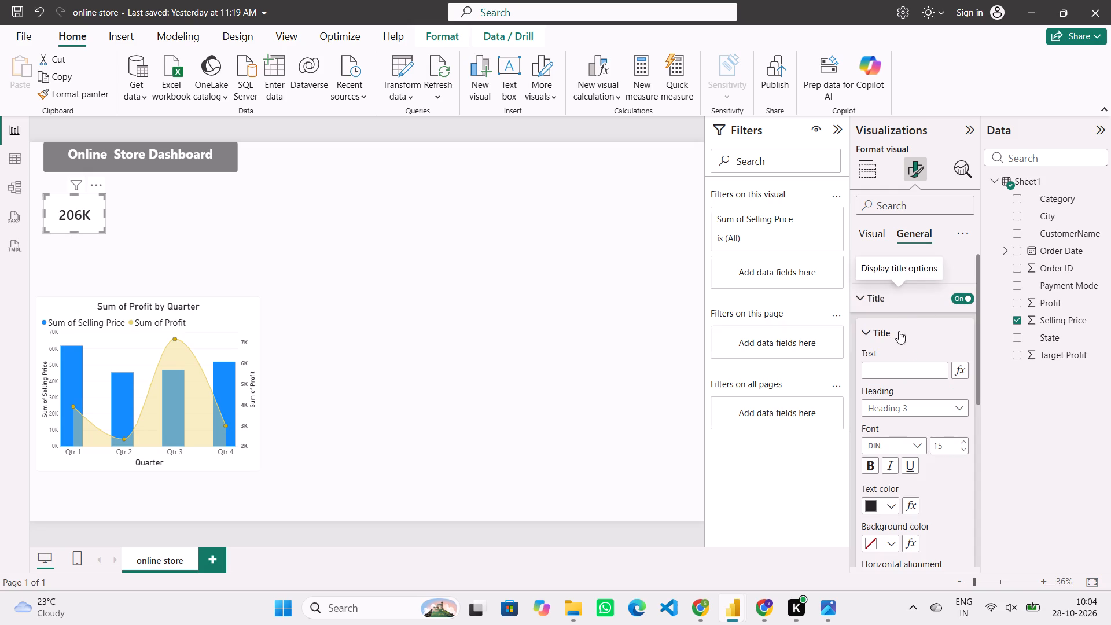
{"action": "left_click", "coordinate": [900, 369]}
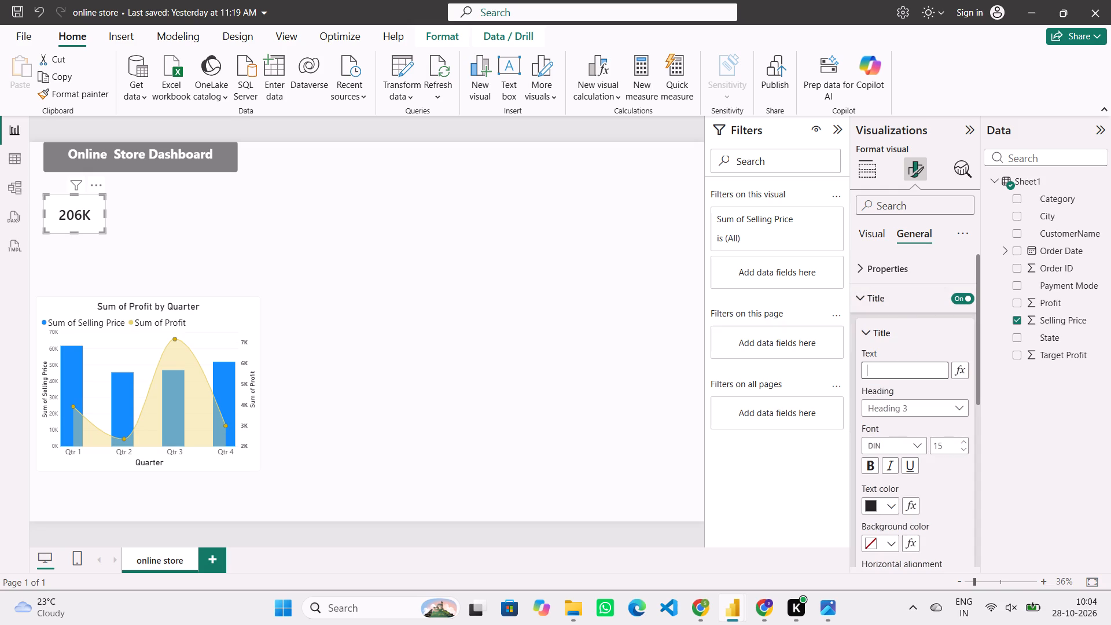
{"action": "type", "text": "Total"}
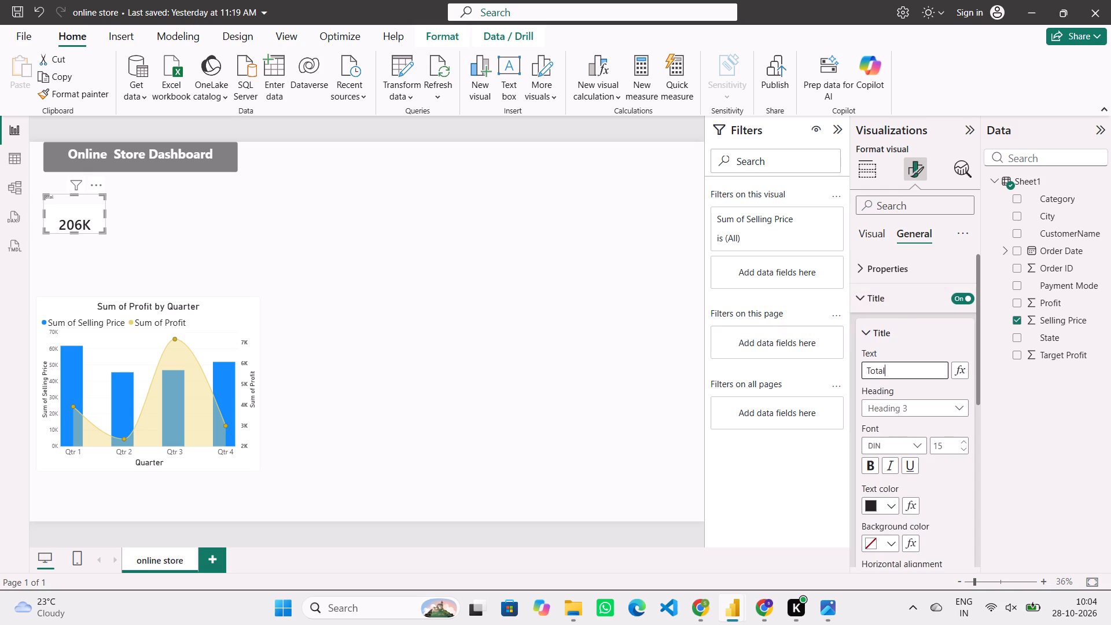
{"action": "key", "text": "space"}
{"action": "type", "text": "Sale"}
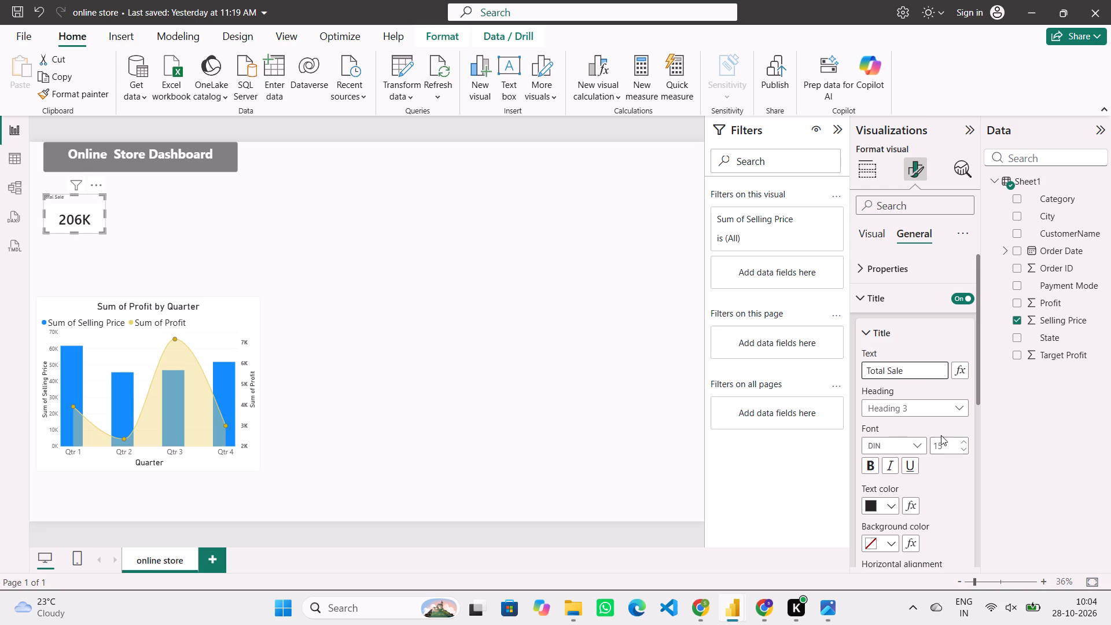
Format the card's Total Sale title with font size 30 and centered horizontal alignment.
{"action": "left_click", "coordinate": [950, 447]}
{"action": "key", "text": "BackSpace"}
{"action": "type", "text": "30"}
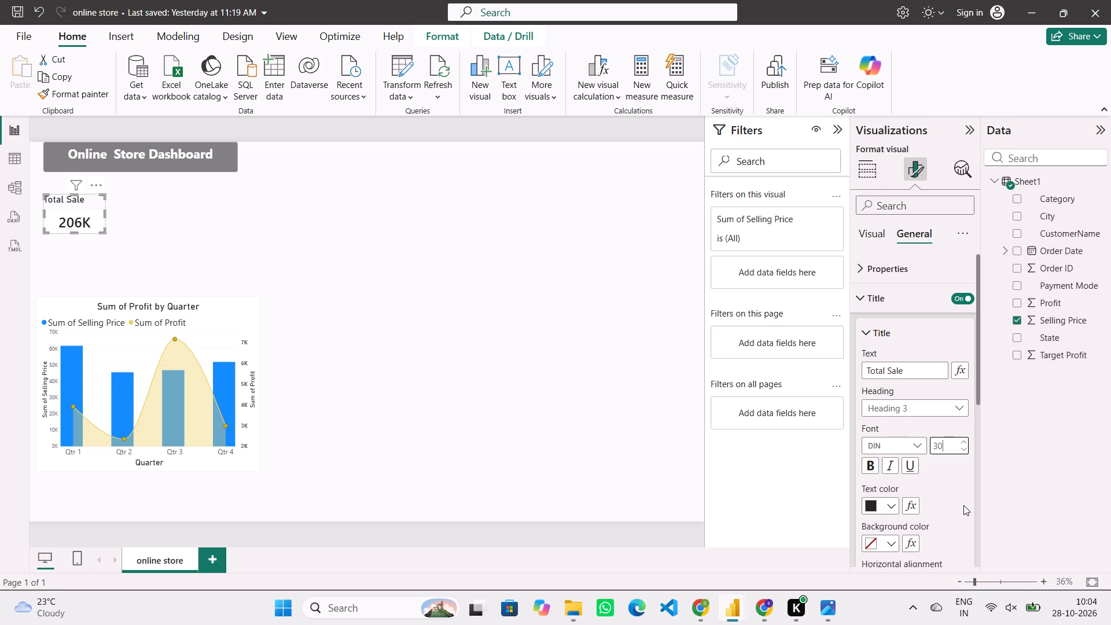
{"action": "scroll", "coordinate": [932, 486], "scroll_direction": "down", "scroll_amount": 3}
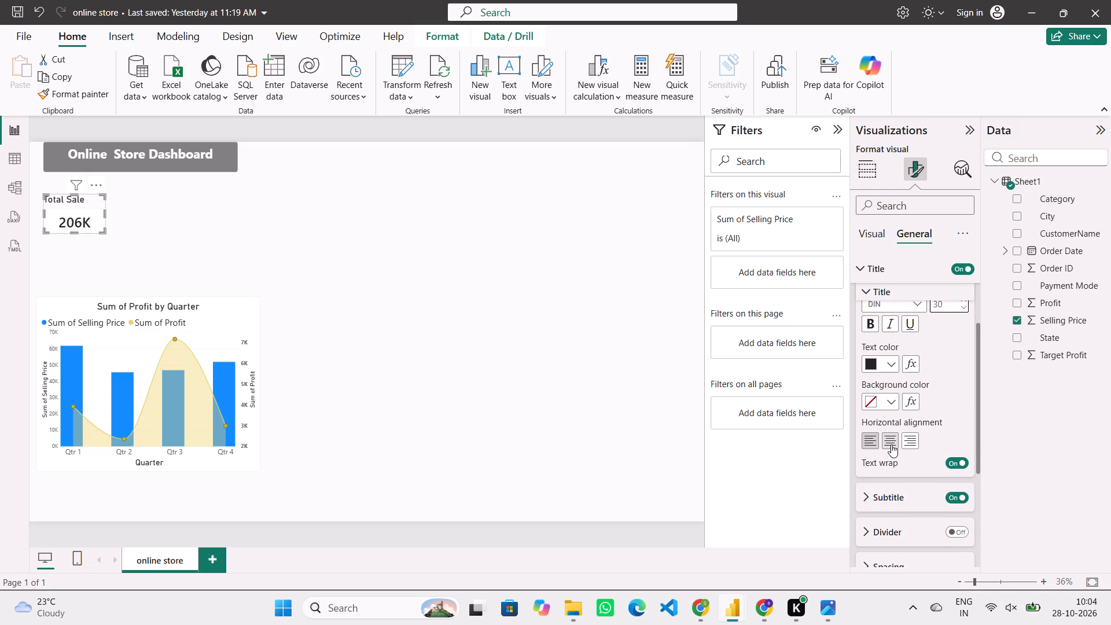
{"action": "left_click", "coordinate": [891, 444]}
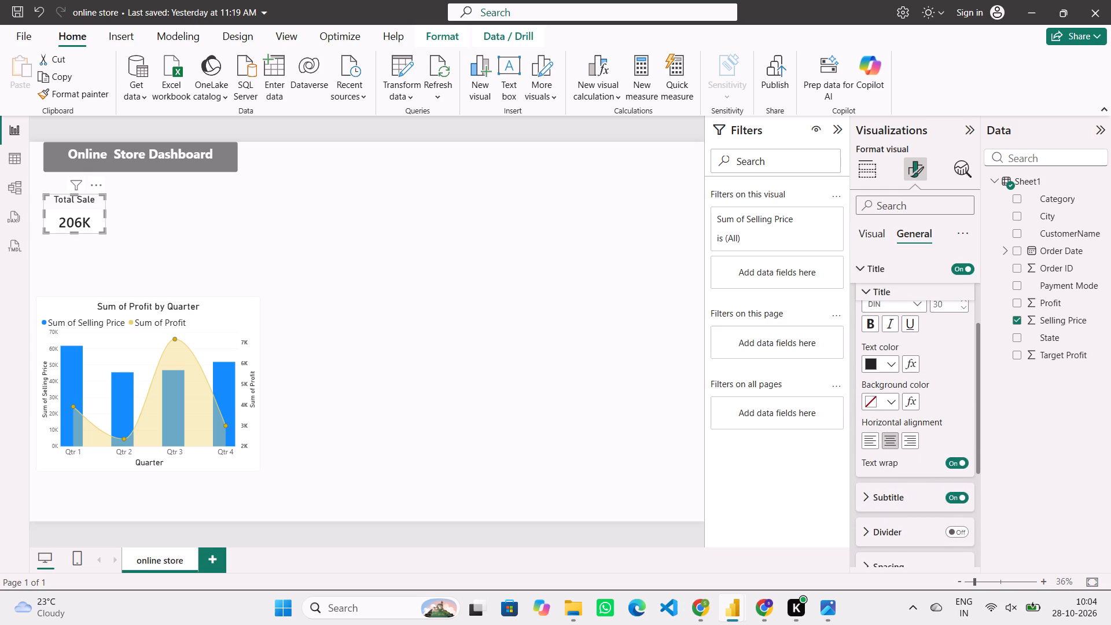
Turn on the Total Sale card's background effect and set its color to the dark gray of the dashboard title.
{"action": "scroll", "coordinate": [893, 366], "scroll_direction": "down", "scroll_amount": 1}
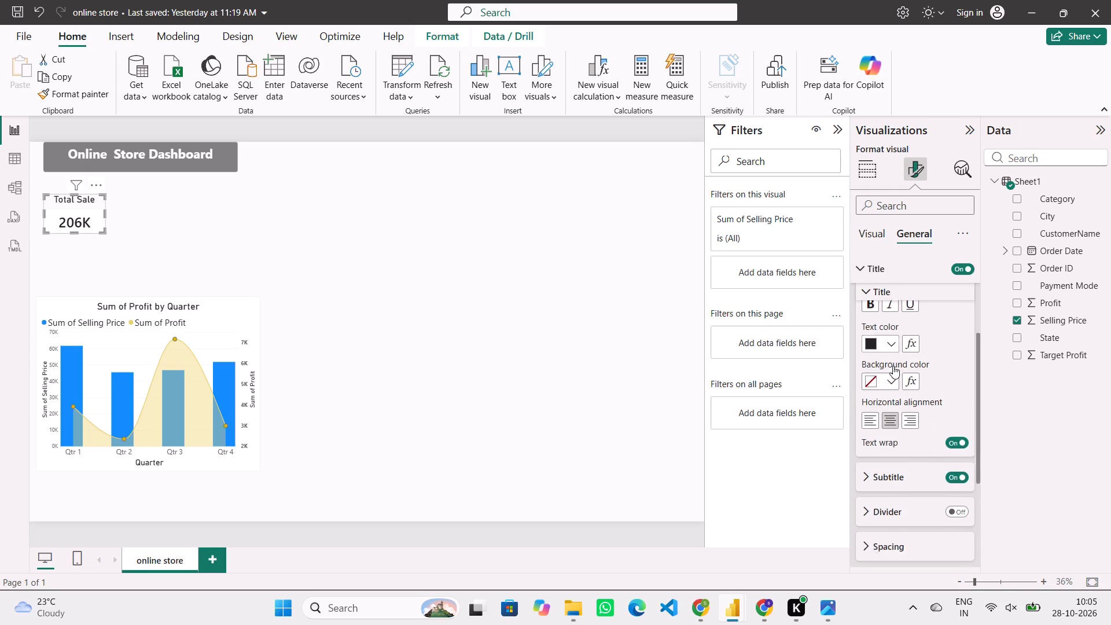
{"action": "scroll", "coordinate": [893, 366], "scroll_direction": "down", "scroll_amount": 3}
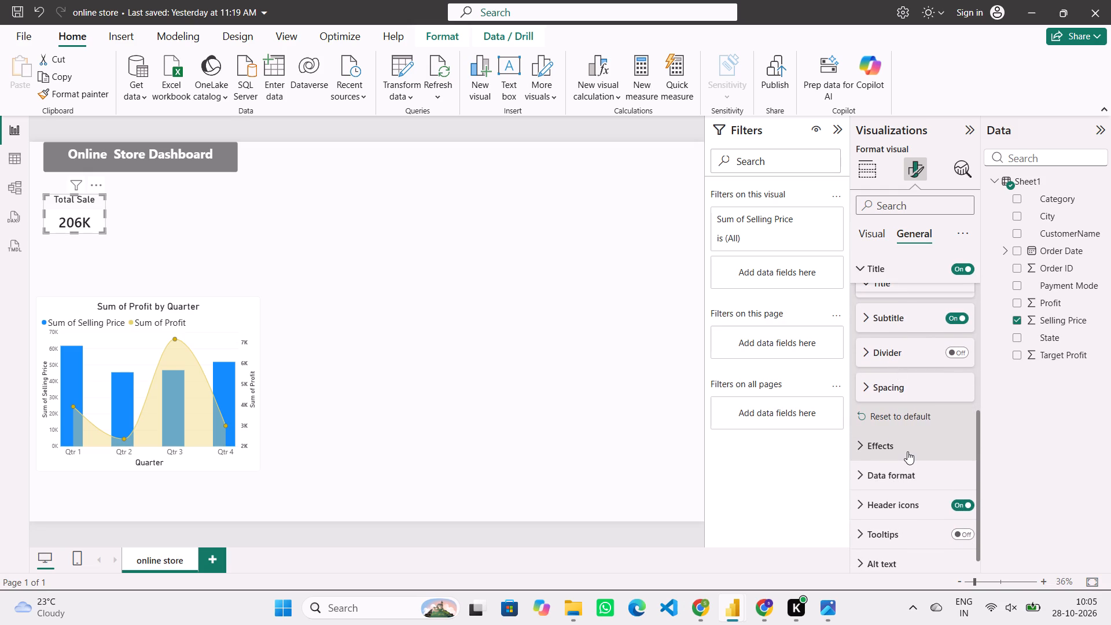
{"action": "left_click", "coordinate": [907, 451]}
{"action": "scroll", "coordinate": [907, 451], "scroll_direction": "down", "scroll_amount": 3}
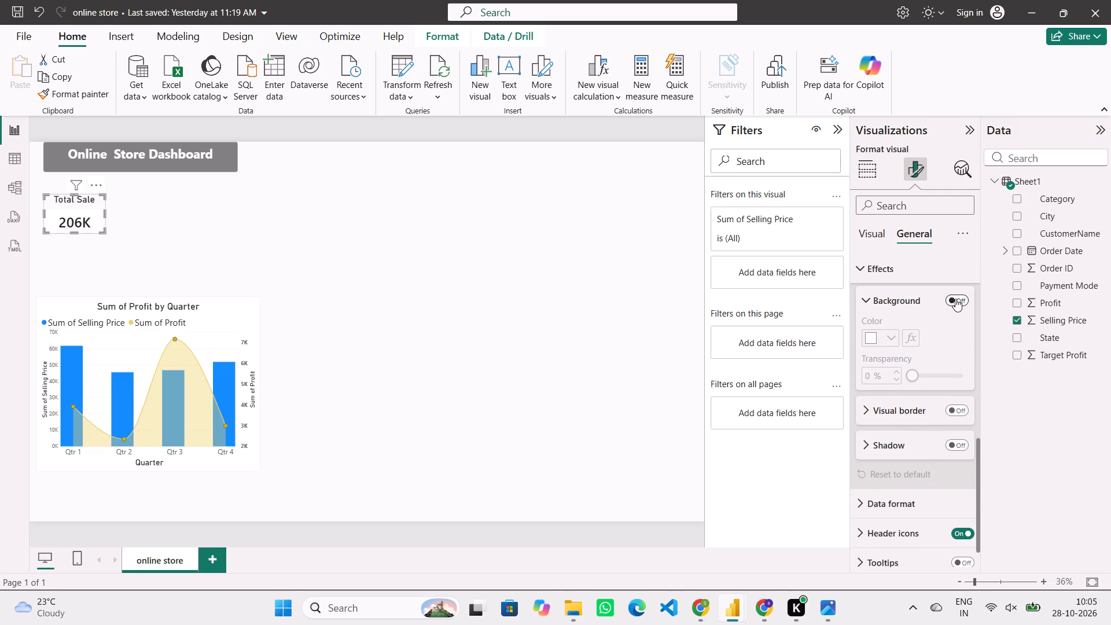
{"action": "left_click", "coordinate": [955, 299]}
{"action": "left_click", "coordinate": [892, 340]}
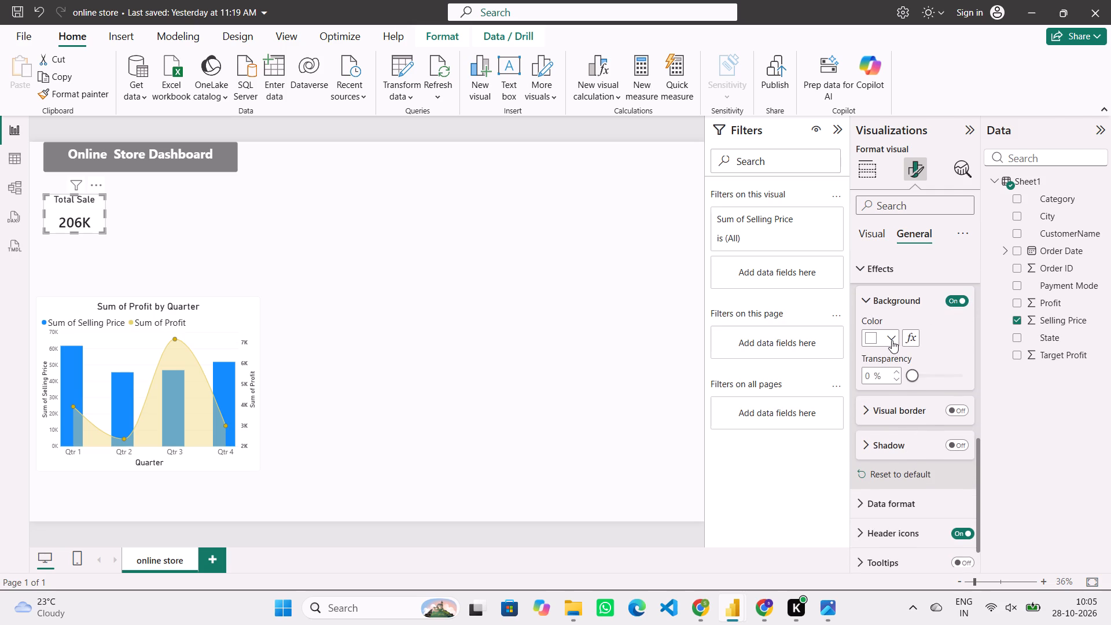
{"action": "left_click", "coordinate": [902, 251]}
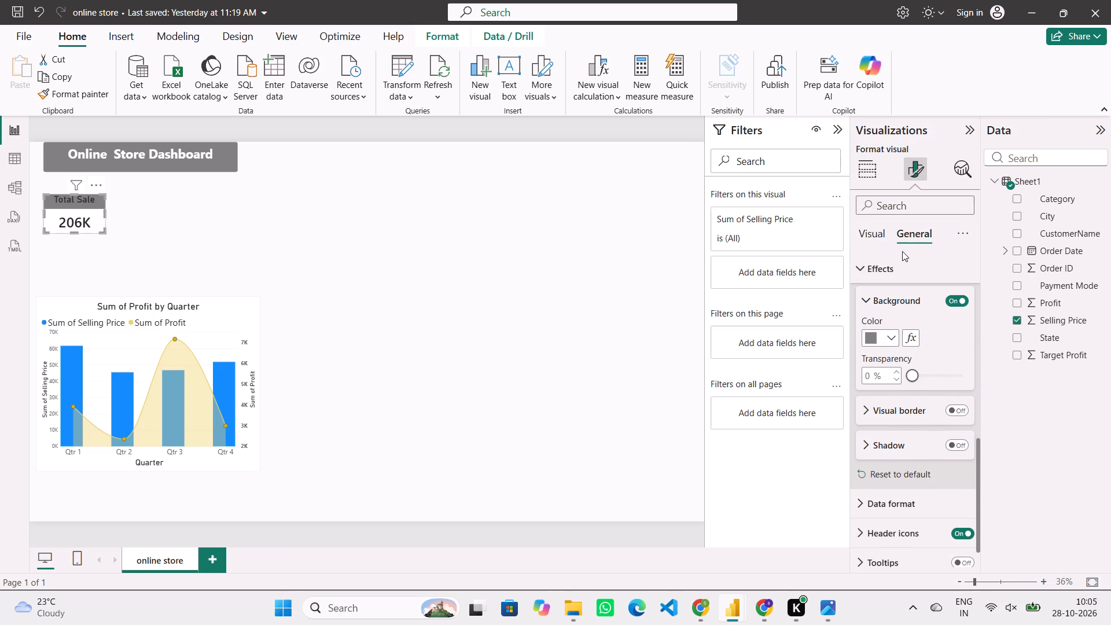
Change the text color of the card's Total Sale title to white.
{"action": "scroll", "coordinate": [907, 292], "scroll_direction": "up", "scroll_amount": 3}
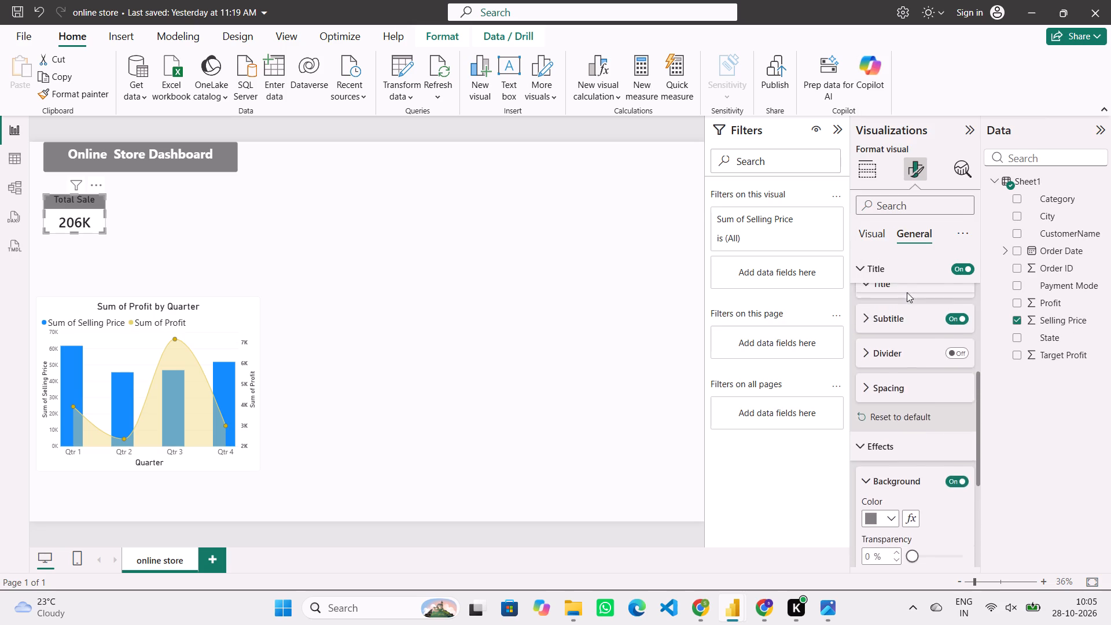
{"action": "scroll", "coordinate": [907, 292], "scroll_direction": "up", "scroll_amount": 1}
{"action": "left_click", "coordinate": [891, 321]}
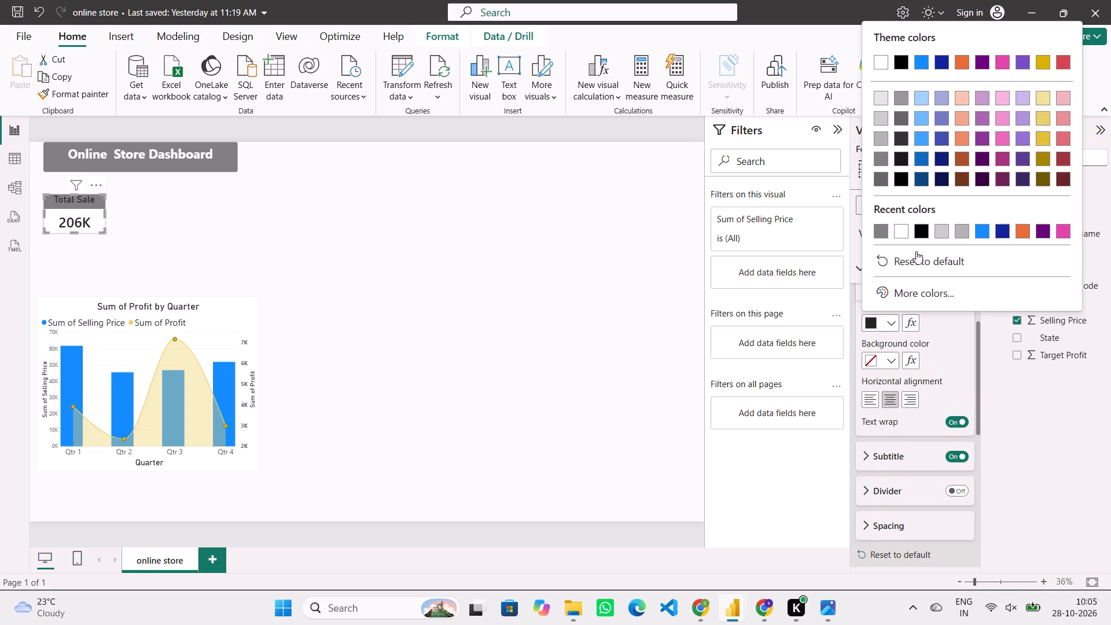
{"action": "left_click", "coordinate": [898, 233]}
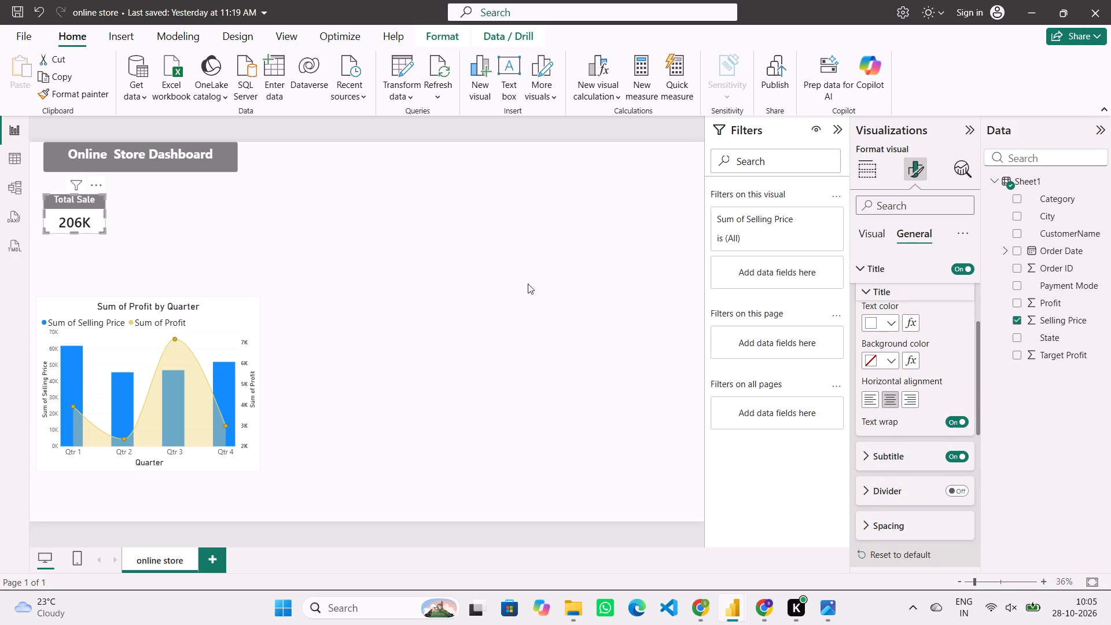
{"action": "scroll", "coordinate": [903, 350], "scroll_direction": "up", "scroll_amount": 2}
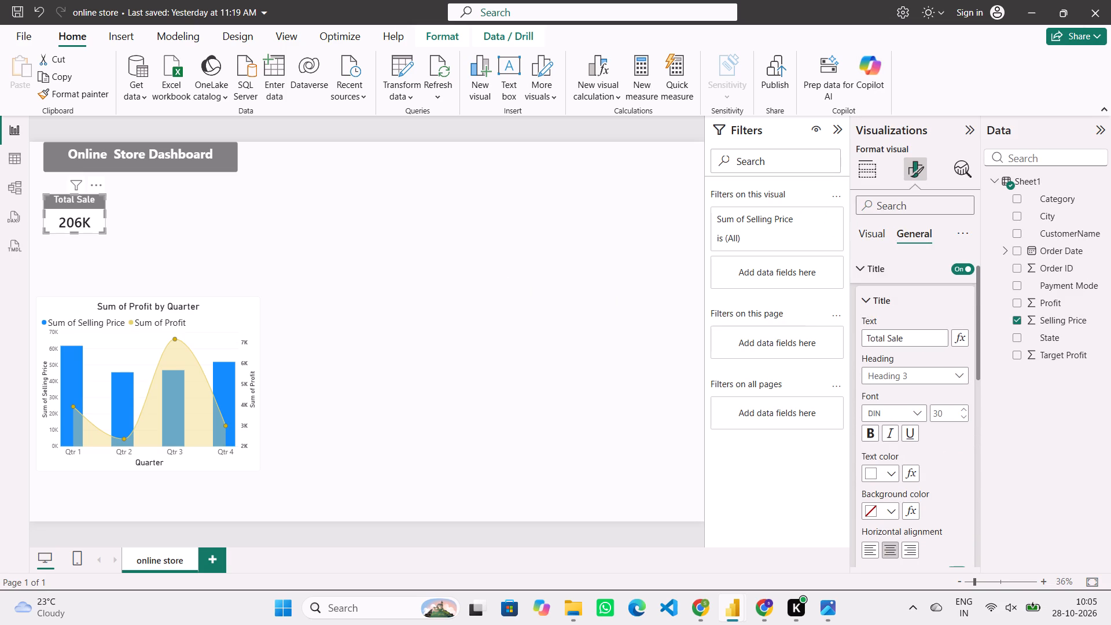
Set the report page's canvas size to 1920 x 1080 (Full HD).
{"action": "left_click", "coordinate": [543, 365]}
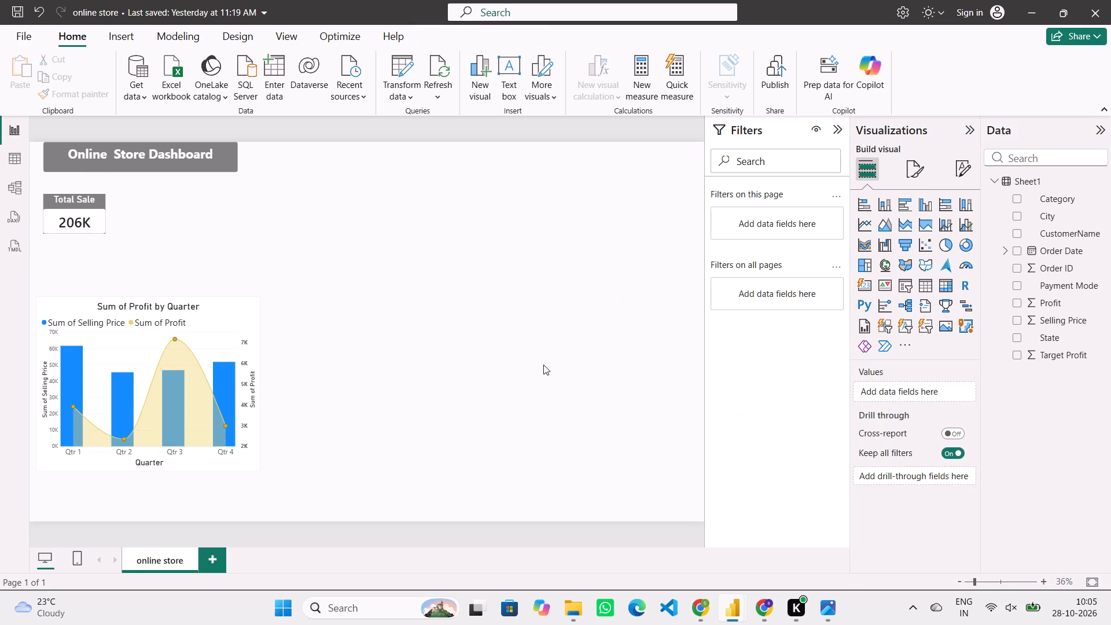
{"action": "left_click", "coordinate": [919, 168]}
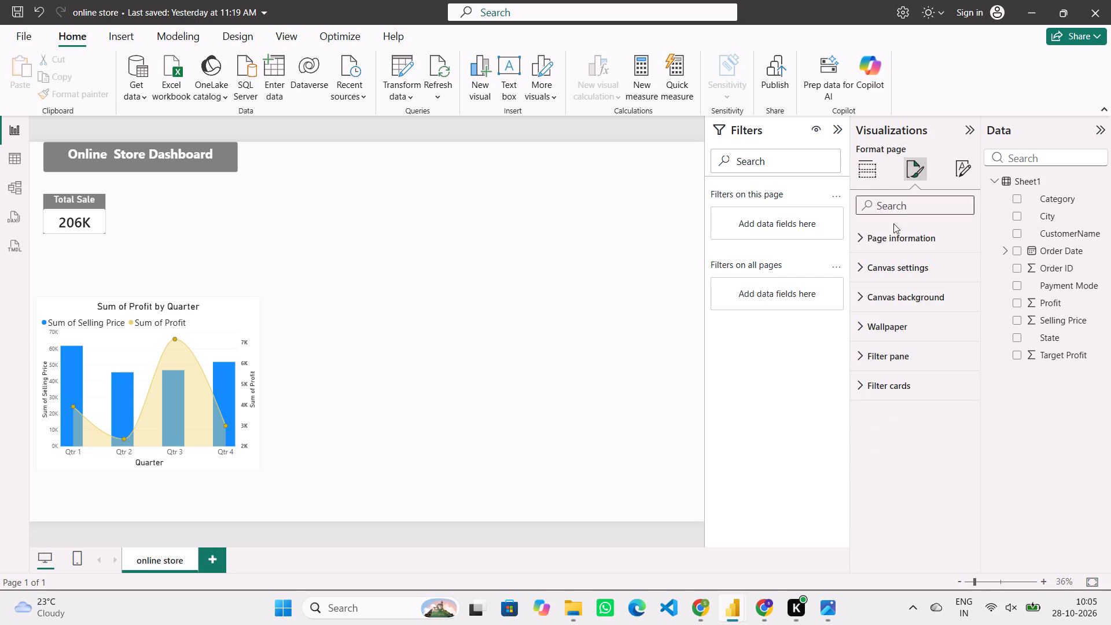
{"action": "left_click", "coordinate": [908, 264]}
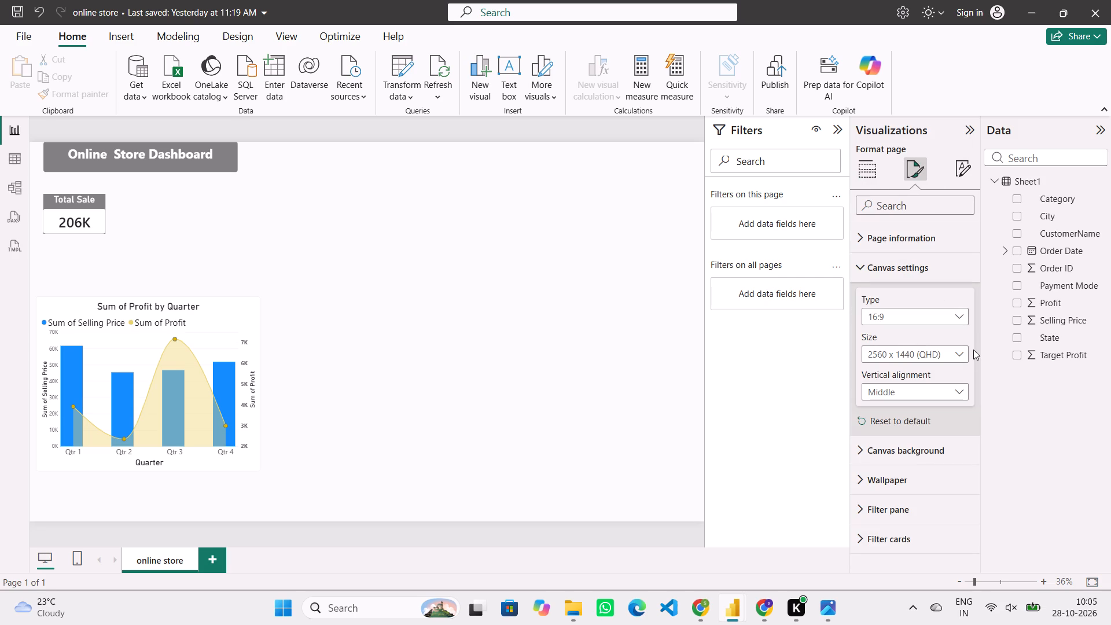
{"action": "left_click", "coordinate": [961, 350]}
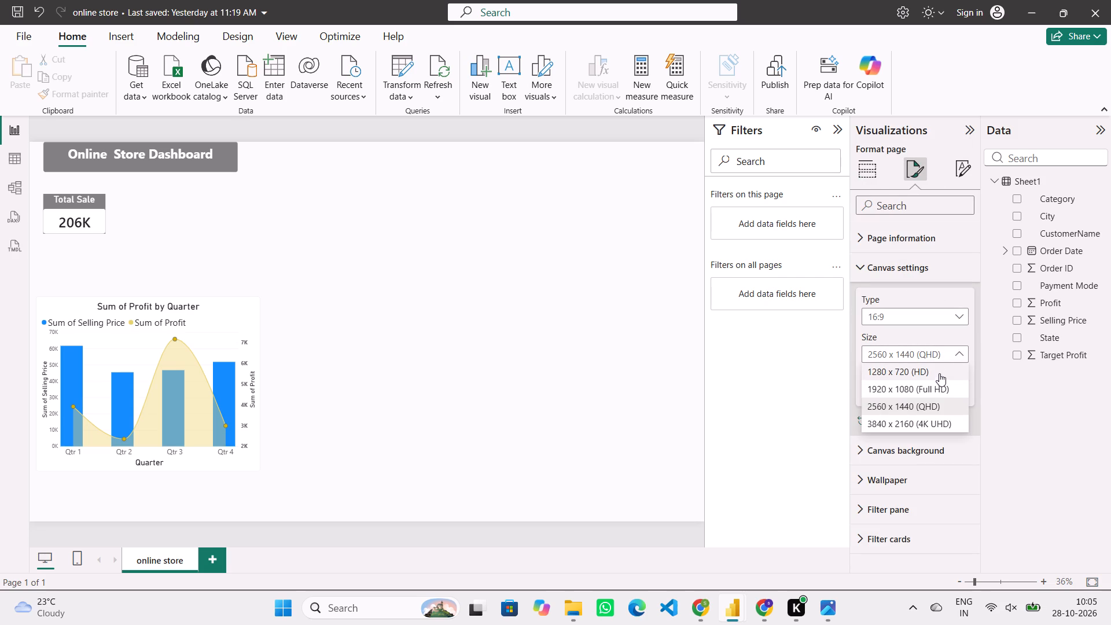
{"action": "left_click", "coordinate": [942, 384]}
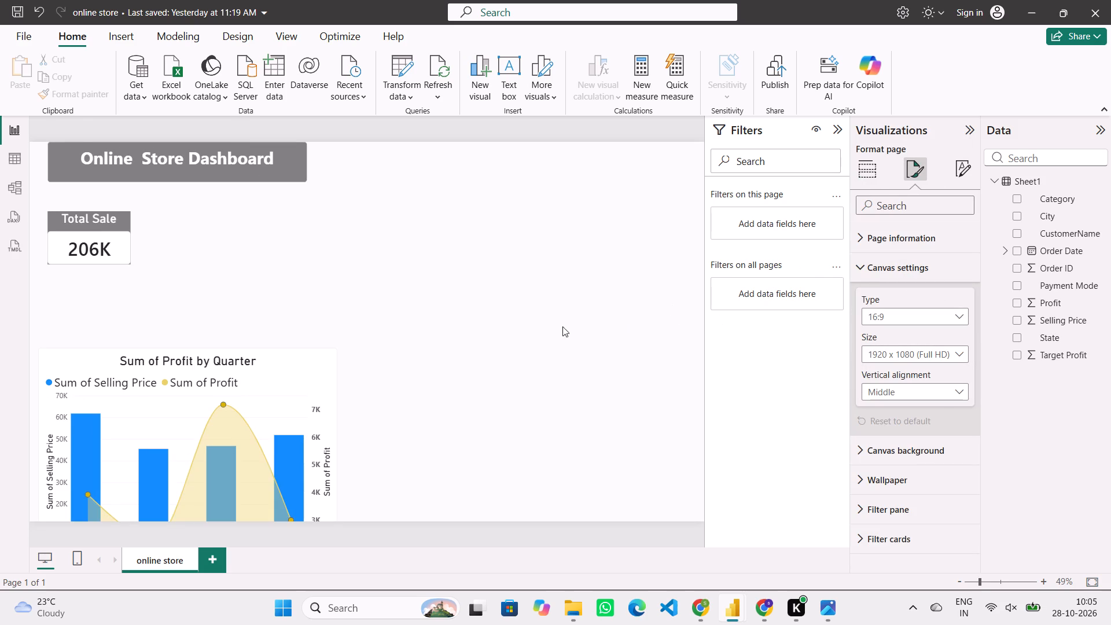
{"action": "left_click", "coordinate": [566, 328]}
{"action": "scroll", "coordinate": [566, 328], "scroll_direction": "down", "scroll_amount": 2}
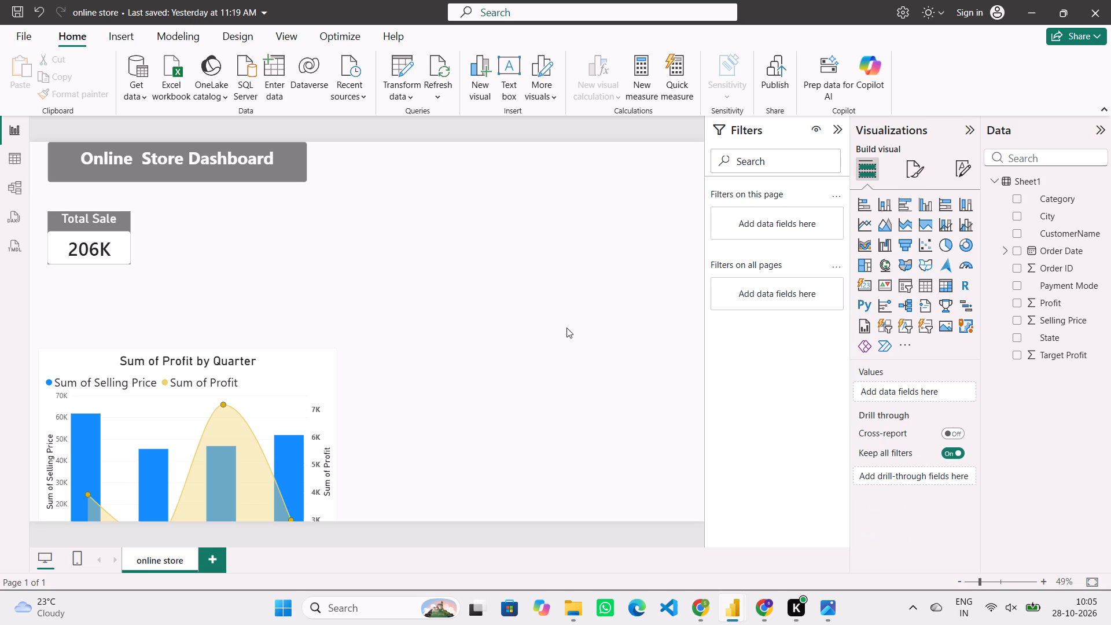
Move the quarterly profit chart higher on the page and place the Total Sale card closer beneath the dashboard title, aligned with its left edge.
{"action": "left_click_drag", "start_coordinate": [277, 369], "coordinate": [278, 315]}
{"action": "left_click_drag", "start_coordinate": [106, 222], "coordinate": [137, 223]}
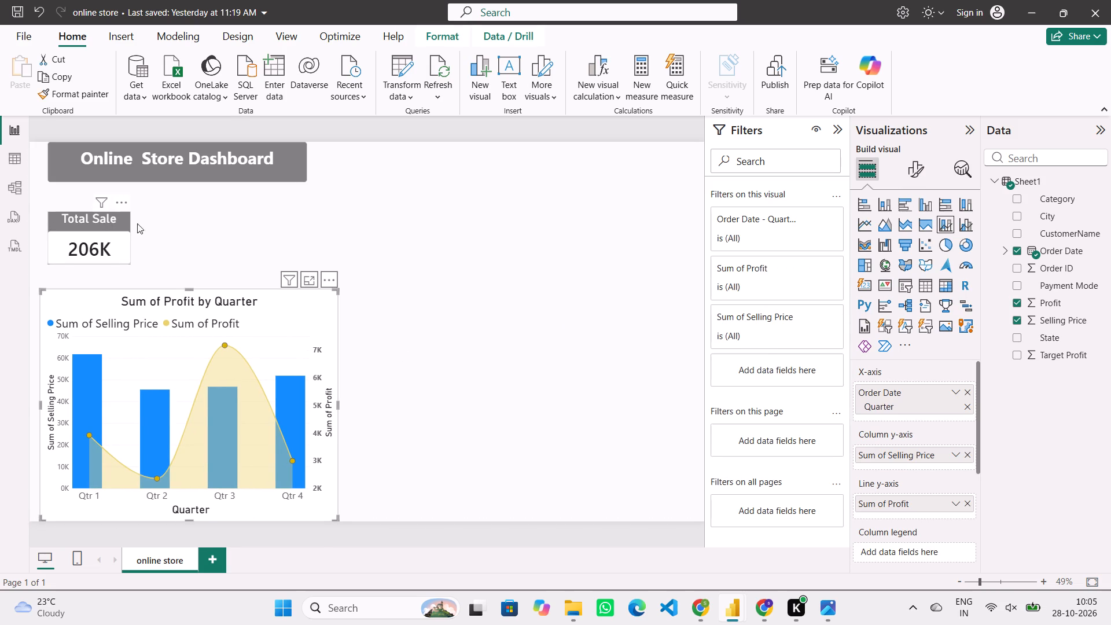
{"action": "left_click_drag", "start_coordinate": [137, 223], "coordinate": [191, 236]}
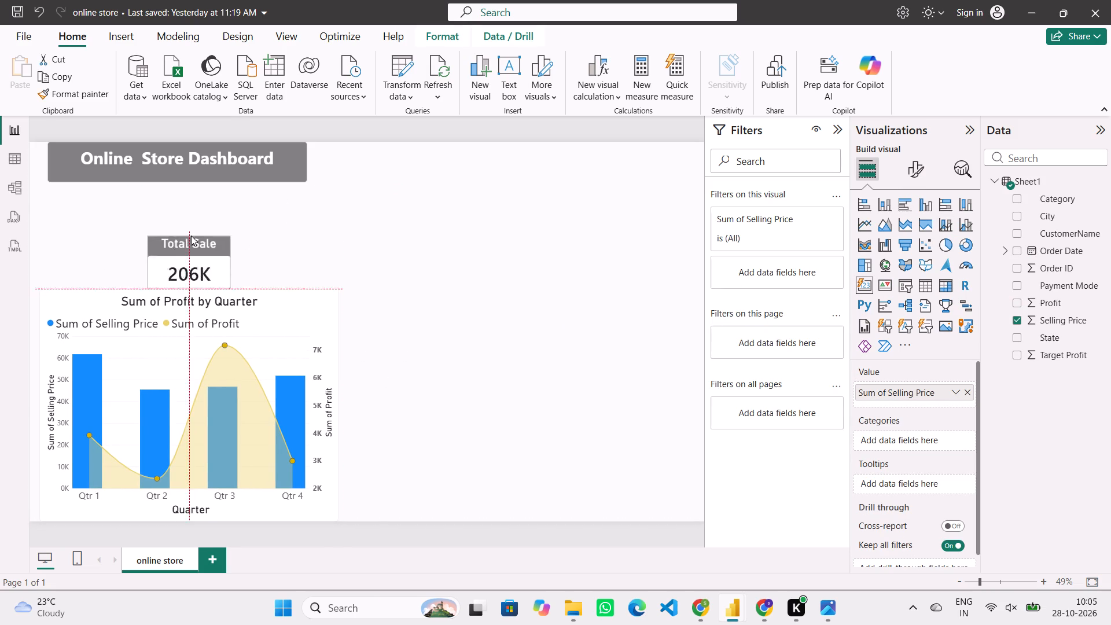
{"action": "left_click_drag", "start_coordinate": [191, 236], "coordinate": [105, 208]}
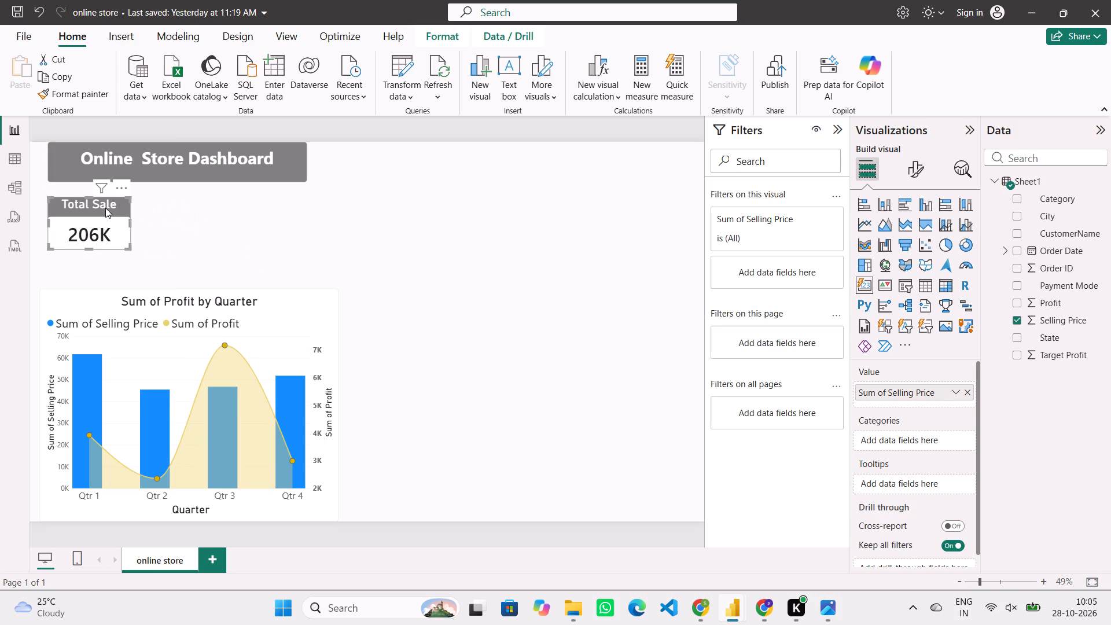
{"action": "left_click", "coordinate": [188, 249]}
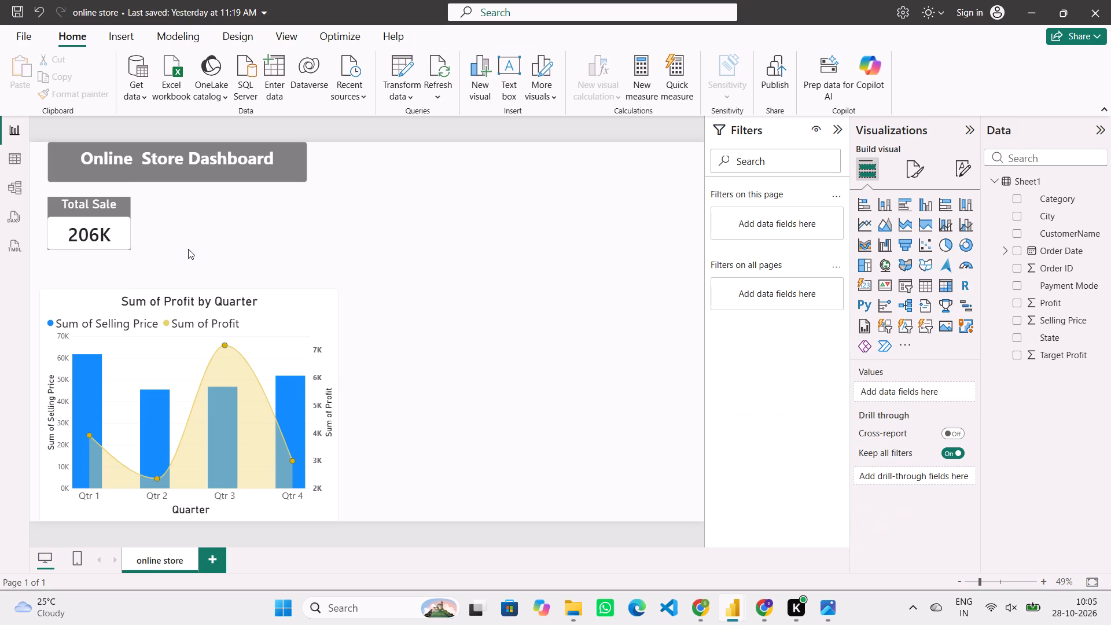
Set the top padding of the Online Store Dashboard title text box to 9 px.
{"action": "left_click", "coordinate": [240, 166]}
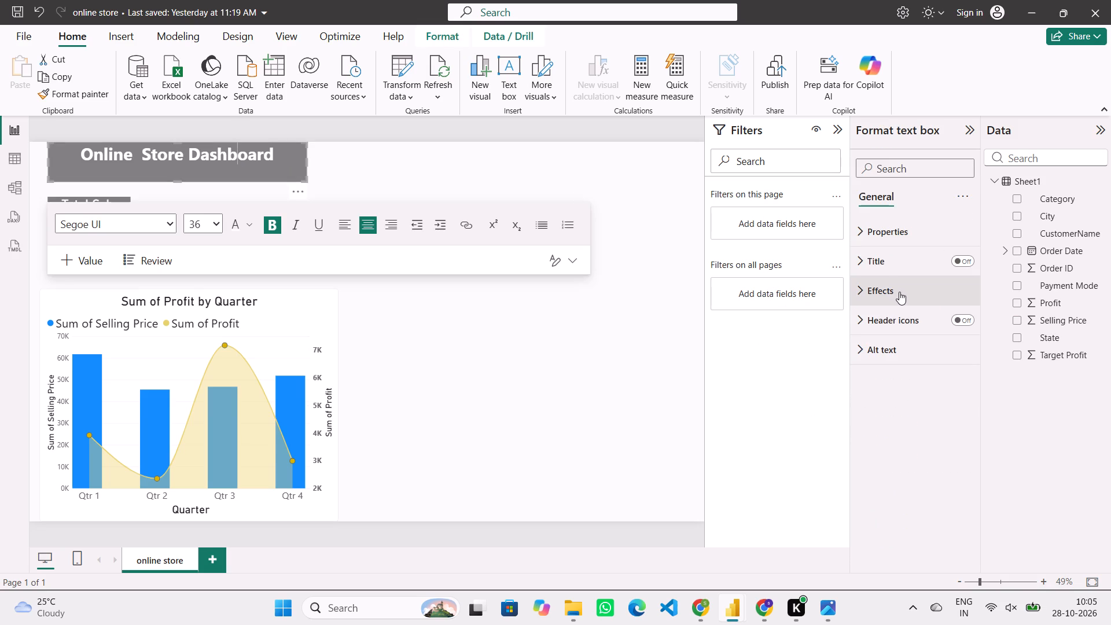
{"action": "left_click", "coordinate": [891, 237]}
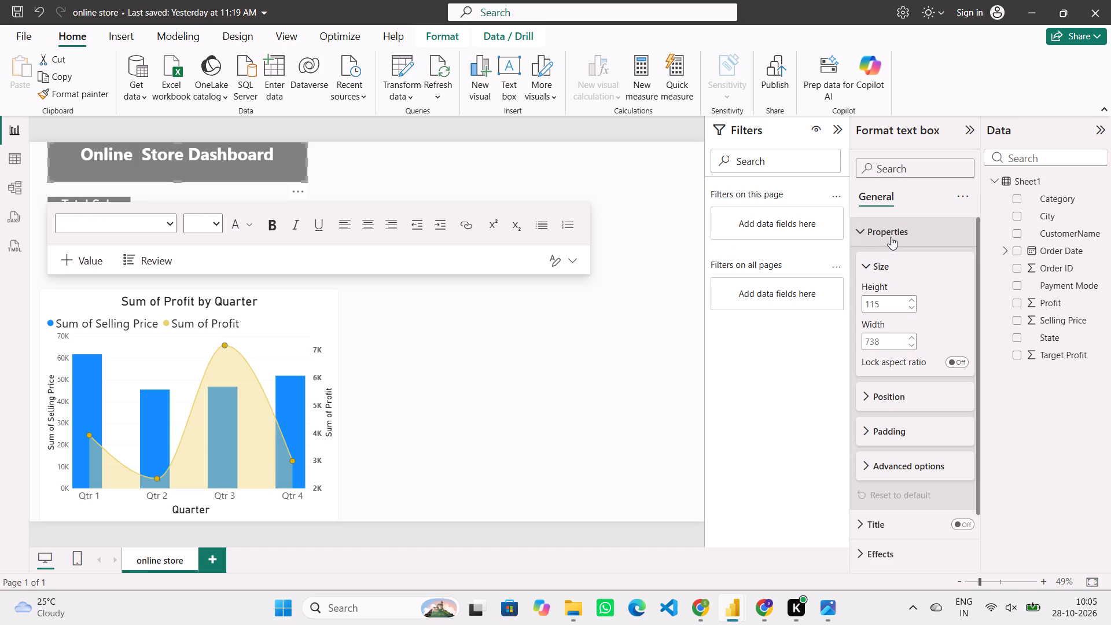
{"action": "left_click", "coordinate": [914, 436]}
{"action": "scroll", "coordinate": [914, 436], "scroll_direction": "down", "scroll_amount": 1}
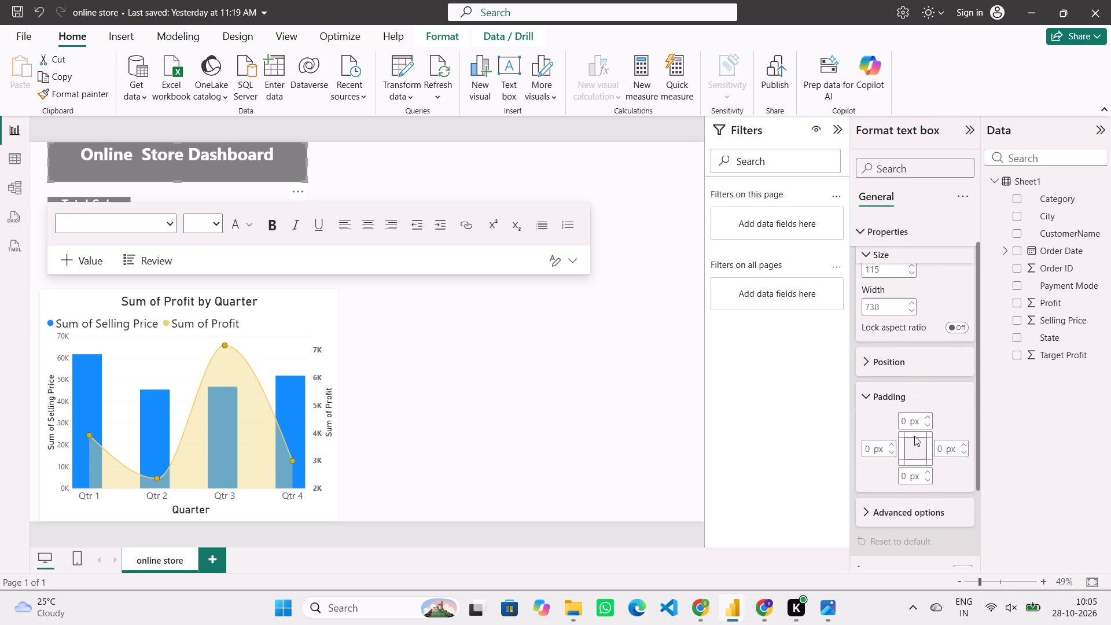
{"action": "scroll", "coordinate": [914, 436], "scroll_direction": "down", "scroll_amount": 1}
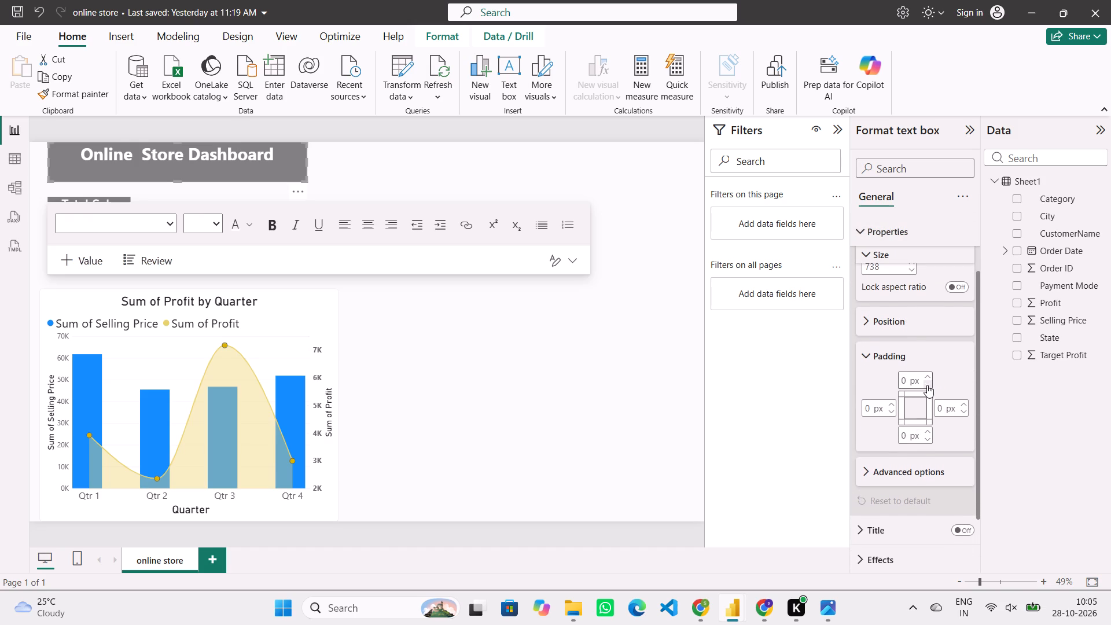
{"action": "left_click", "coordinate": [927, 385]}
{"action": "double_click", "coordinate": [927, 385]}
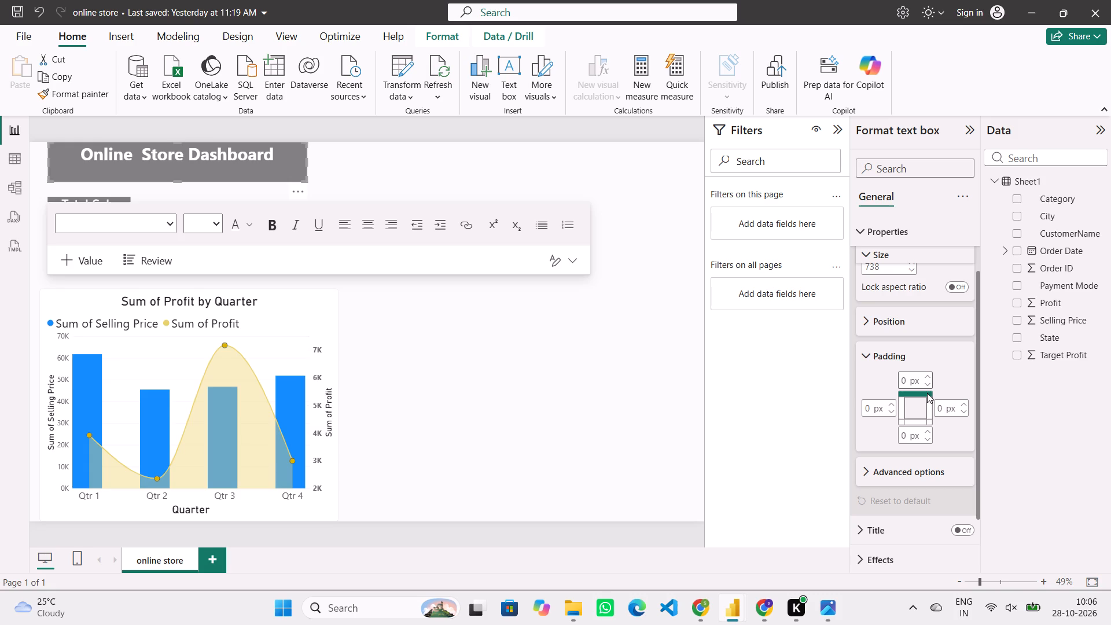
{"action": "left_click", "coordinate": [927, 393]}
{"action": "left_click", "coordinate": [927, 377]}
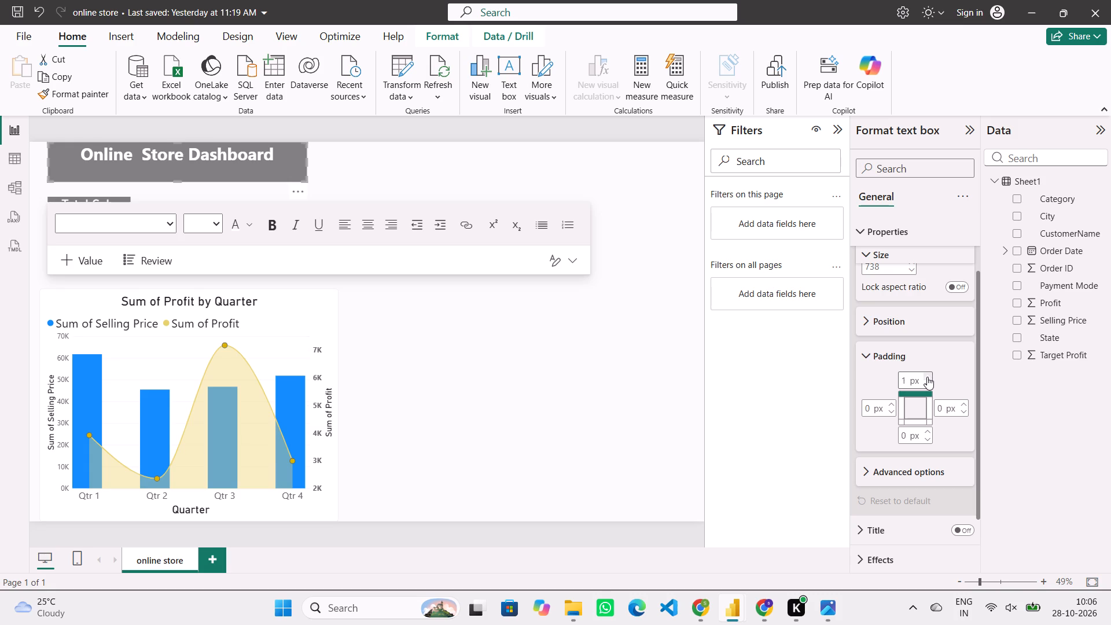
{"action": "triple_click", "coordinate": [927, 377]}
{"action": "triple_click", "coordinate": [927, 377]}
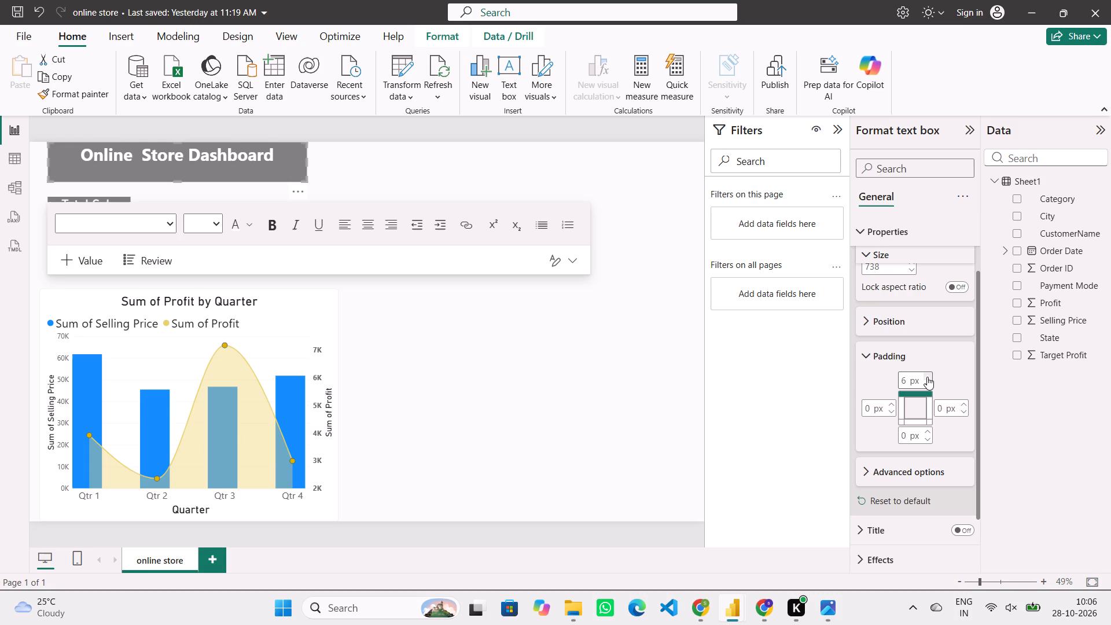
{"action": "left_click", "coordinate": [927, 377]}
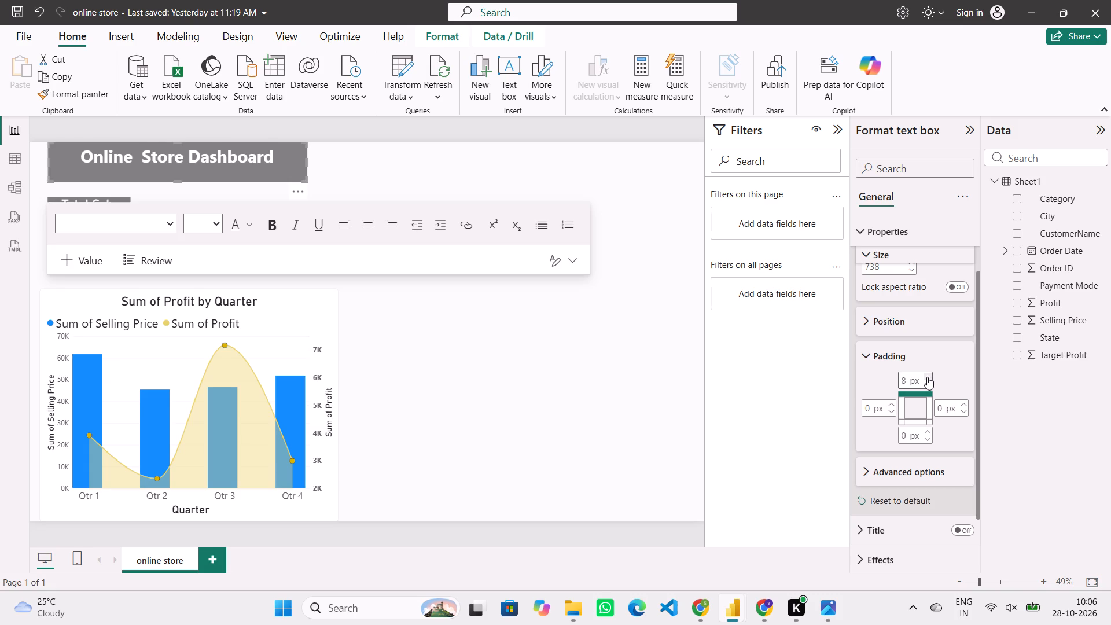
{"action": "left_click", "coordinate": [927, 377]}
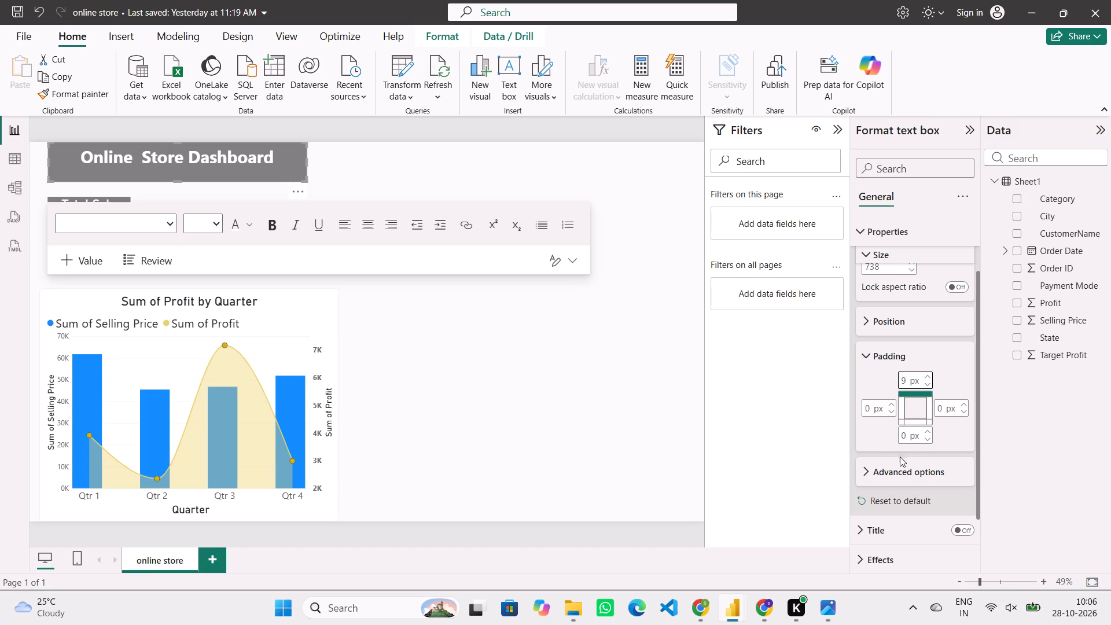
Set the vertical position of the dashboard title text box to 16.
{"action": "left_click", "coordinate": [870, 323]}
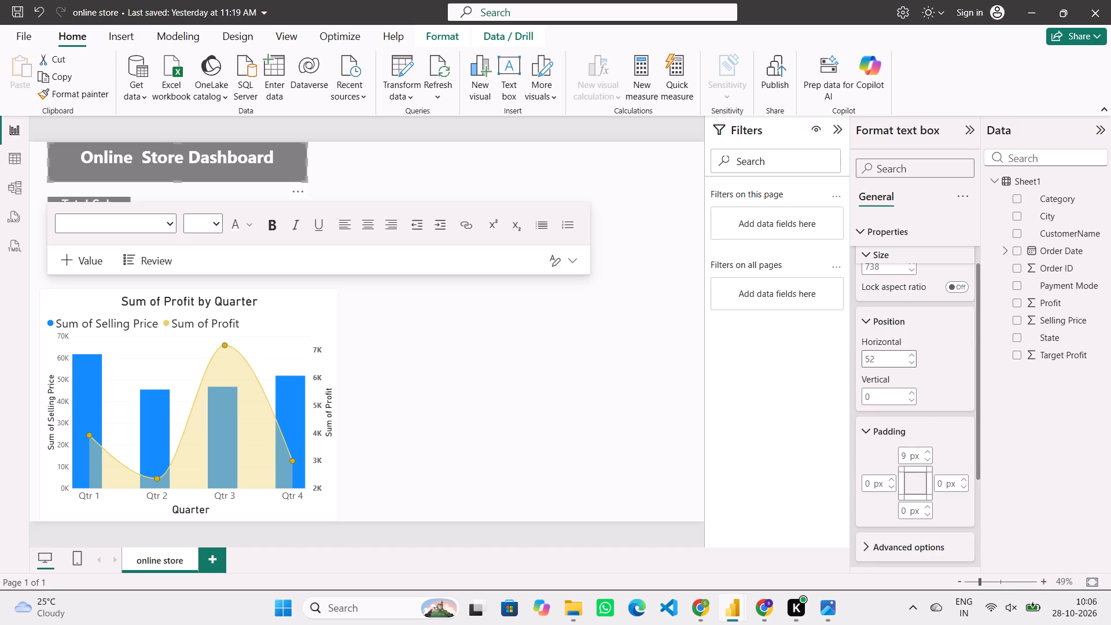
{"action": "left_click", "coordinate": [908, 394]}
{"action": "triple_click", "coordinate": [908, 394]}
{"action": "triple_click", "coordinate": [908, 394]}
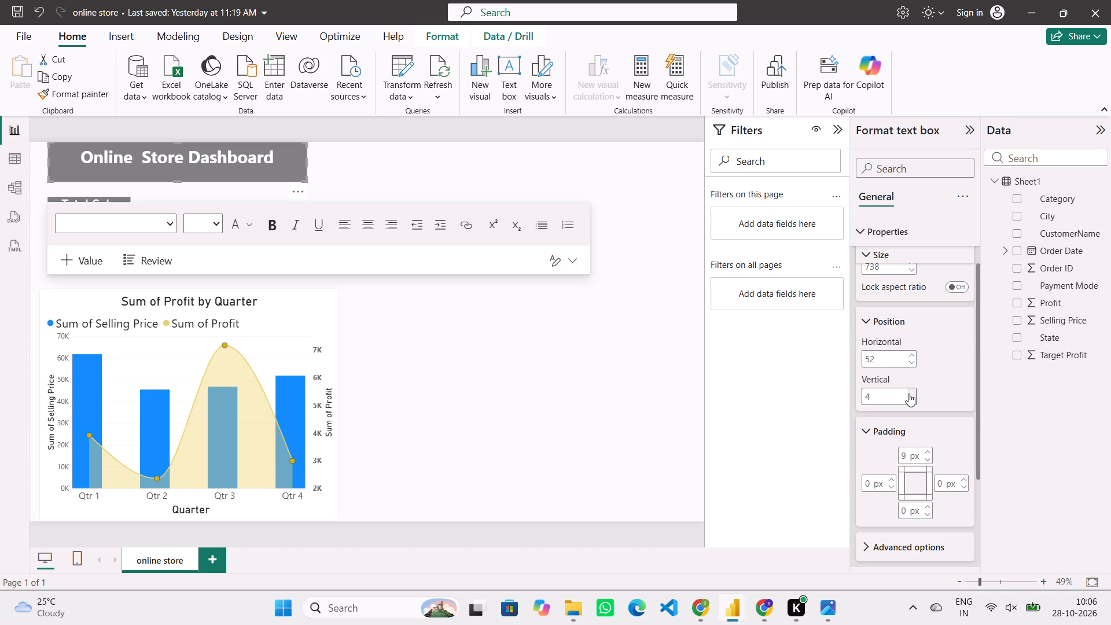
{"action": "left_click", "coordinate": [908, 394]}
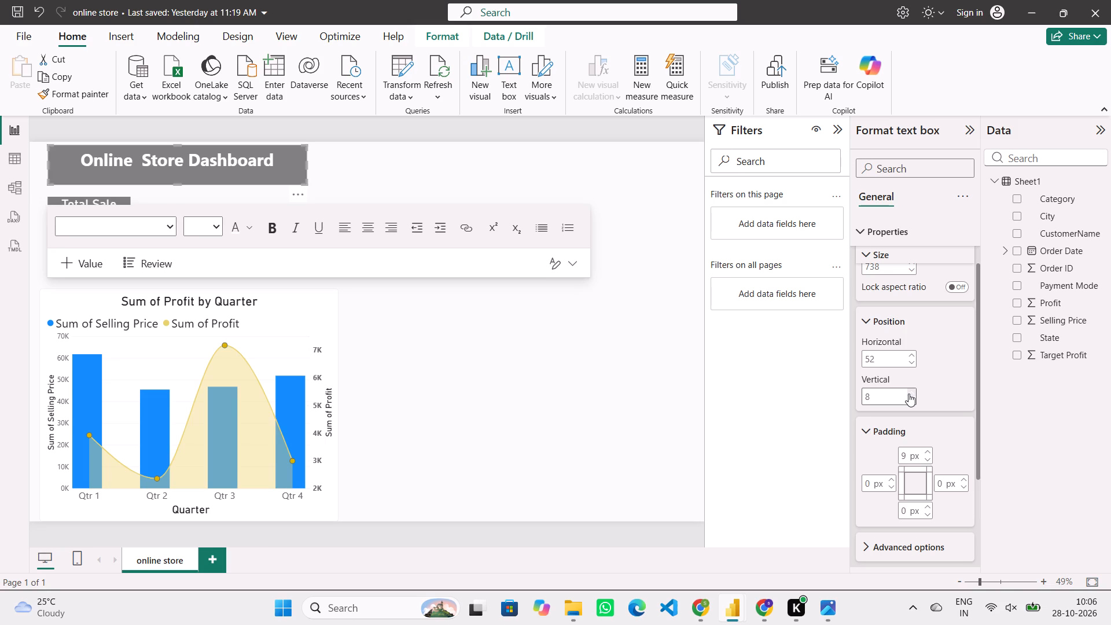
{"action": "double_click", "coordinate": [908, 394]}
{"action": "triple_click", "coordinate": [908, 394]}
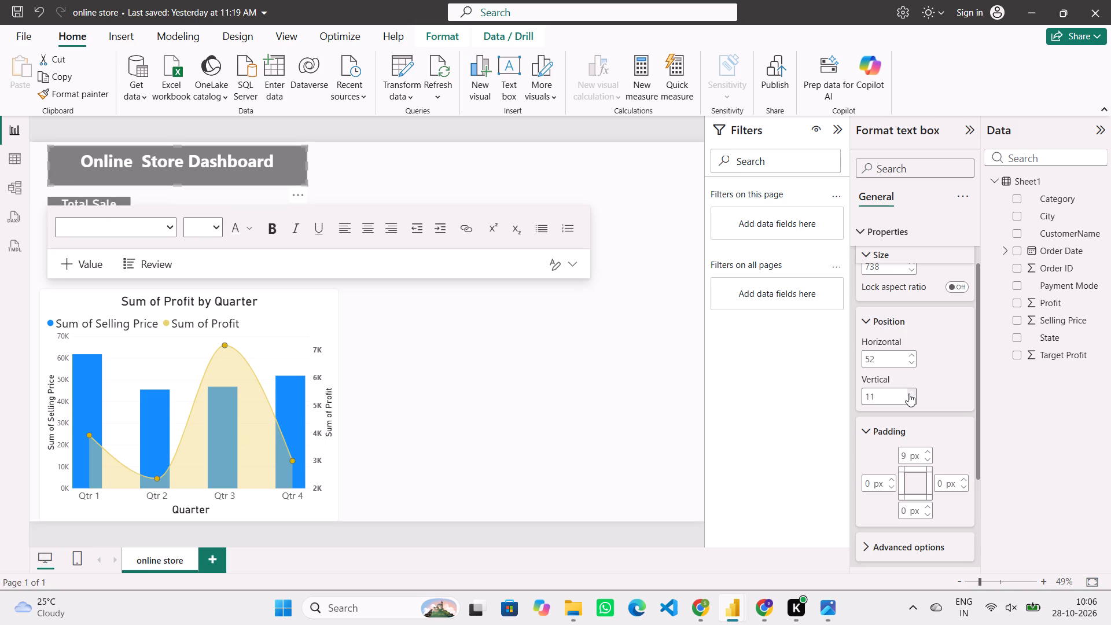
{"action": "triple_click", "coordinate": [908, 394]}
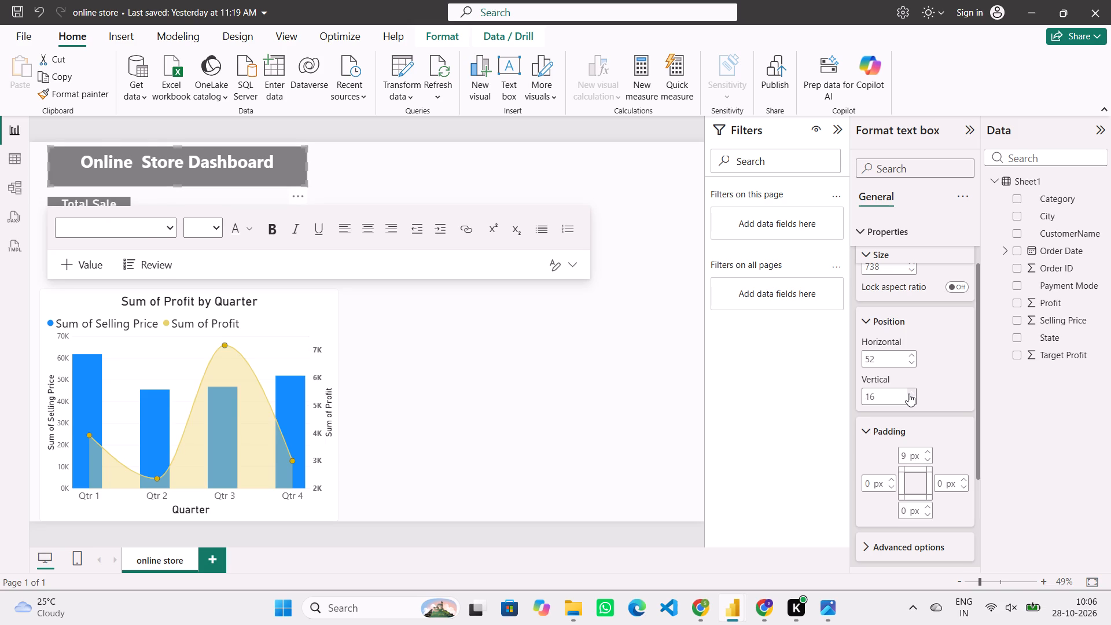
{"action": "left_click", "coordinate": [607, 363]}
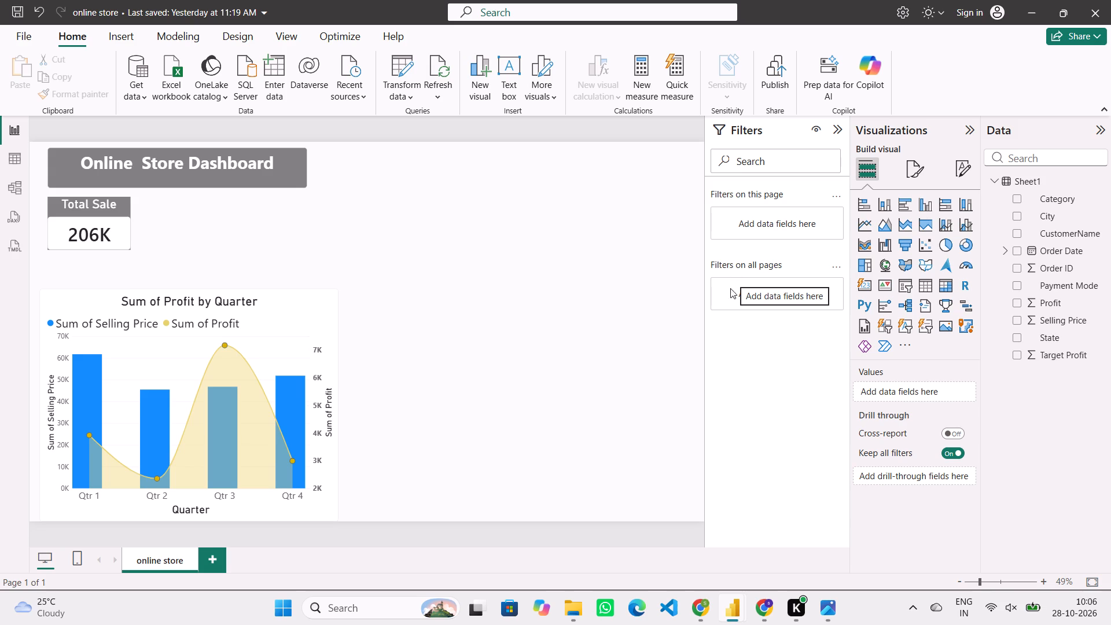
{"action": "left_click", "coordinate": [569, 374]}
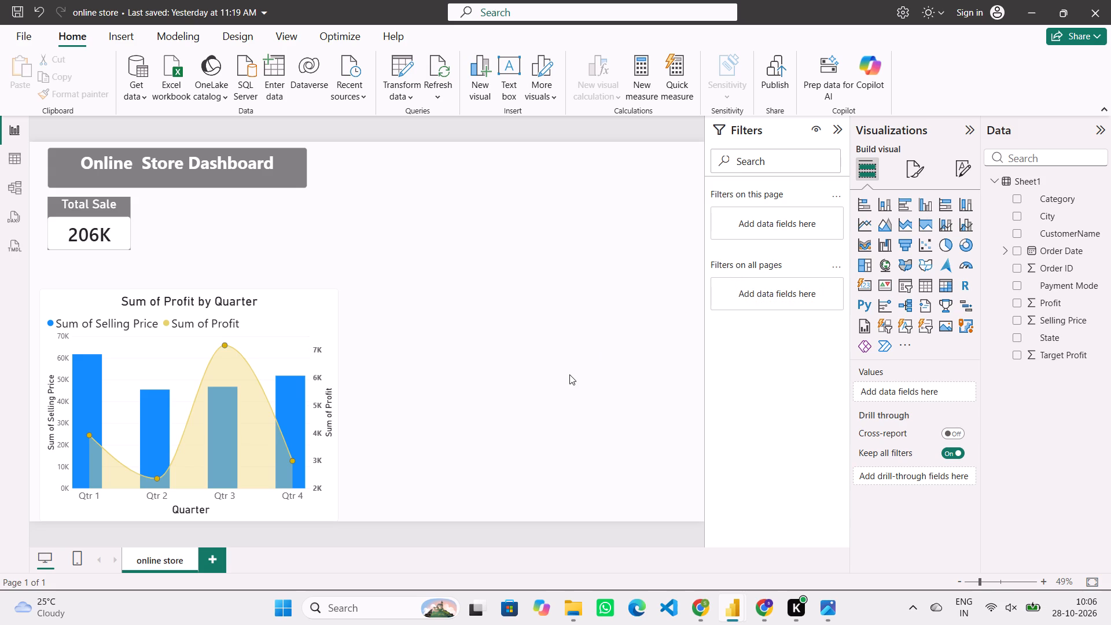
Move the quarterly profit chart up close beneath the Total Sale card and shrink it until it is narrower than the dashboard title.
{"action": "left_click_drag", "start_coordinate": [278, 308], "coordinate": [273, 289]}
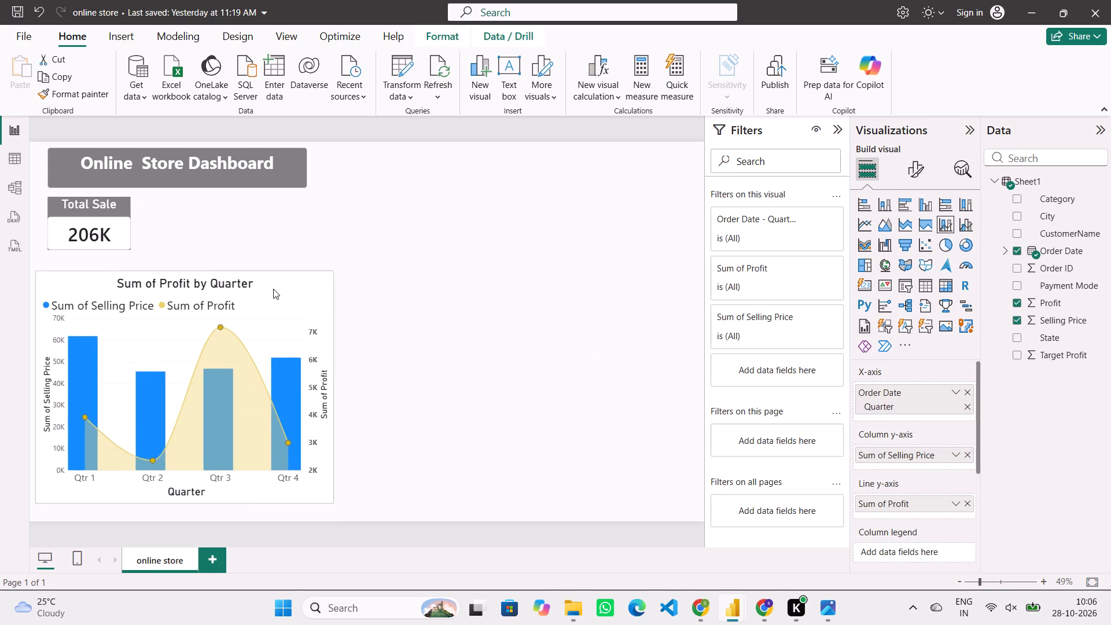
{"action": "left_click_drag", "start_coordinate": [273, 289], "coordinate": [274, 281]}
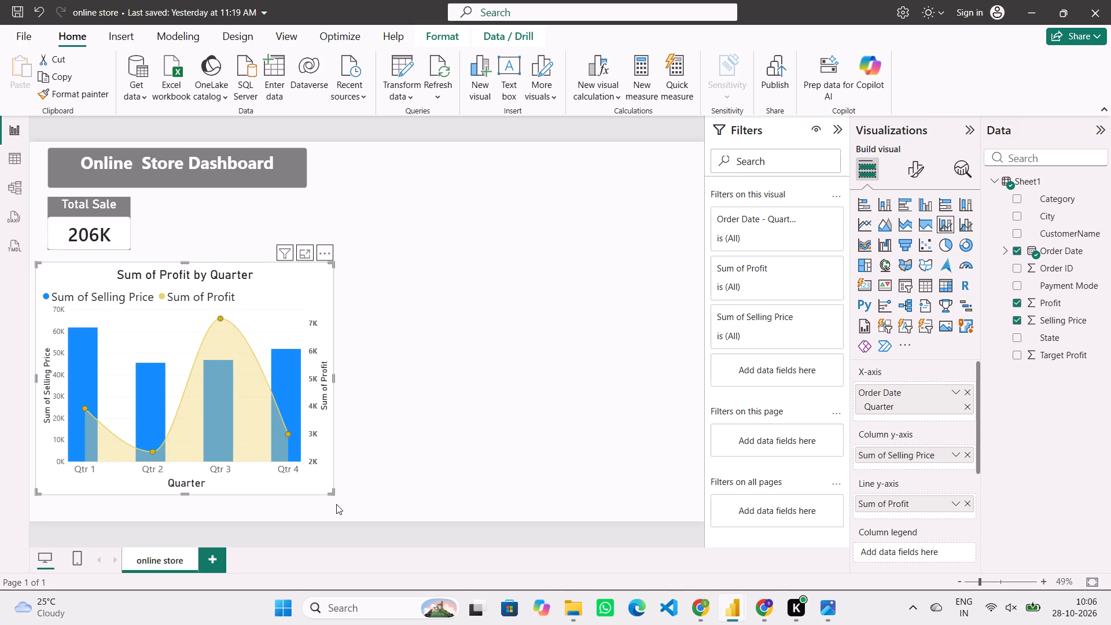
{"action": "left_click_drag", "start_coordinate": [332, 494], "coordinate": [257, 433]}
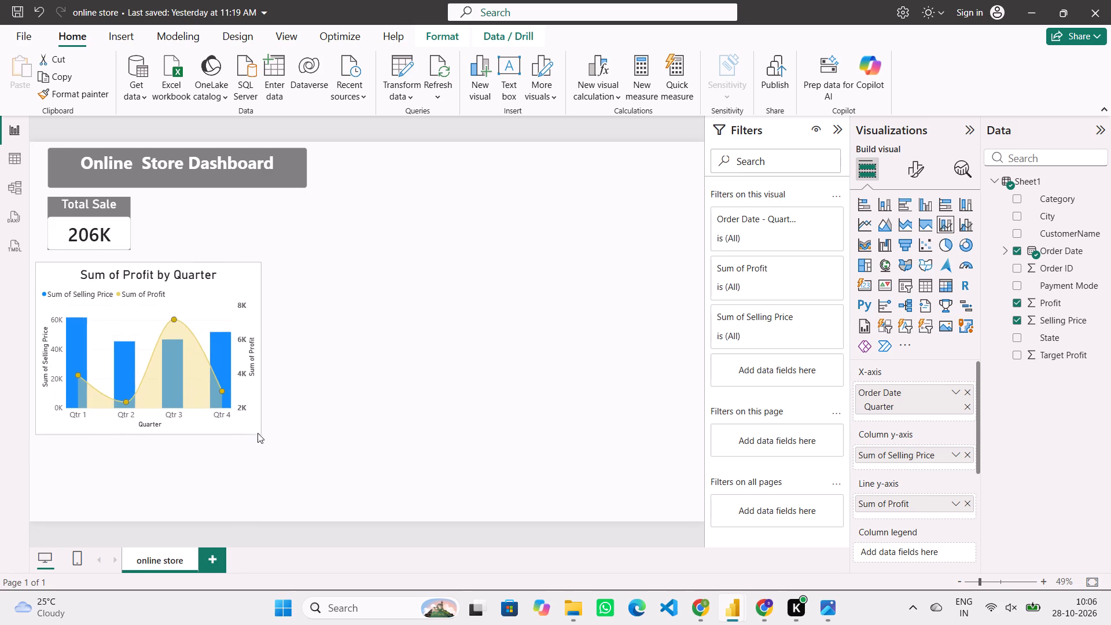
{"action": "left_click_drag", "start_coordinate": [257, 433], "coordinate": [214, 429]}
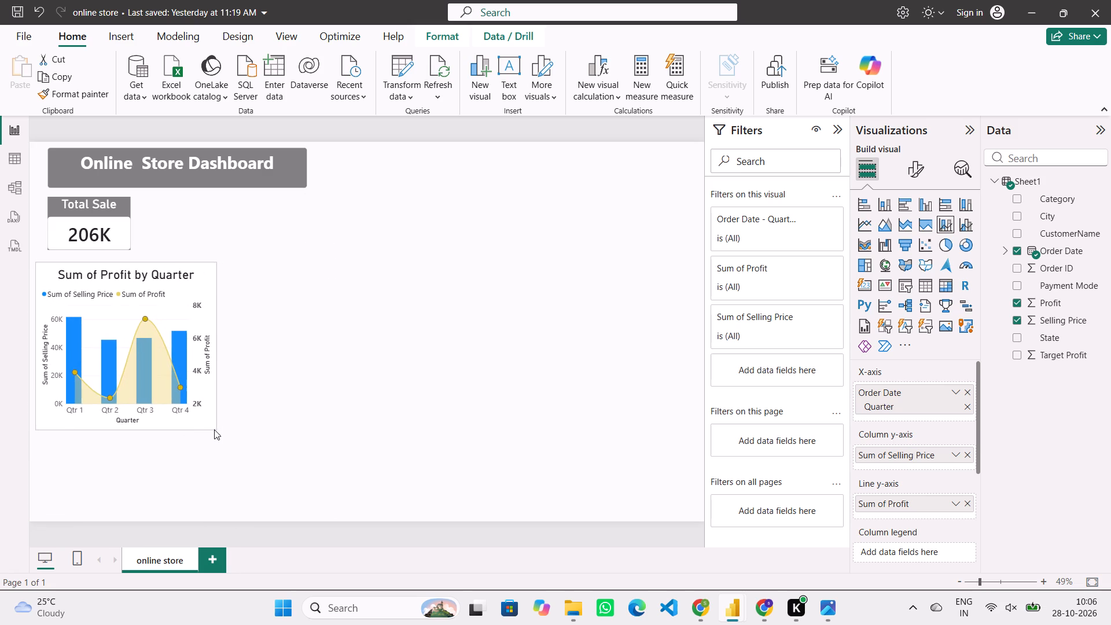
{"action": "left_click_drag", "start_coordinate": [214, 429], "coordinate": [233, 432]}
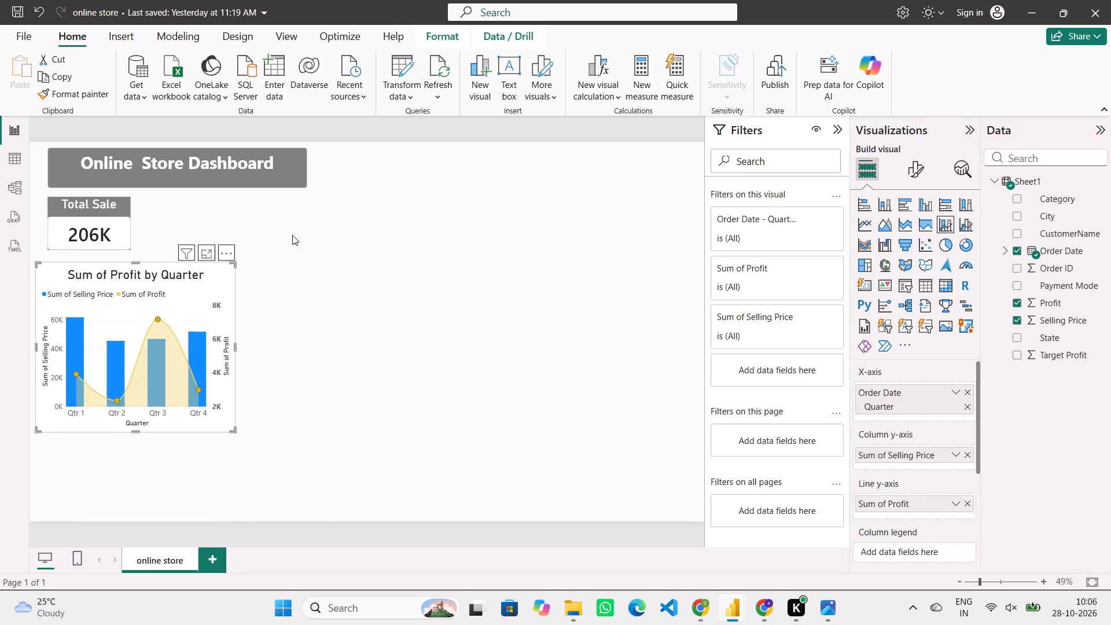
{"action": "left_click", "coordinate": [292, 235]}
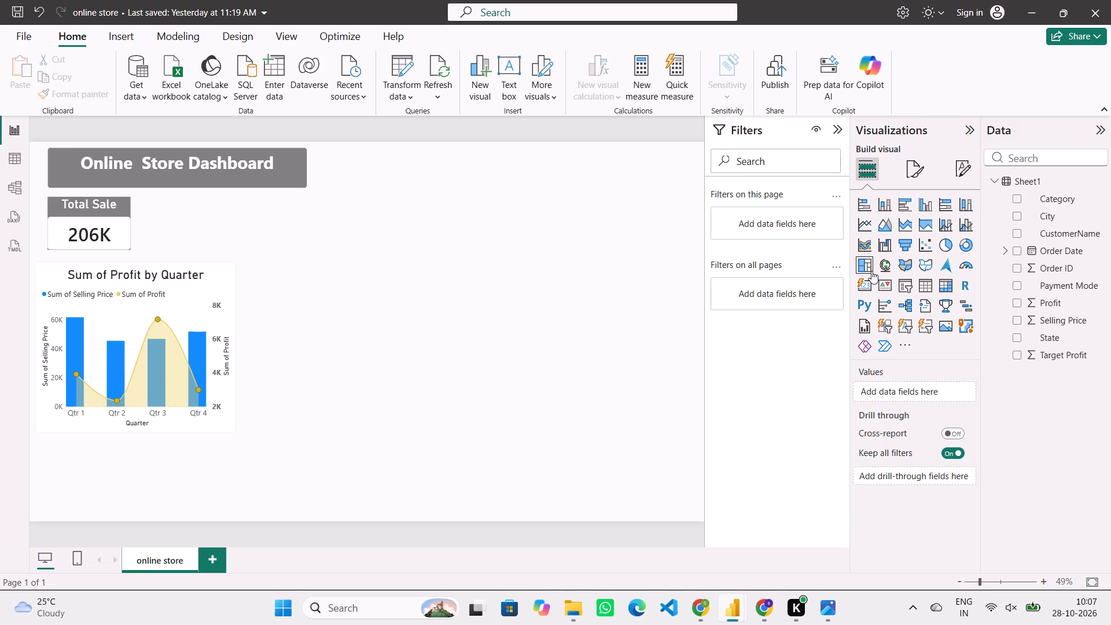
Add an empty card visual just beside the Total Sale card and shrink it to end level with the quarterly chart's right edge.
{"action": "left_click", "coordinate": [869, 280]}
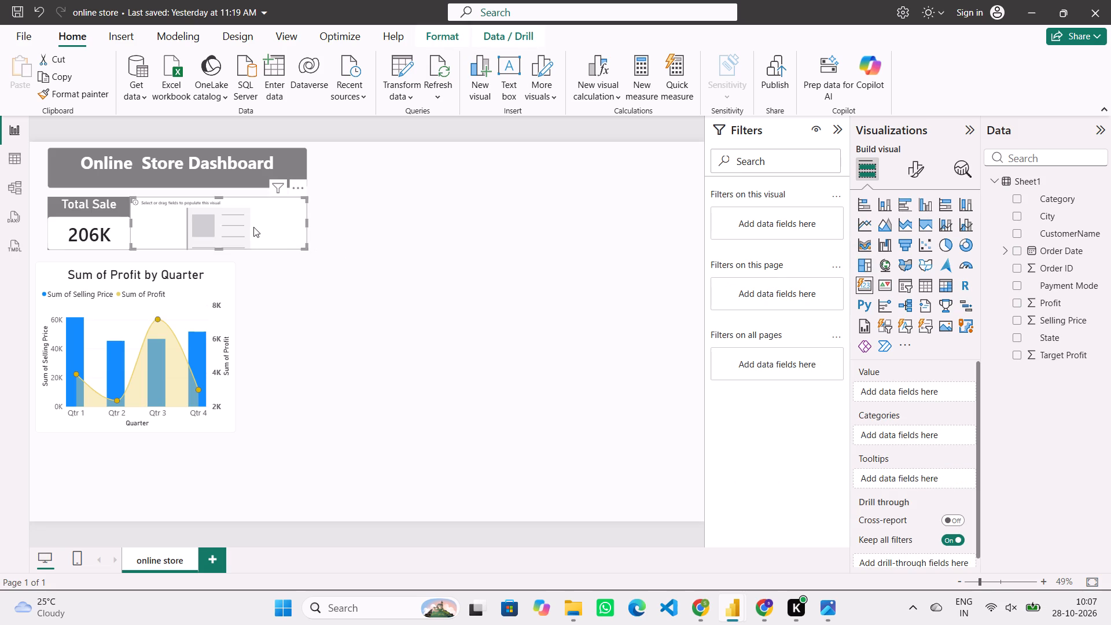
{"action": "left_click_drag", "start_coordinate": [253, 227], "coordinate": [261, 227]}
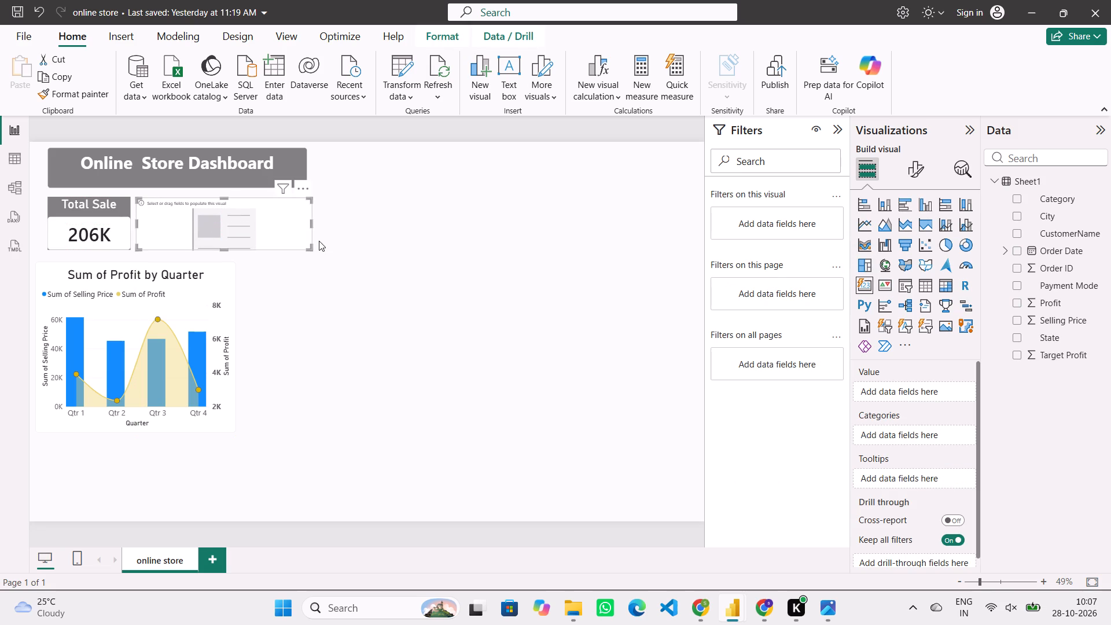
{"action": "left_click_drag", "start_coordinate": [312, 247], "coordinate": [231, 242]}
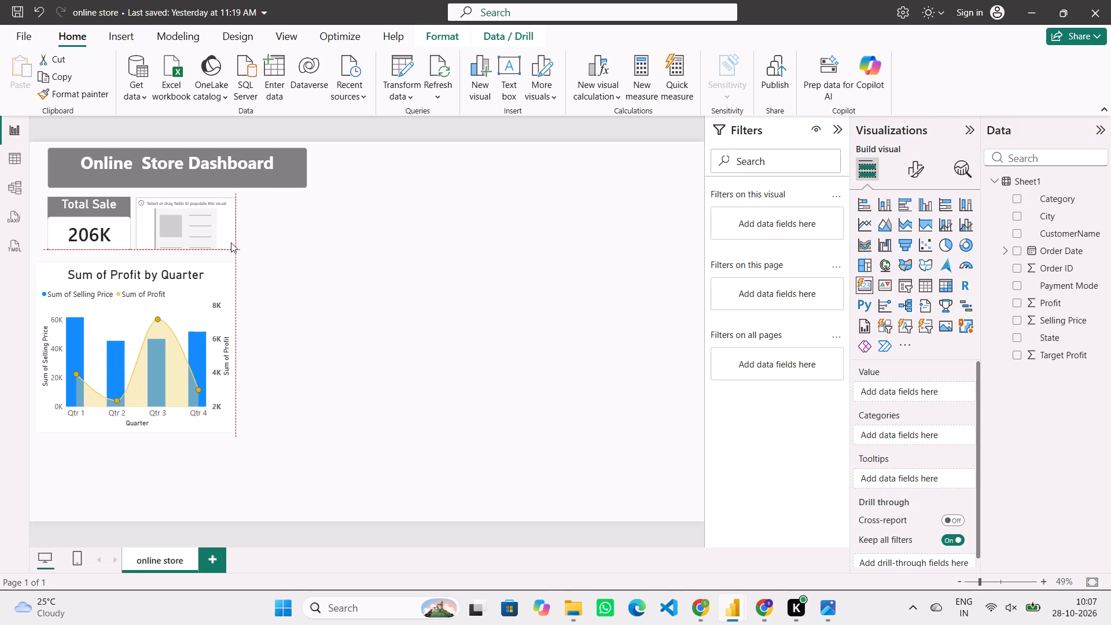
{"action": "left_click_drag", "start_coordinate": [231, 242], "coordinate": [230, 242]}
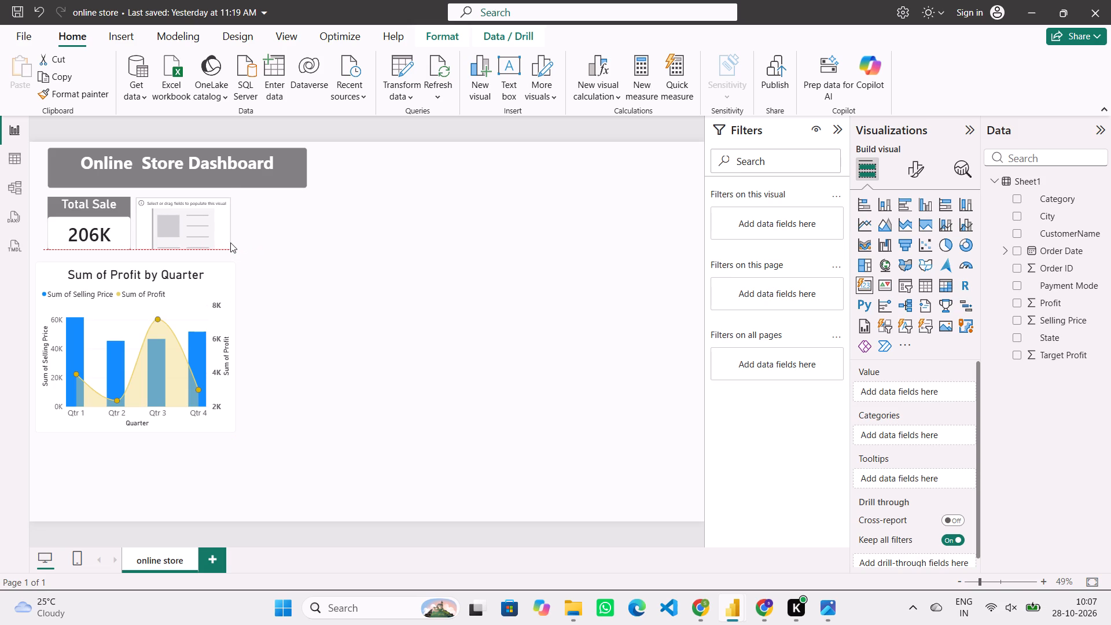
{"action": "left_click_drag", "start_coordinate": [230, 242], "coordinate": [231, 242]}
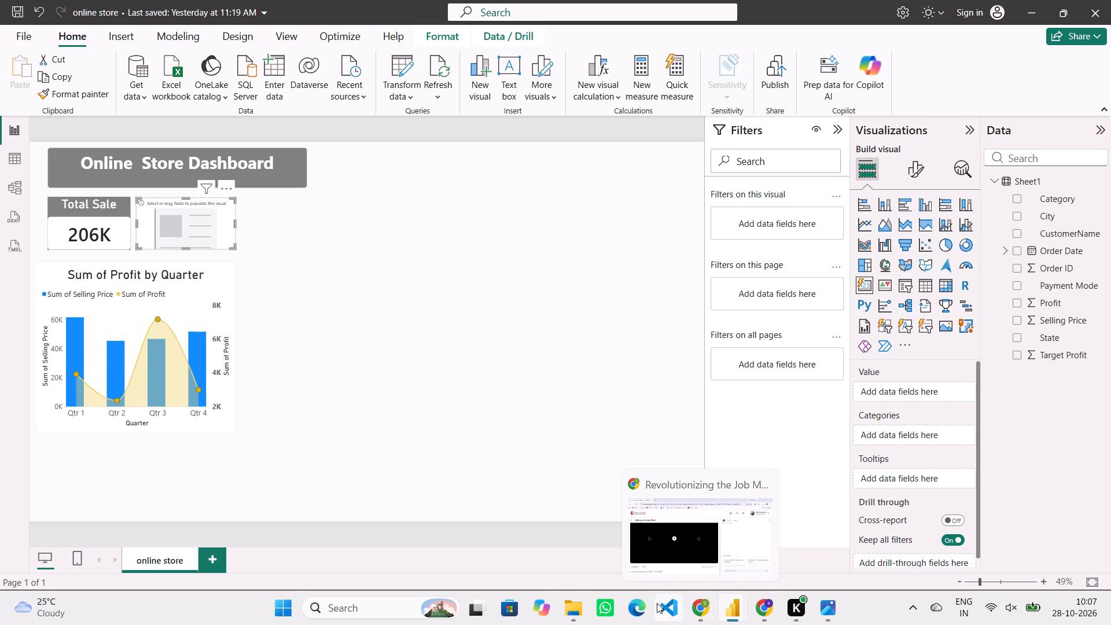
Switch to Chrome and examine the reference dashboard on slide 7 of the Course Introduction To Advanced PowerBI lesson.
{"action": "left_click", "coordinate": [700, 611]}
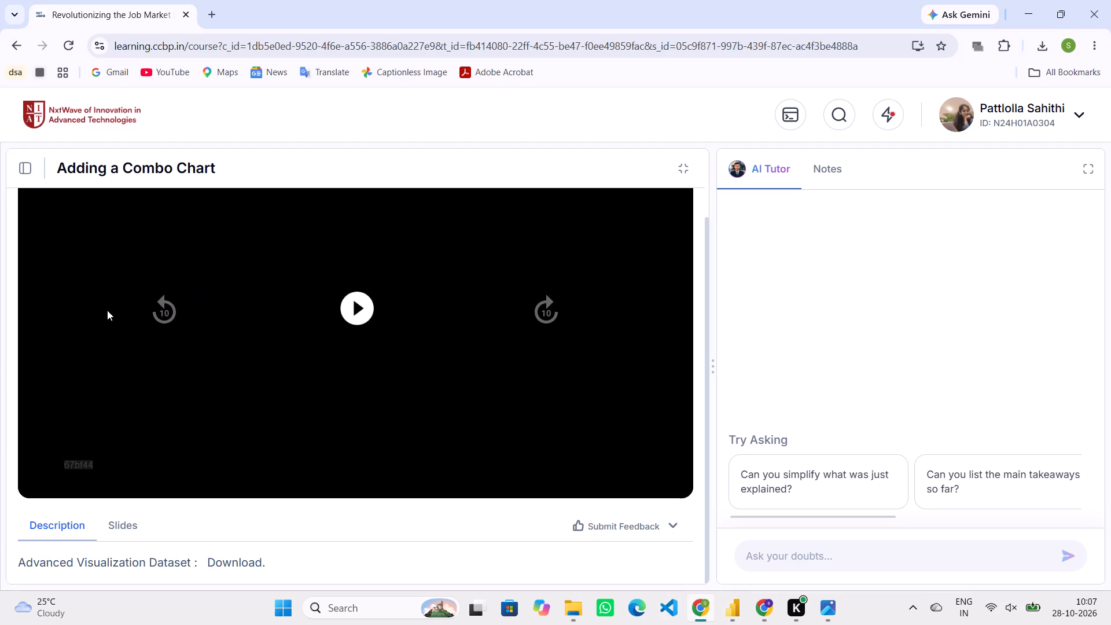
{"action": "scroll", "coordinate": [72, 474], "scroll_direction": "down", "scroll_amount": 4}
{"action": "left_click", "coordinate": [120, 528]}
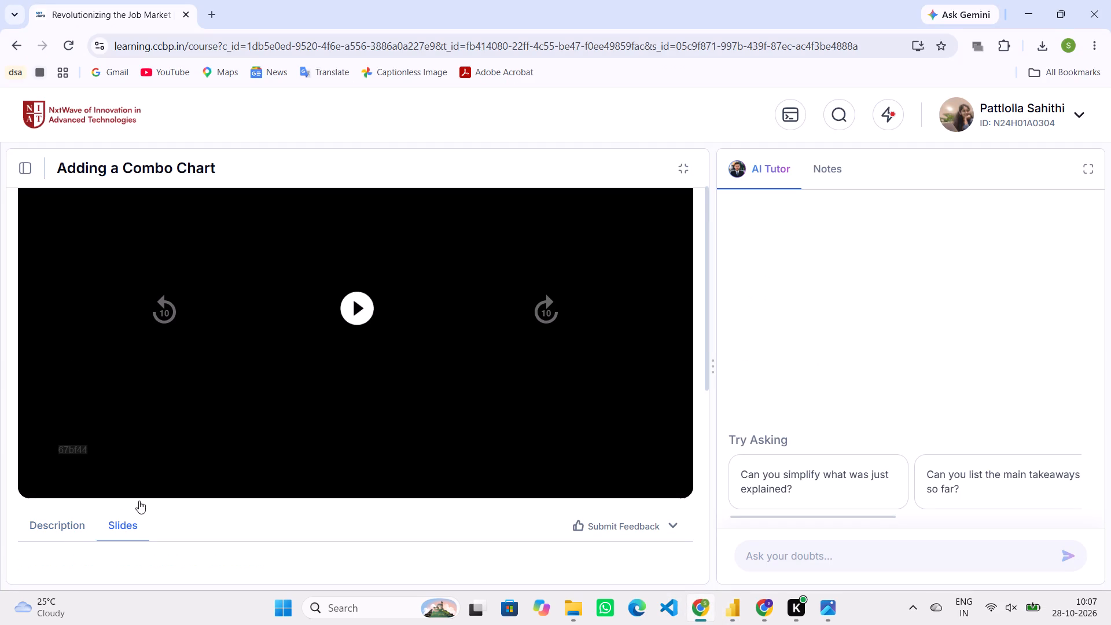
{"action": "scroll", "coordinate": [157, 539], "scroll_direction": "down", "scroll_amount": 7}
{"action": "scroll", "coordinate": [194, 444], "scroll_direction": "down", "scroll_amount": 5}
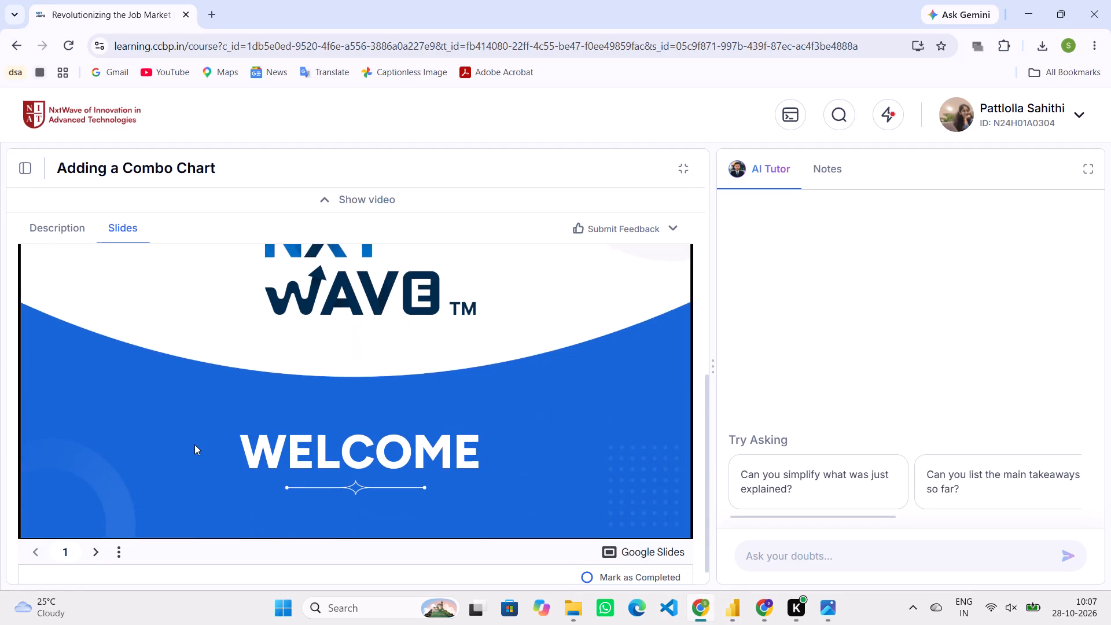
{"action": "left_click", "coordinate": [24, 168]}
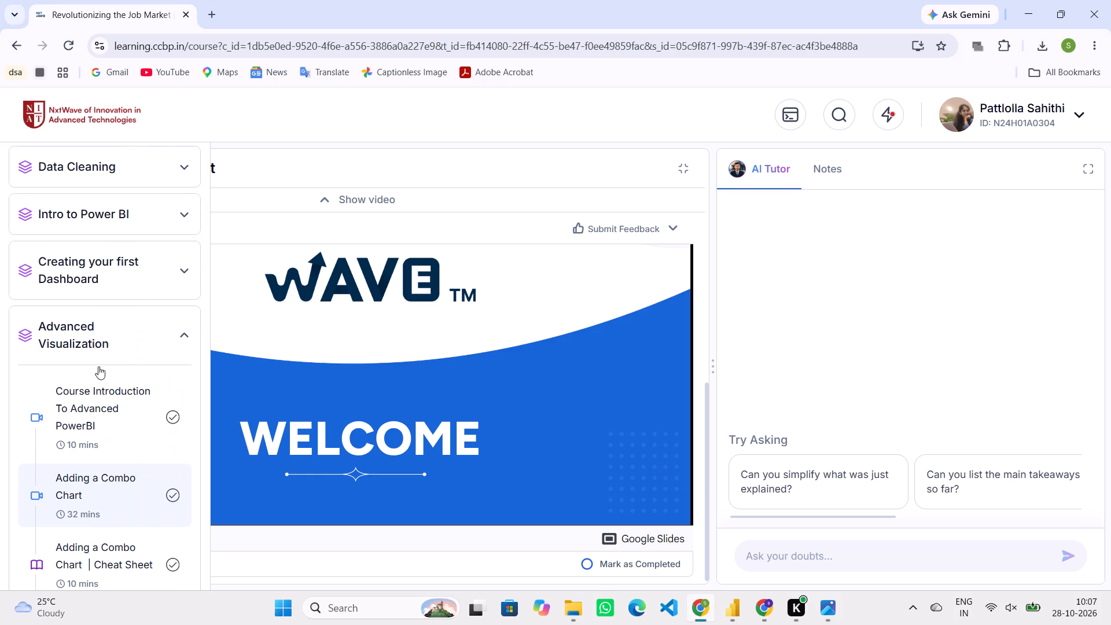
{"action": "left_click", "coordinate": [112, 420]}
{"action": "scroll", "coordinate": [241, 394], "scroll_direction": "down", "scroll_amount": 4}
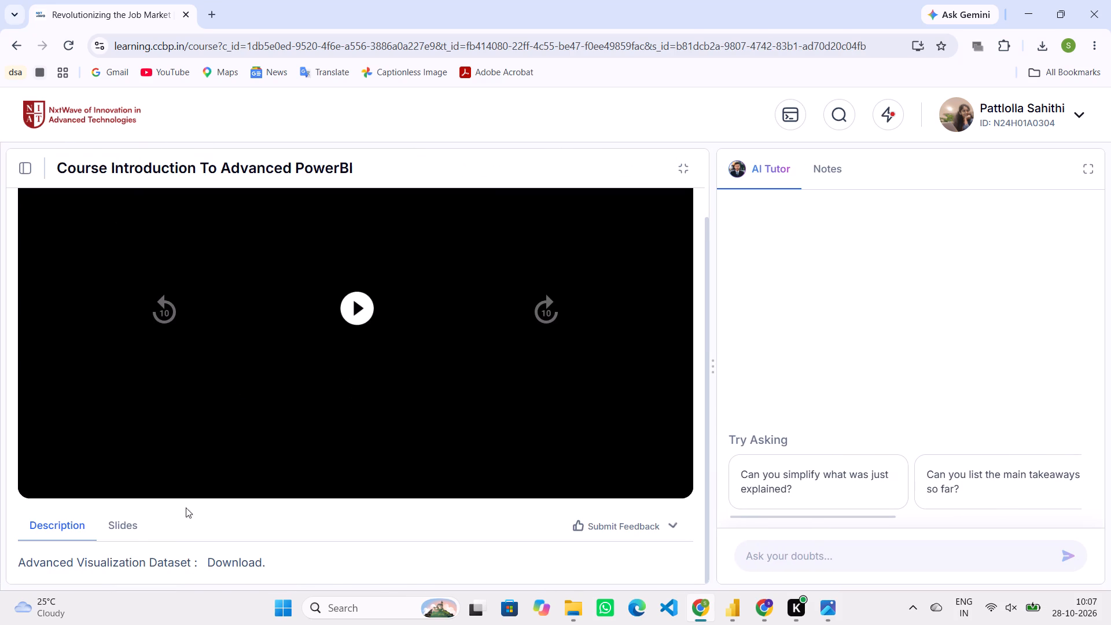
{"action": "left_click", "coordinate": [128, 527]}
{"action": "scroll", "coordinate": [128, 527], "scroll_direction": "down", "scroll_amount": 5}
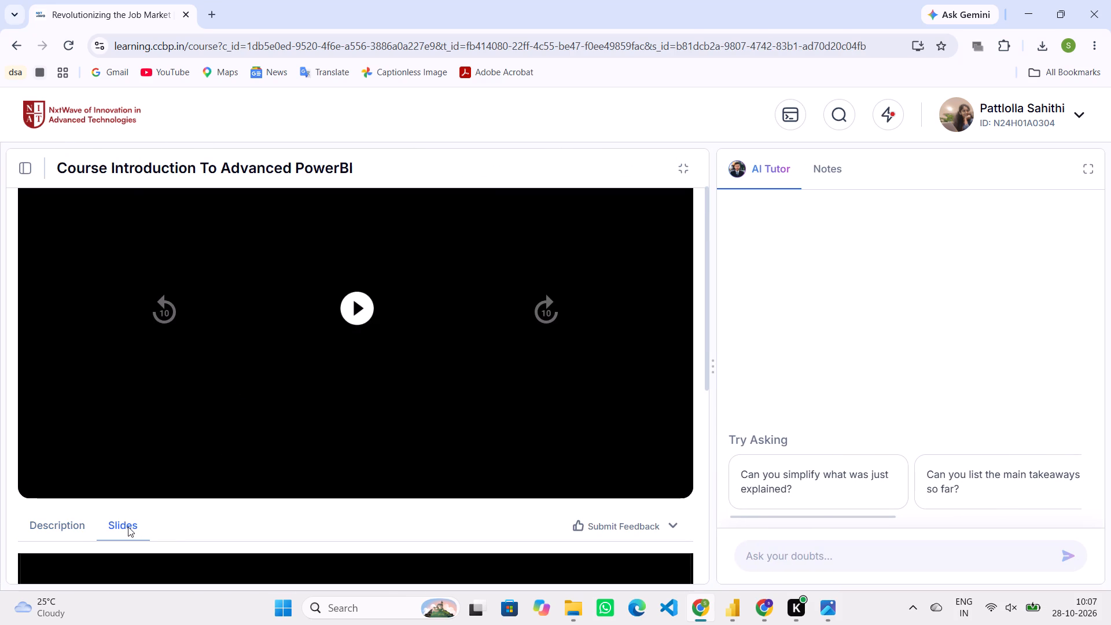
{"action": "scroll", "coordinate": [128, 527], "scroll_direction": "down", "scroll_amount": 6}
{"action": "scroll", "coordinate": [168, 503], "scroll_direction": "down", "scroll_amount": 6}
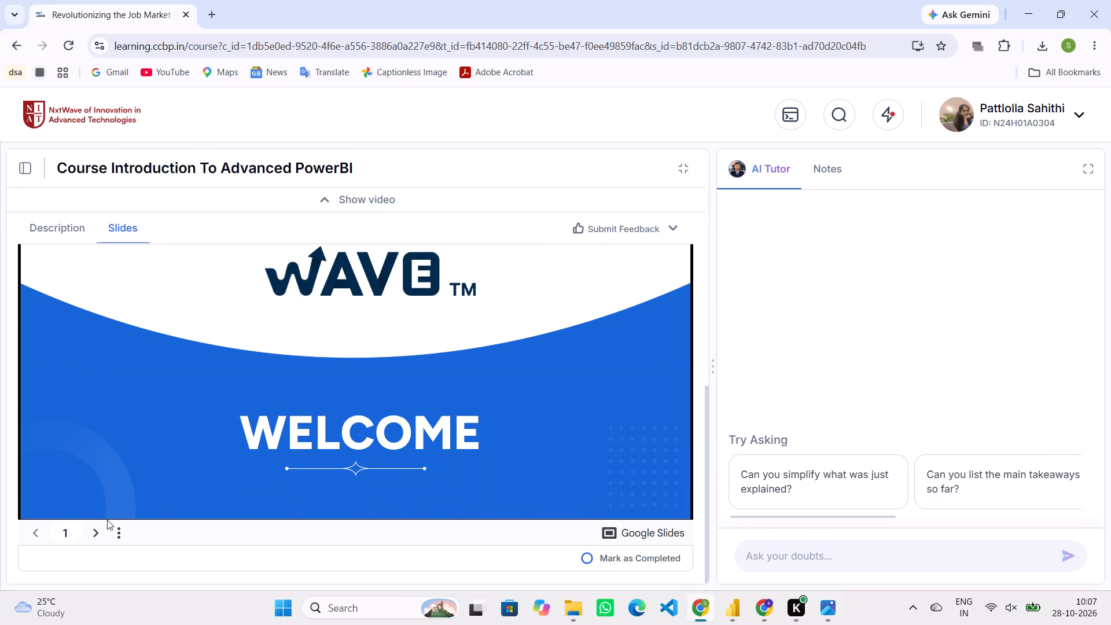
{"action": "left_click", "coordinate": [67, 535]}
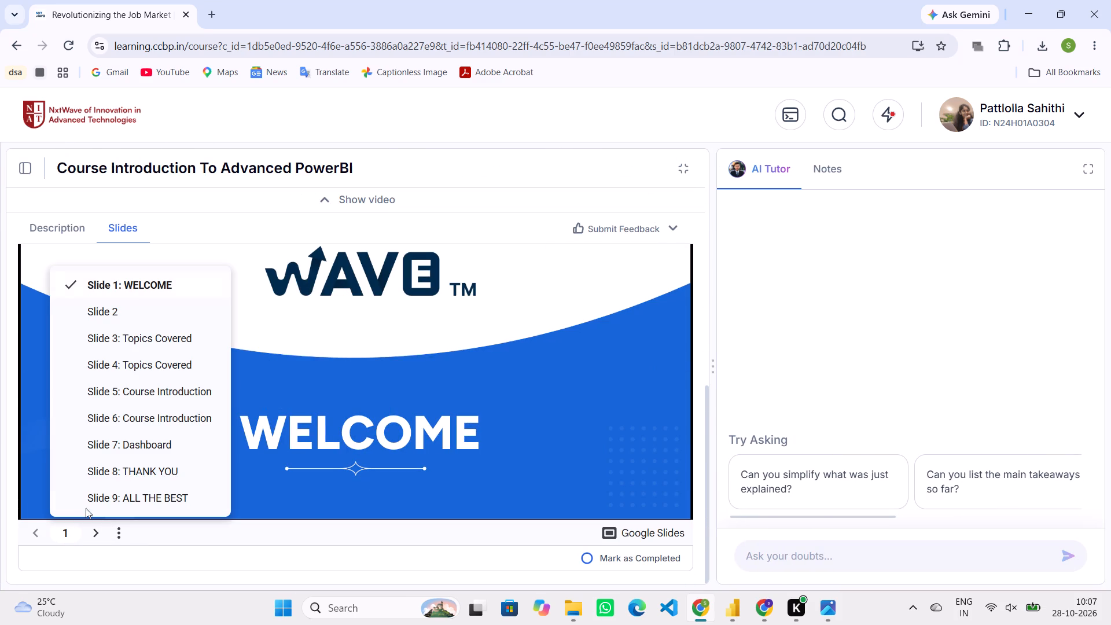
{"action": "scroll", "coordinate": [137, 458], "scroll_direction": "down", "scroll_amount": 1}
{"action": "left_click", "coordinate": [142, 444]}
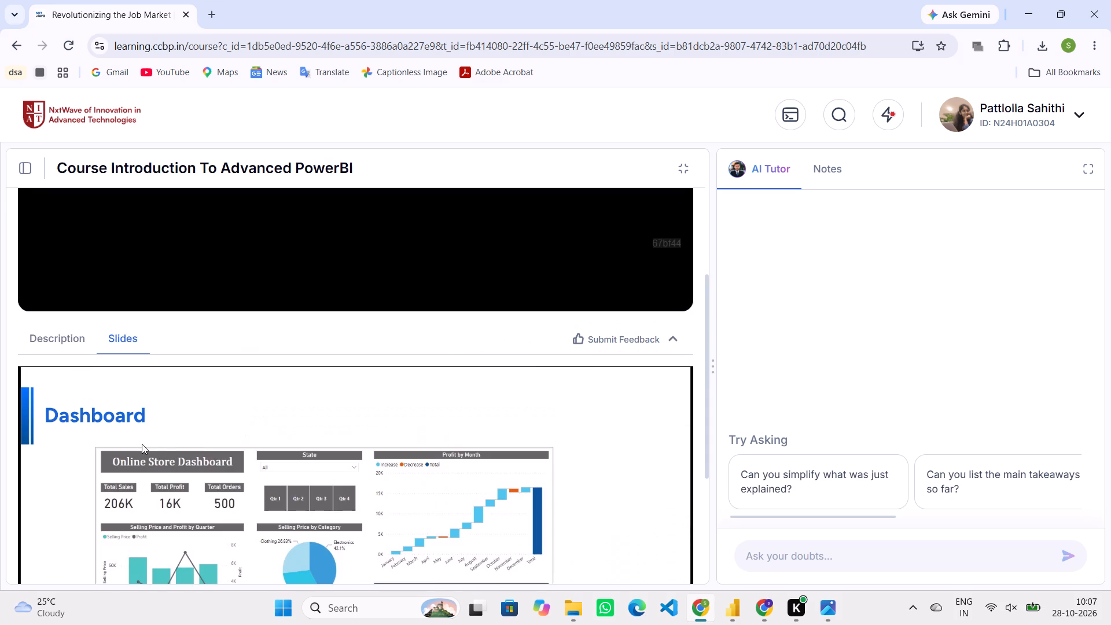
{"action": "scroll", "coordinate": [214, 391], "scroll_direction": "down", "scroll_amount": 4}
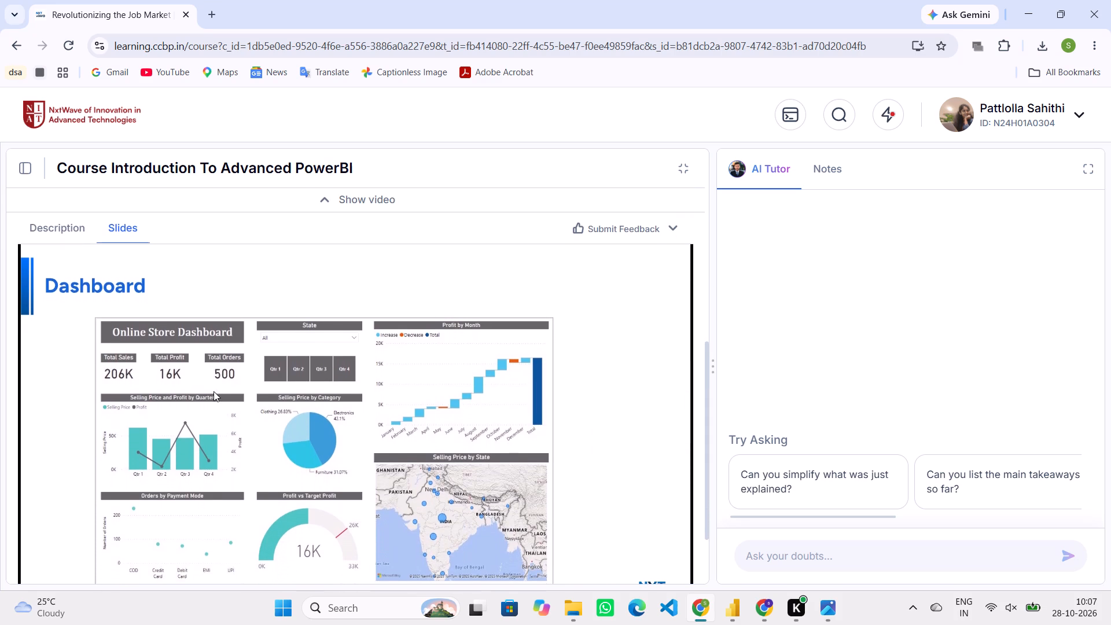
{"action": "scroll", "coordinate": [214, 391], "scroll_direction": "down", "scroll_amount": 1}
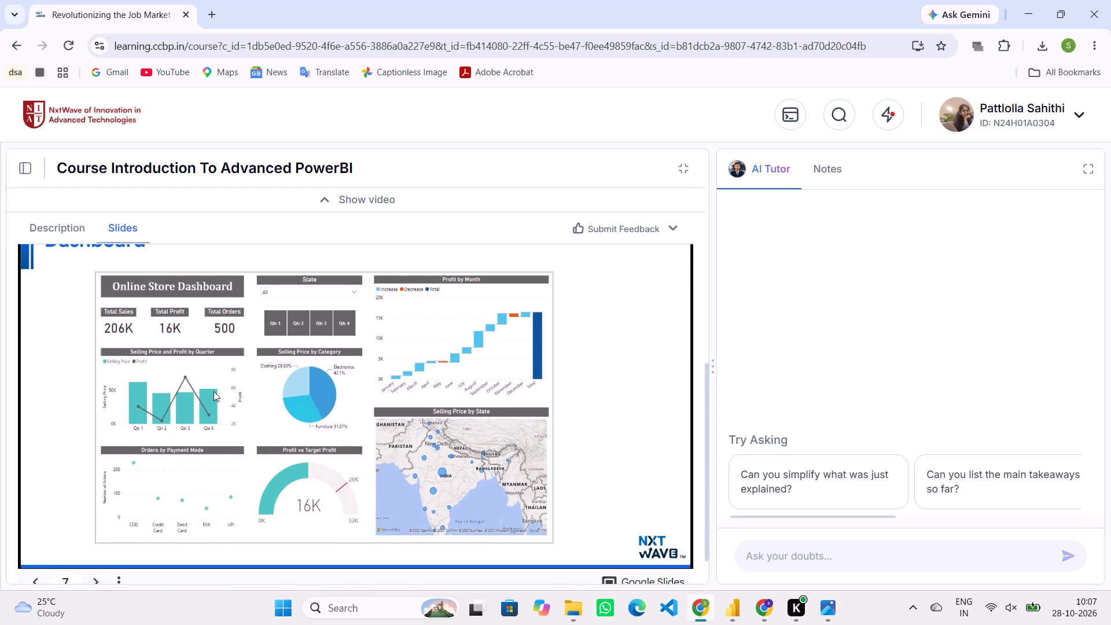
{"action": "scroll", "coordinate": [214, 391], "scroll_direction": "down", "scroll_amount": 1}
Switch back to the online store report in Power BI and add the Profit field as the new card's value.
{"action": "left_click", "coordinate": [736, 611]}
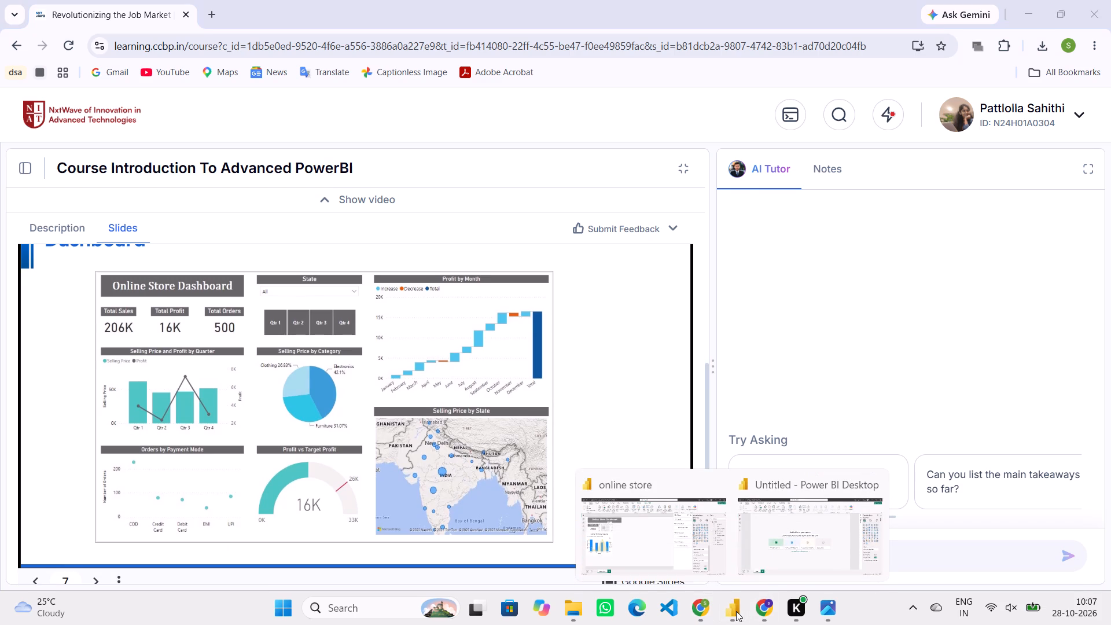
{"action": "left_click", "coordinate": [696, 544]}
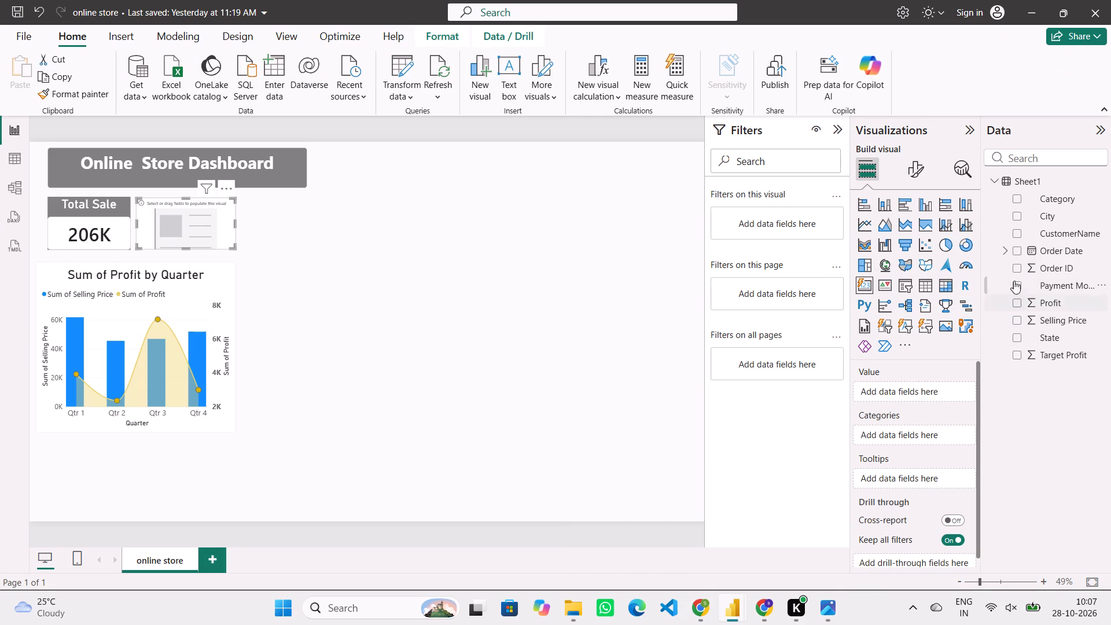
{"action": "left_click_drag", "start_coordinate": [1045, 307], "coordinate": [1039, 310]}
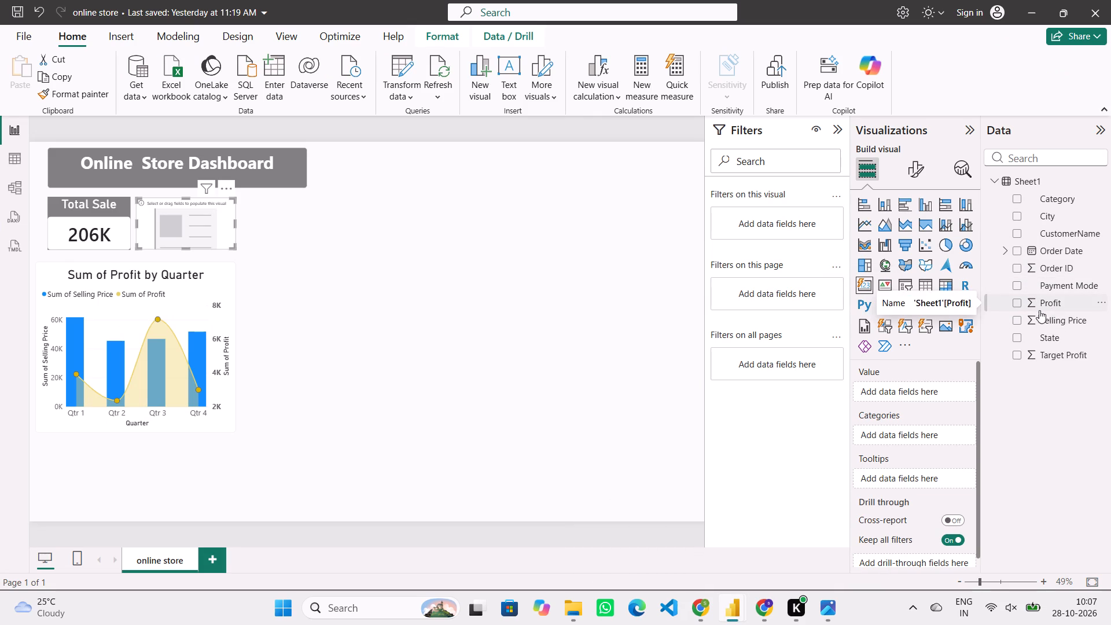
{"action": "left_click_drag", "start_coordinate": [1039, 310], "coordinate": [908, 396]}
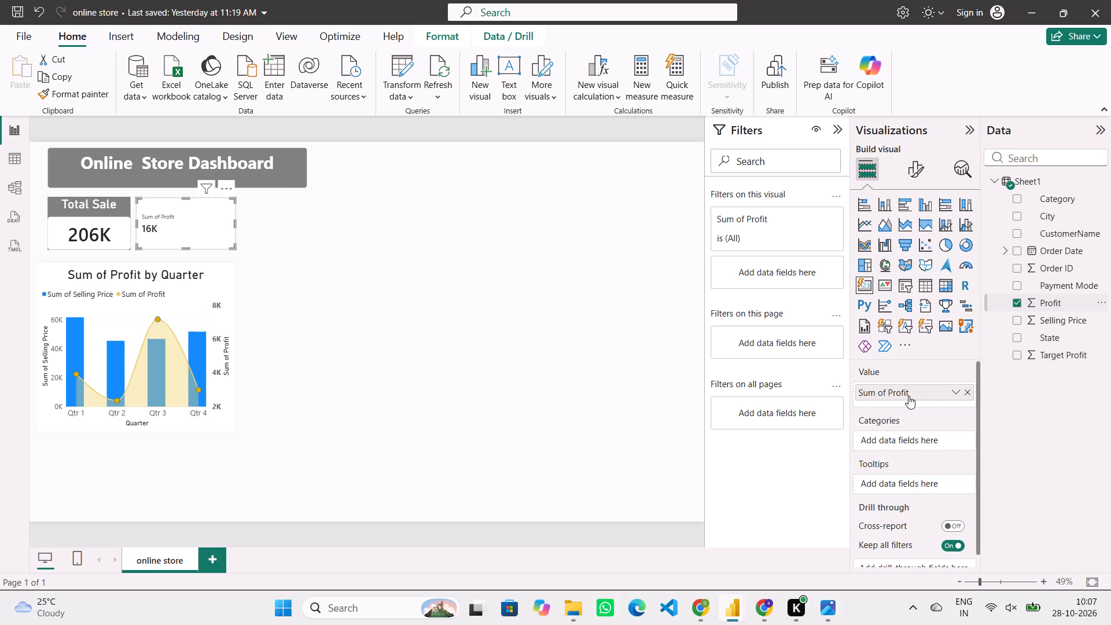
Recheck the reference dashboard in Chrome, then set the profit card's callout value to font size 40 with centred horizontal alignment.
{"action": "left_click", "coordinate": [699, 609]}
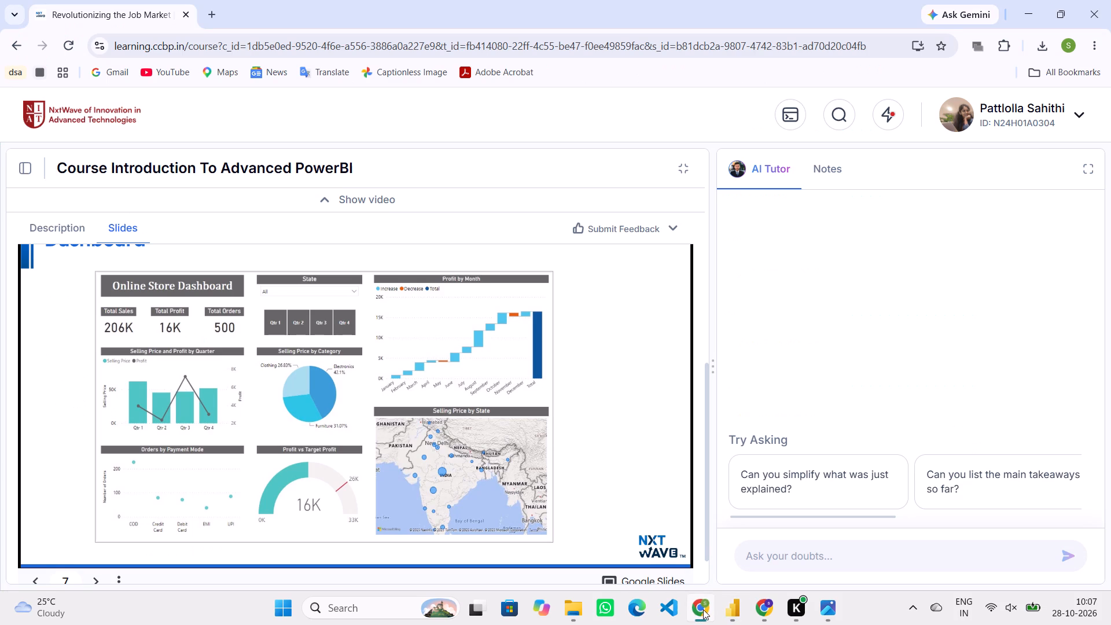
{"action": "left_click", "coordinate": [700, 551]}
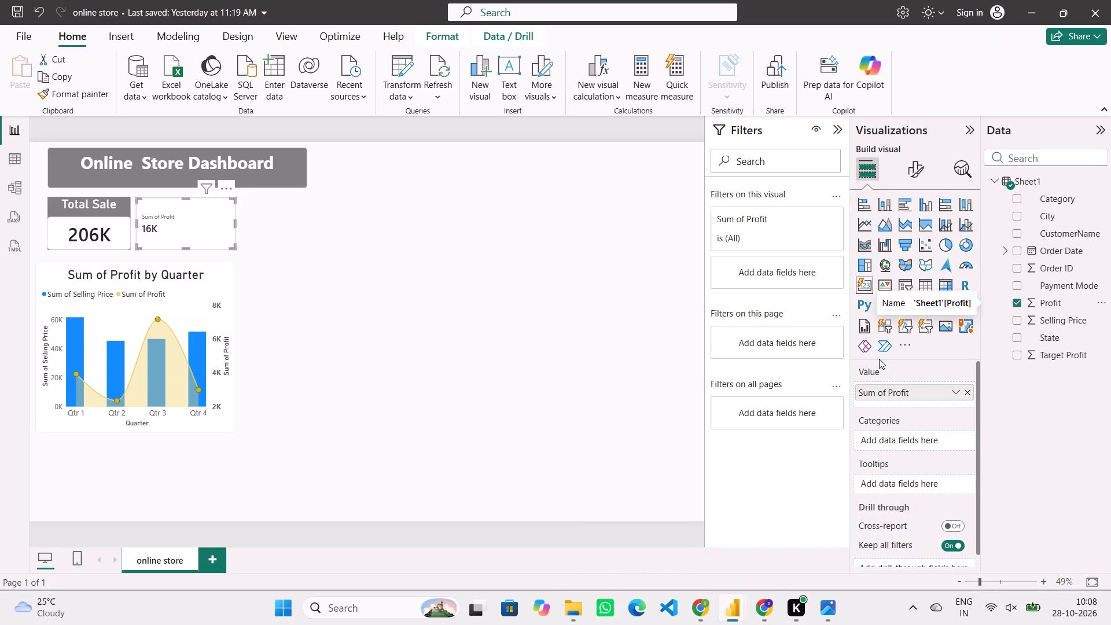
{"action": "left_click", "coordinate": [913, 168]}
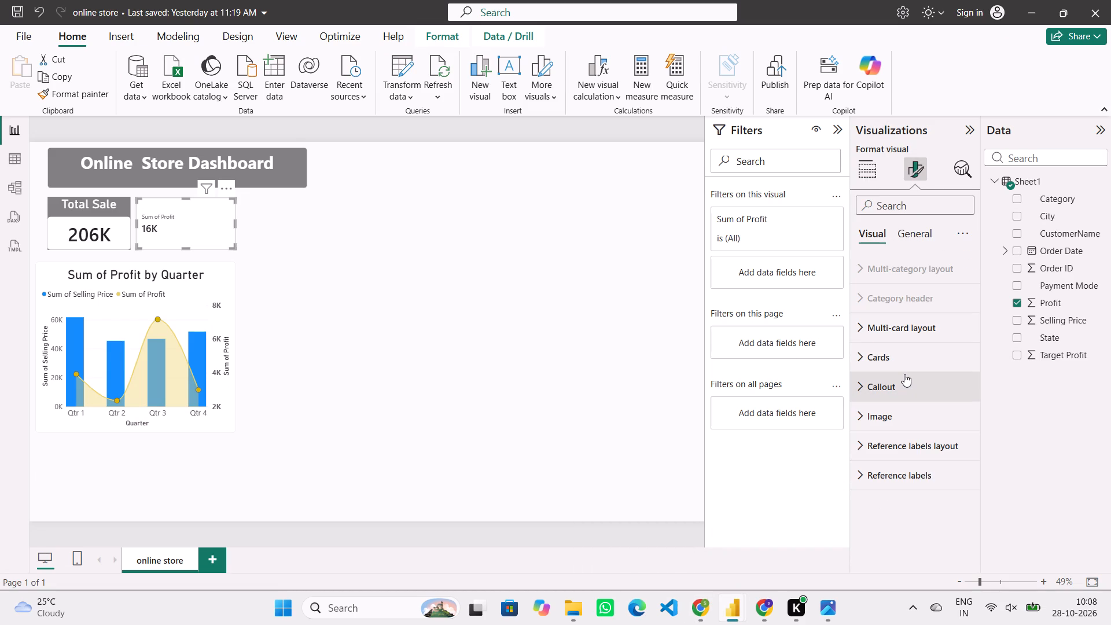
{"action": "left_click", "coordinate": [904, 374]}
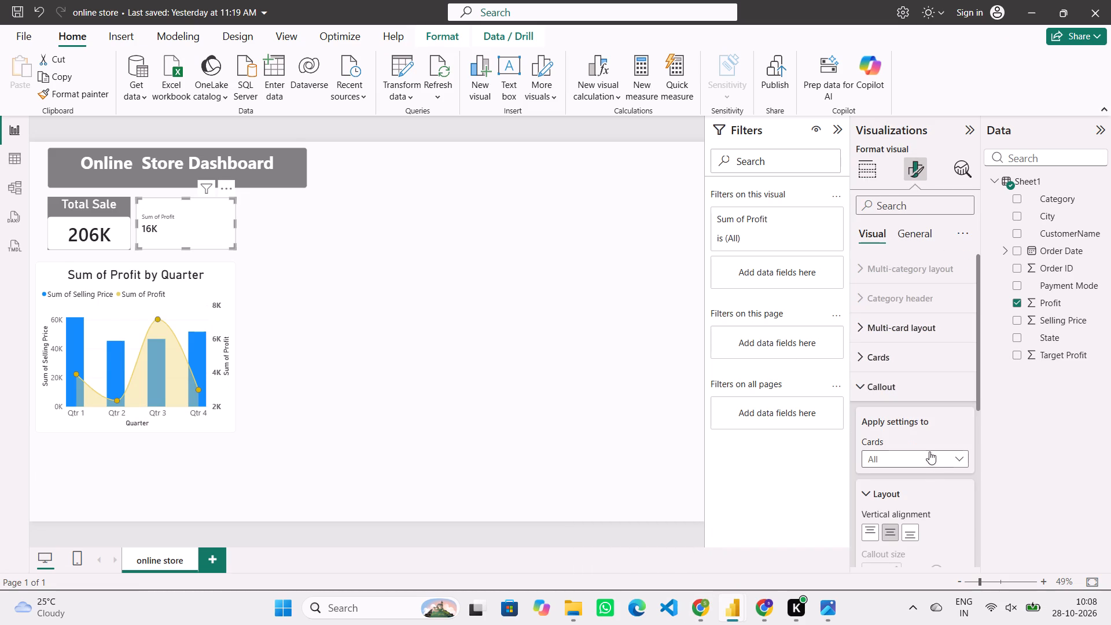
{"action": "scroll", "coordinate": [907, 490], "scroll_direction": "down", "scroll_amount": 2}
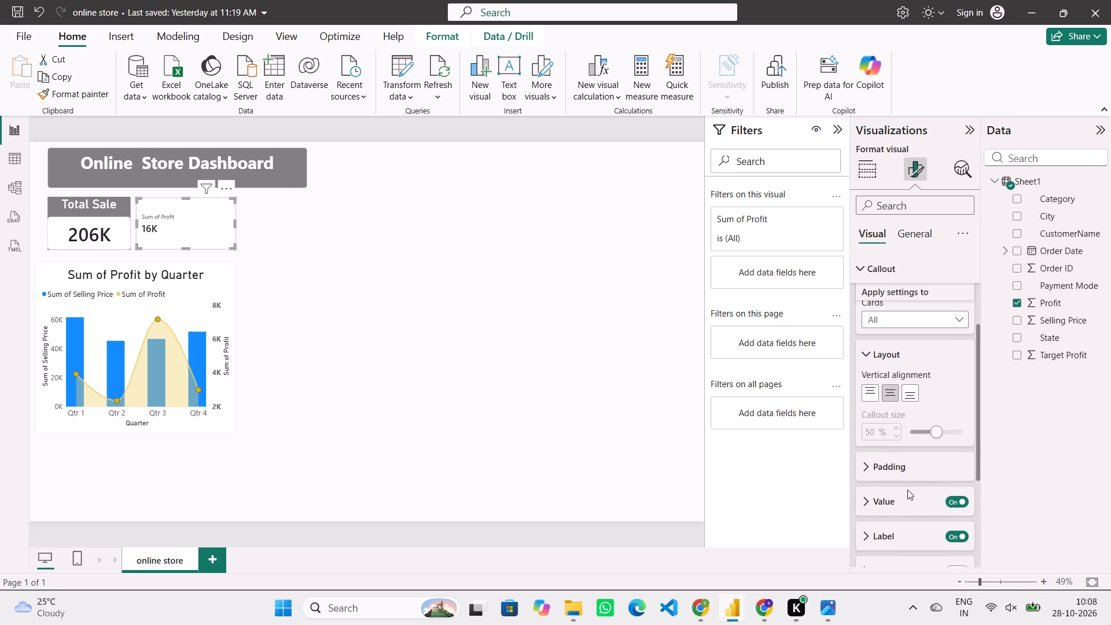
{"action": "left_click", "coordinate": [903, 495]}
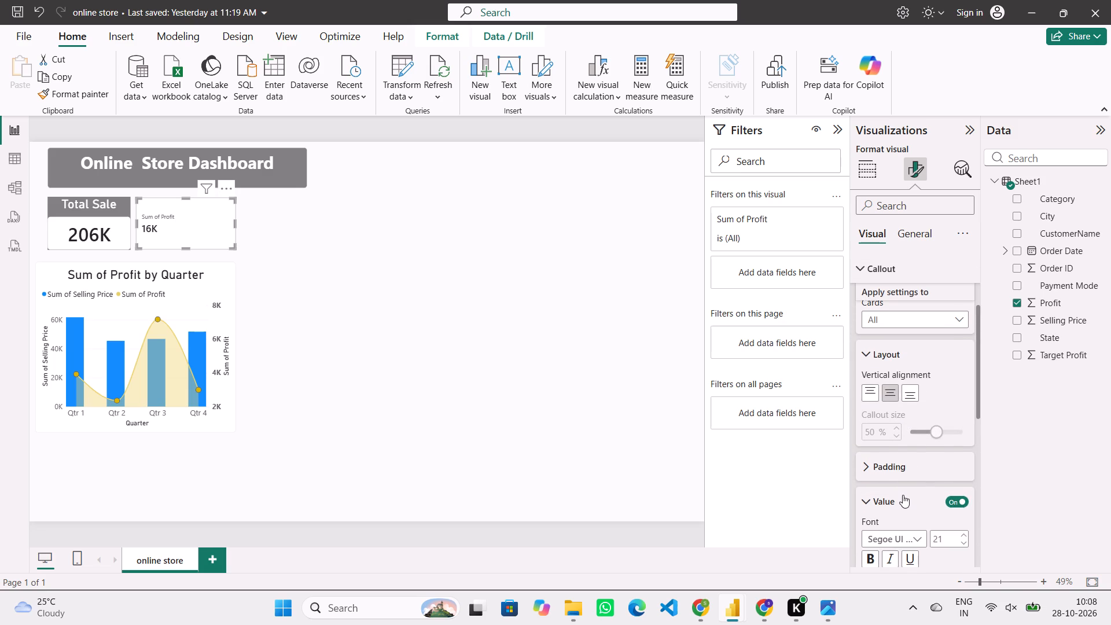
{"action": "scroll", "coordinate": [903, 495], "scroll_direction": "down", "scroll_amount": 2}
{"action": "left_click", "coordinate": [945, 431]}
{"action": "key", "text": "BackSpace"}
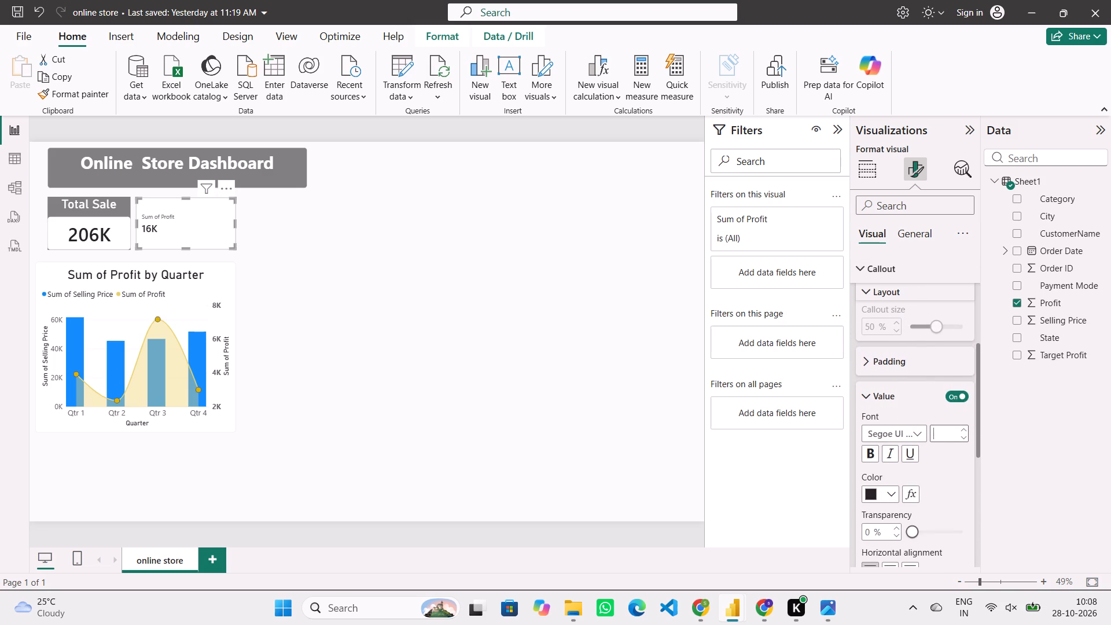
{"action": "type", "text": "40"}
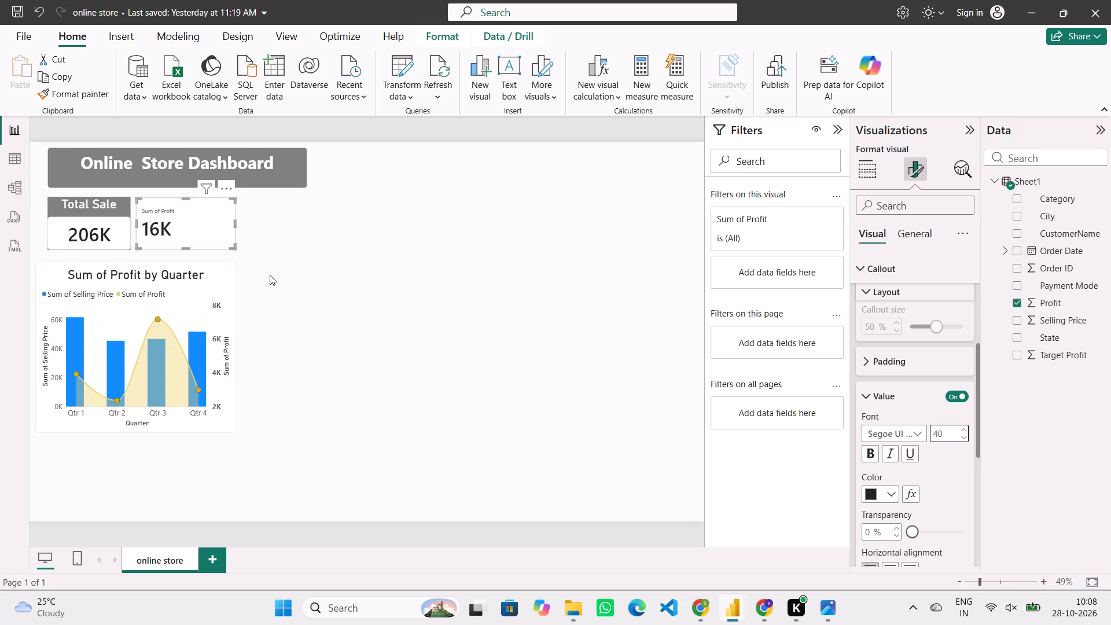
{"action": "scroll", "coordinate": [886, 473], "scroll_direction": "down", "scroll_amount": 1}
{"action": "left_click", "coordinate": [890, 494]}
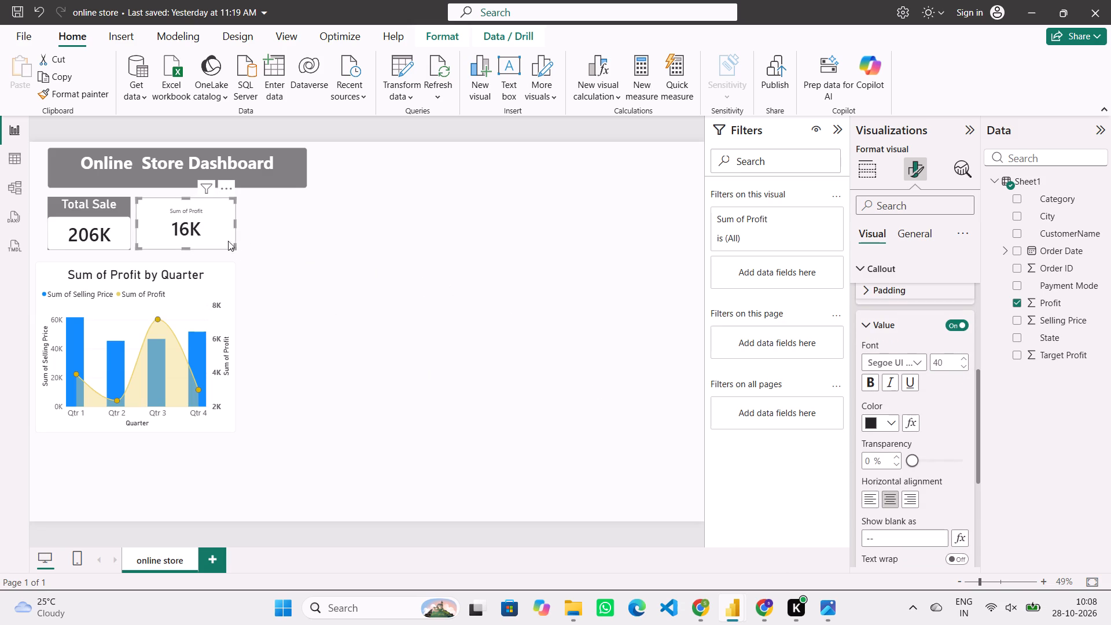
Narrow the profit card until it is about as wide as the Total Sale card.
{"action": "left_click_drag", "start_coordinate": [236, 245], "coordinate": [222, 244]}
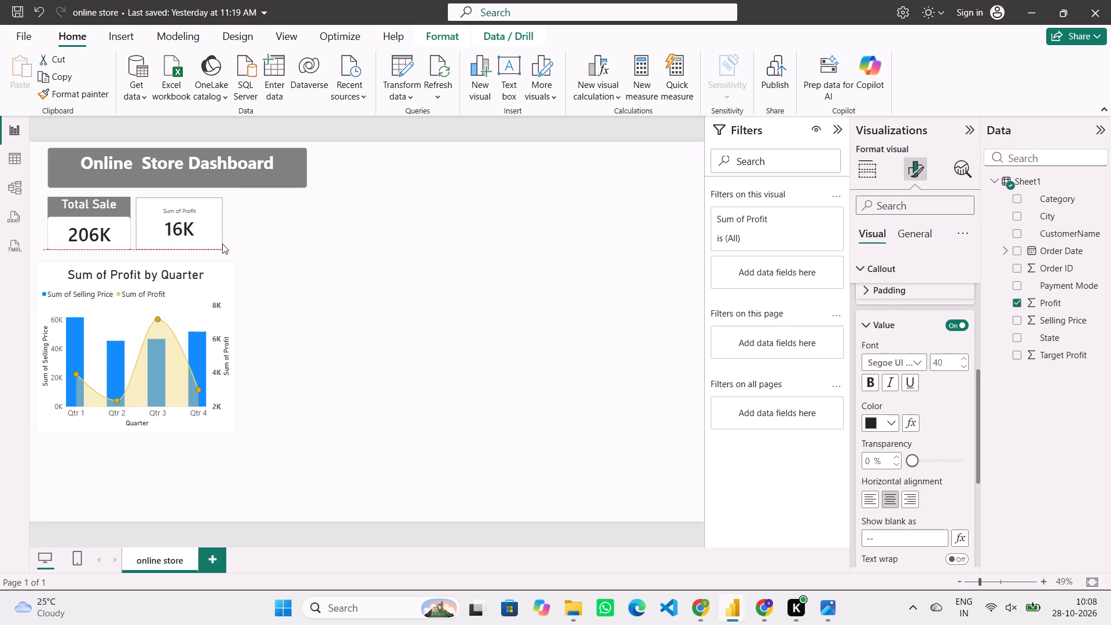
{"action": "left_click_drag", "start_coordinate": [222, 244], "coordinate": [220, 244]}
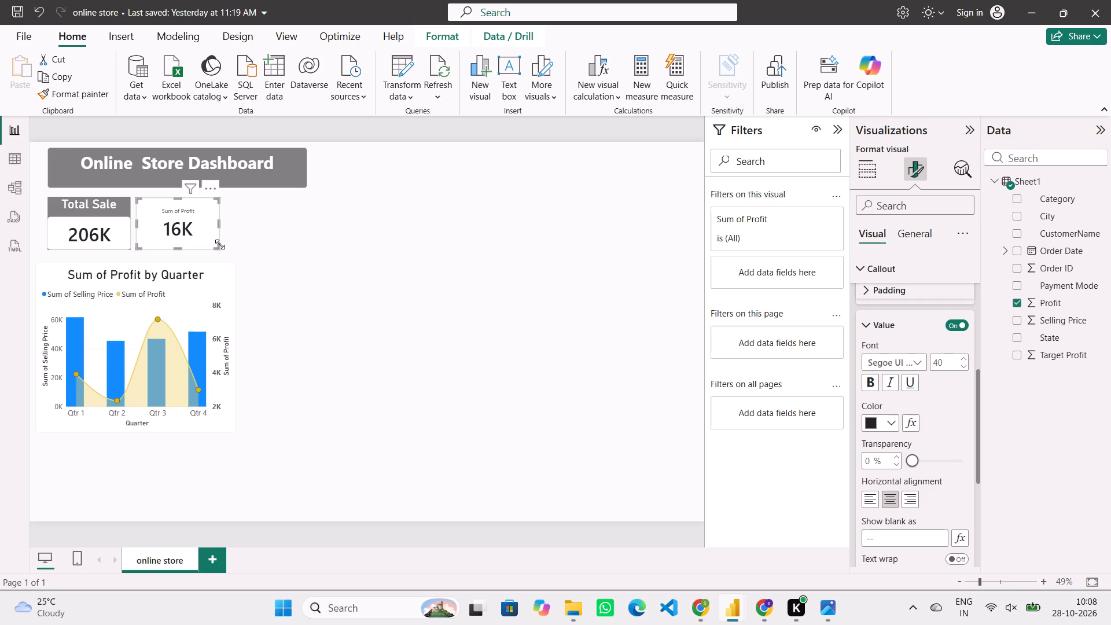
Turn off the callout label on the profit card.
{"action": "scroll", "coordinate": [917, 383], "scroll_direction": "down", "scroll_amount": 3}
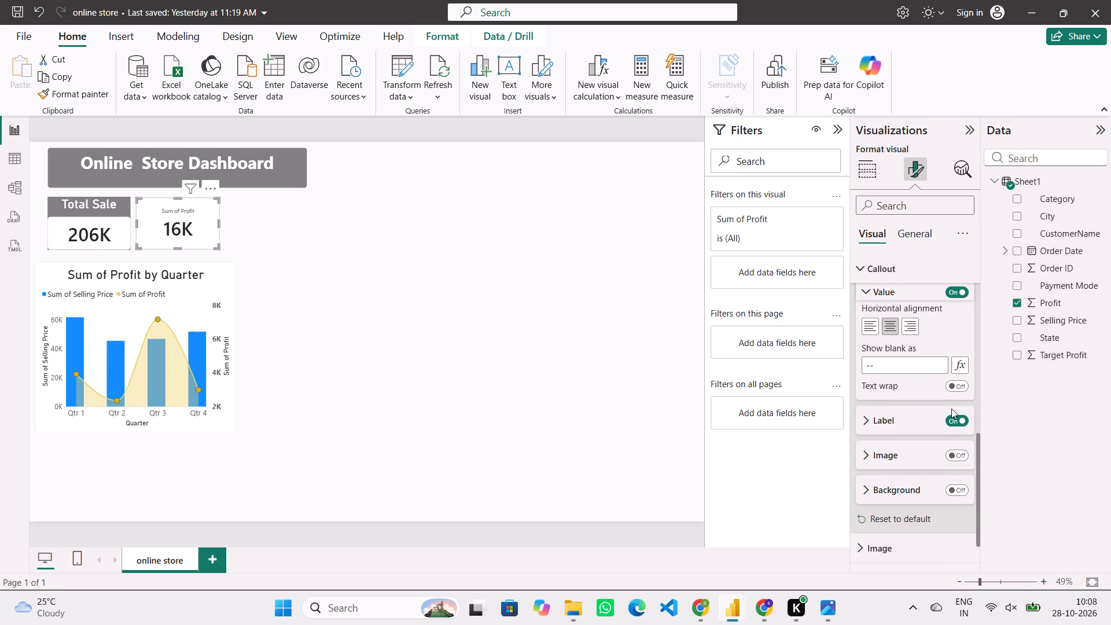
{"action": "left_click", "coordinate": [966, 421]}
{"action": "scroll", "coordinate": [902, 380], "scroll_direction": "up", "scroll_amount": 4}
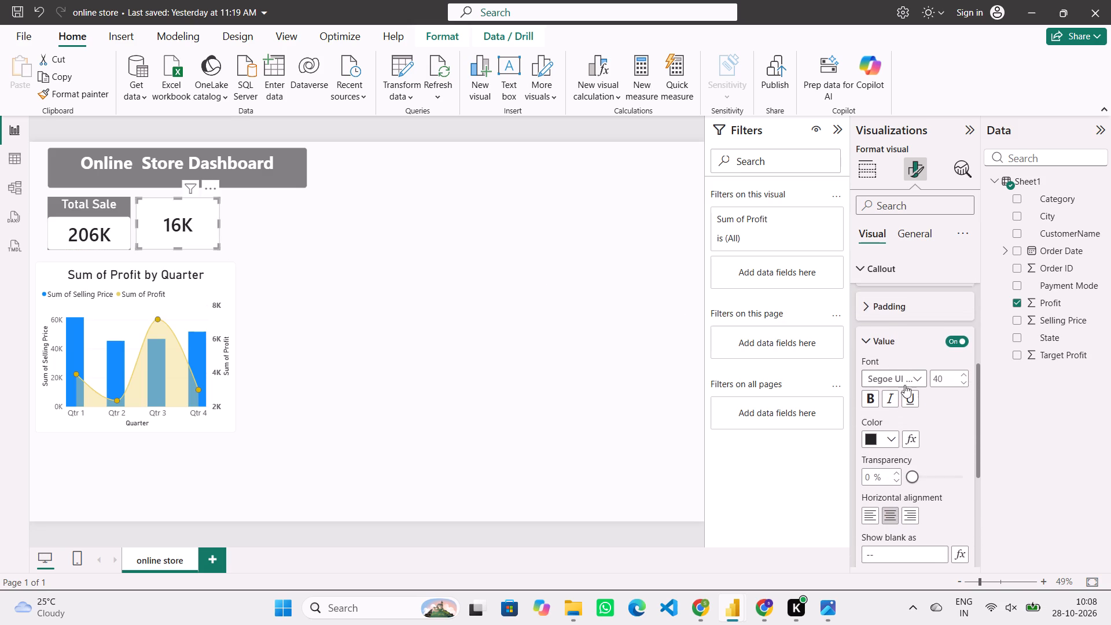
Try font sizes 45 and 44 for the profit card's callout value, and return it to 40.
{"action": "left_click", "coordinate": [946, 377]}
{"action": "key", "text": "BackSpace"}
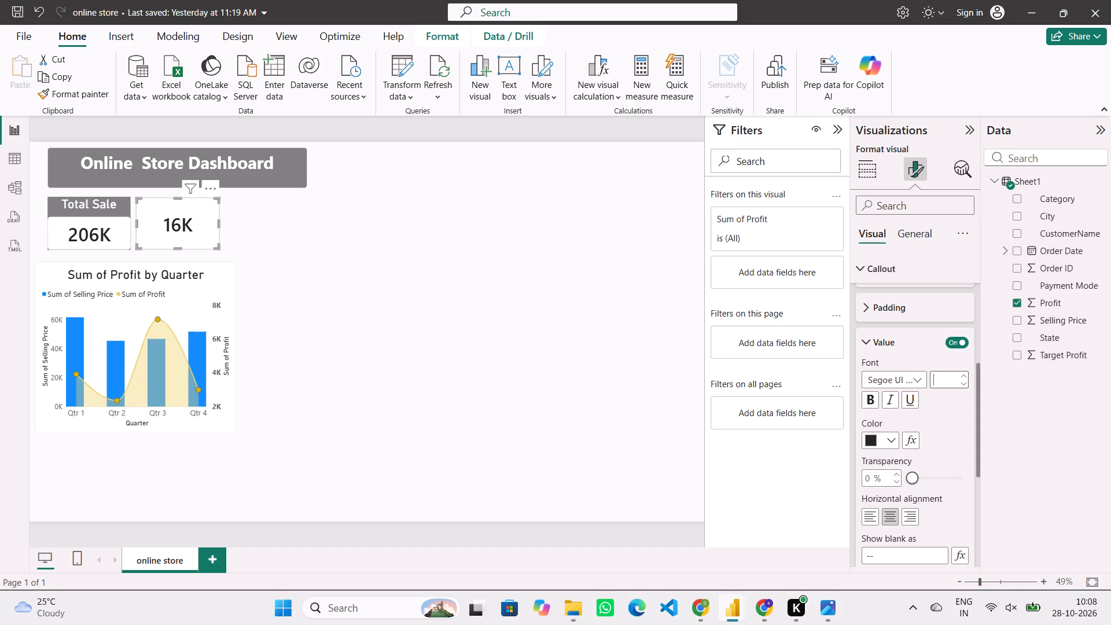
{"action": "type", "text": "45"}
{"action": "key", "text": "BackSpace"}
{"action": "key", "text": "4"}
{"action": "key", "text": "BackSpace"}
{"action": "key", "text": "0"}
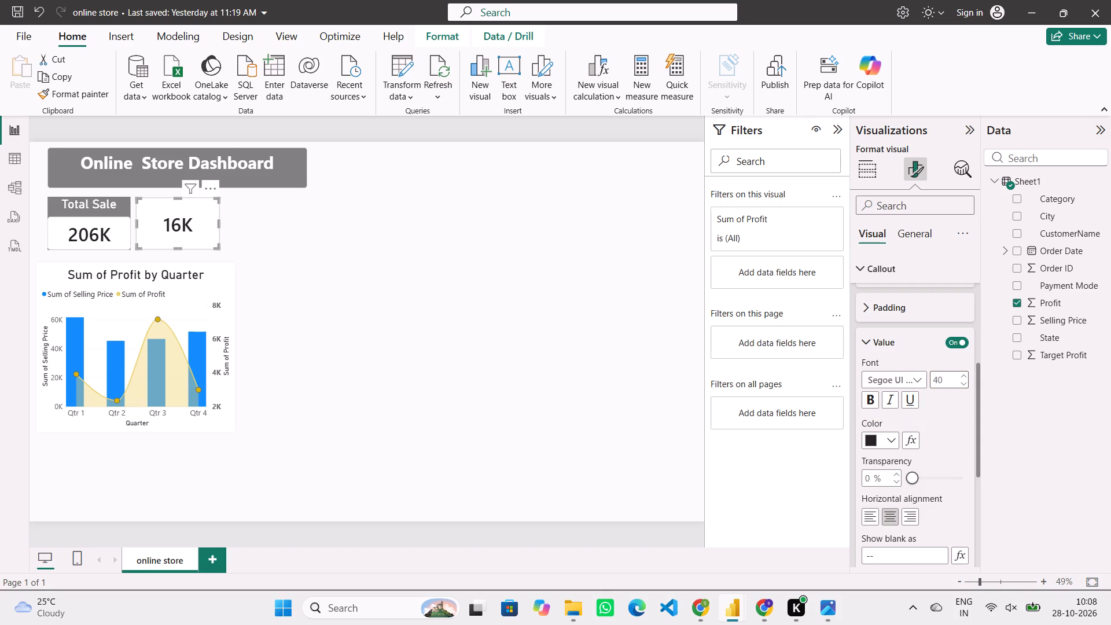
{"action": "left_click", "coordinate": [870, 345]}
Turn on the profit card's title and set its text to "Total Profit".
{"action": "scroll", "coordinate": [865, 314], "scroll_direction": "up", "scroll_amount": 2}
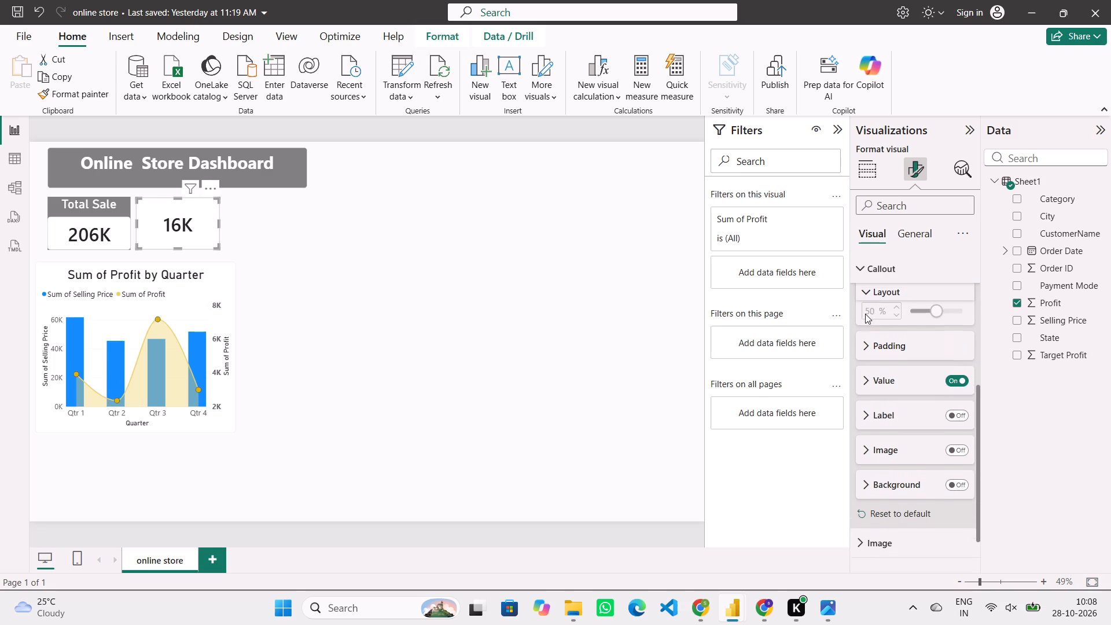
{"action": "scroll", "coordinate": [865, 314], "scroll_direction": "up", "scroll_amount": 3}
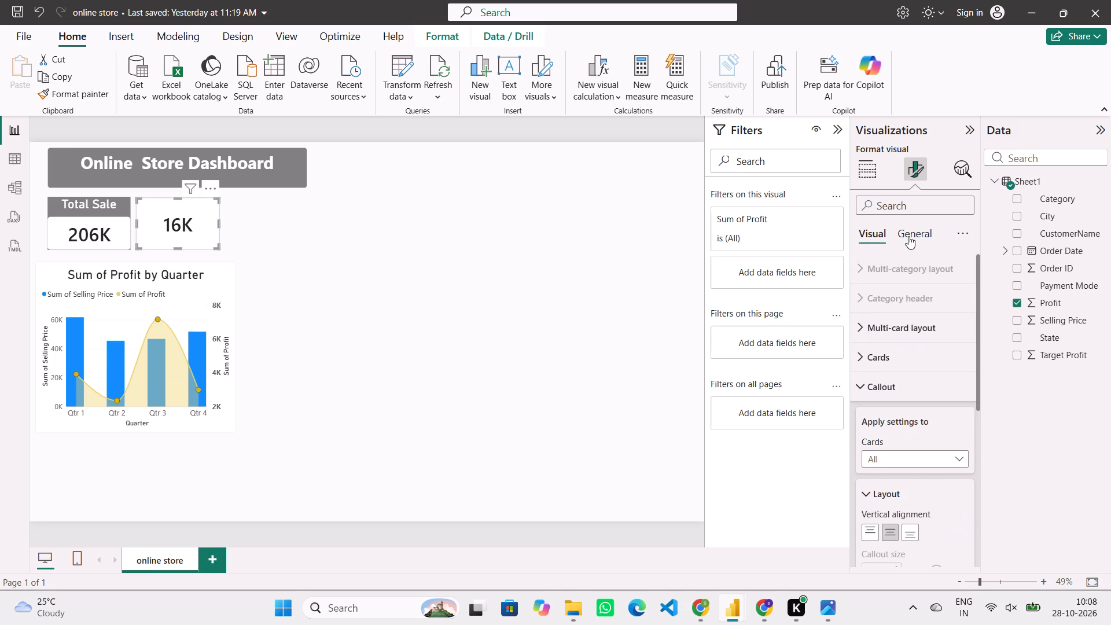
{"action": "left_click", "coordinate": [910, 236]}
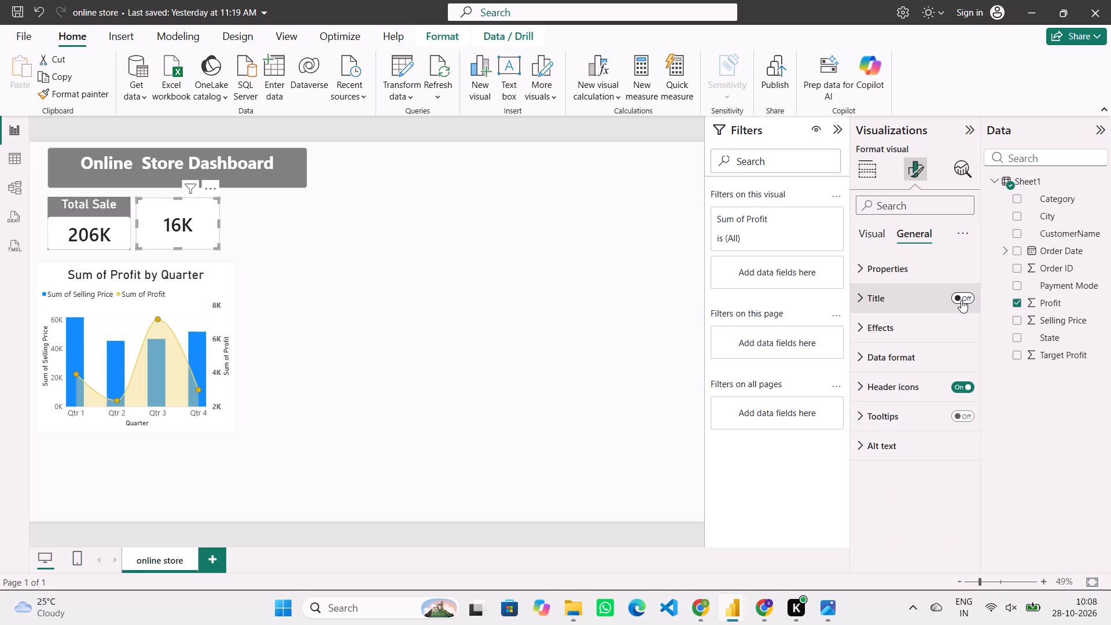
{"action": "left_click", "coordinate": [961, 300]}
{"action": "left_click", "coordinate": [907, 293]}
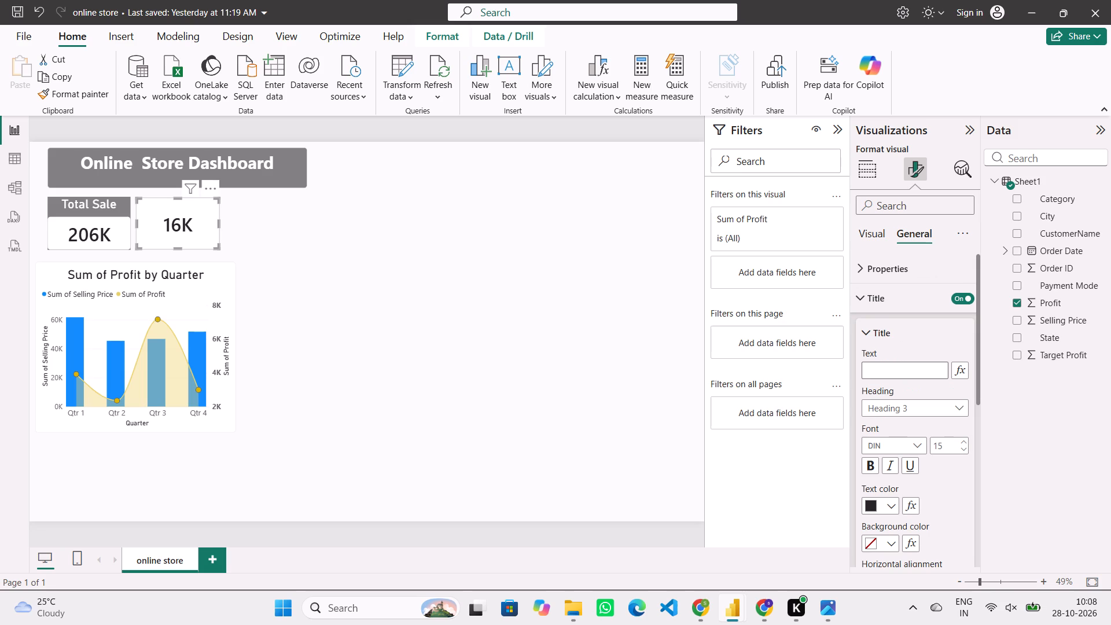
{"action": "left_click", "coordinate": [906, 369]}
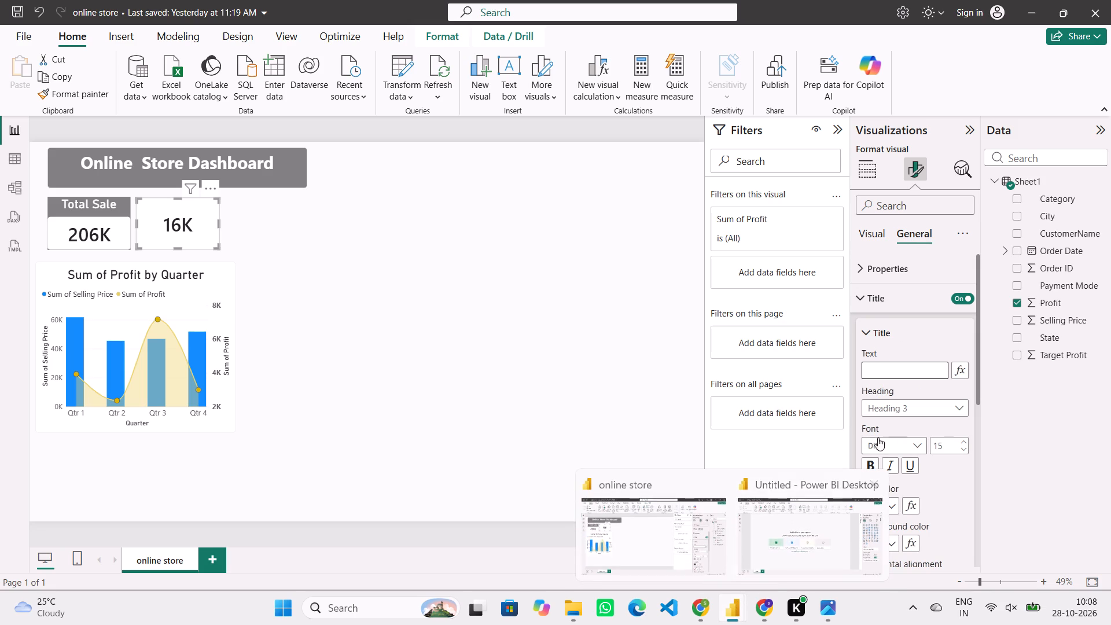
{"action": "type", "text": "Total"}
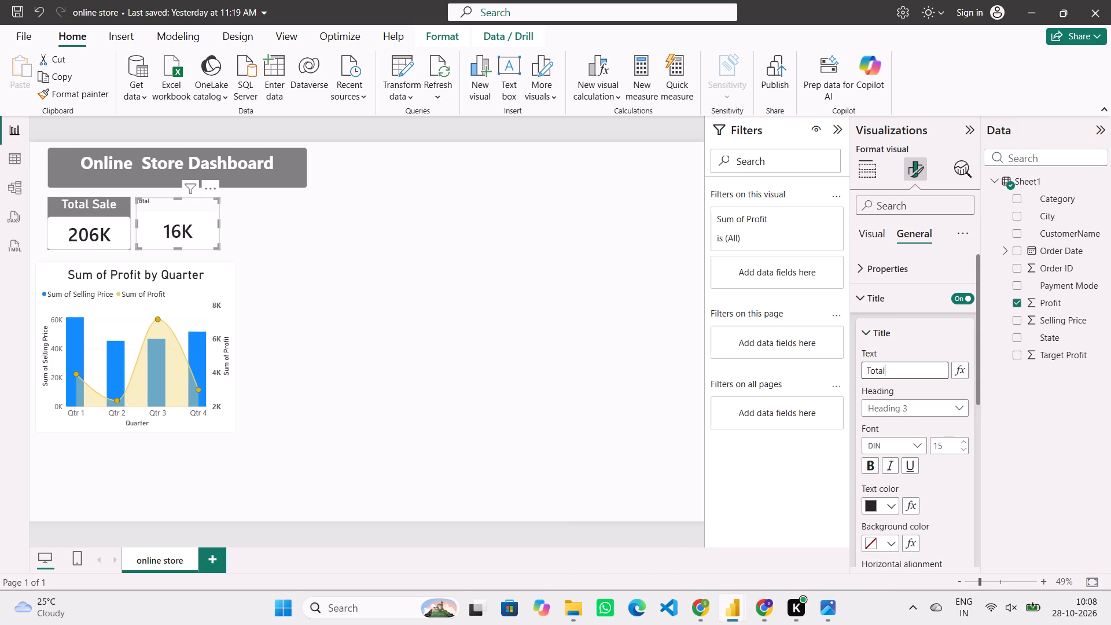
{"action": "key", "text": "space"}
{"action": "key", "text": "shift+p"}
{"action": "type", "text": "rofit"}
{"action": "left_click", "coordinate": [888, 504]}
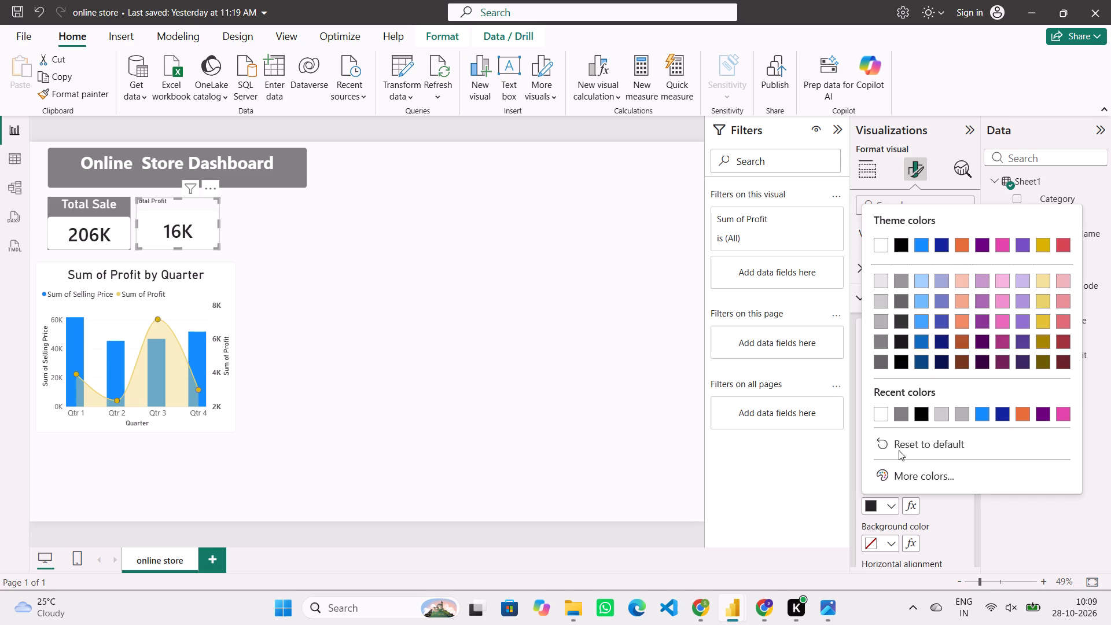
{"action": "left_click", "coordinate": [934, 523]}
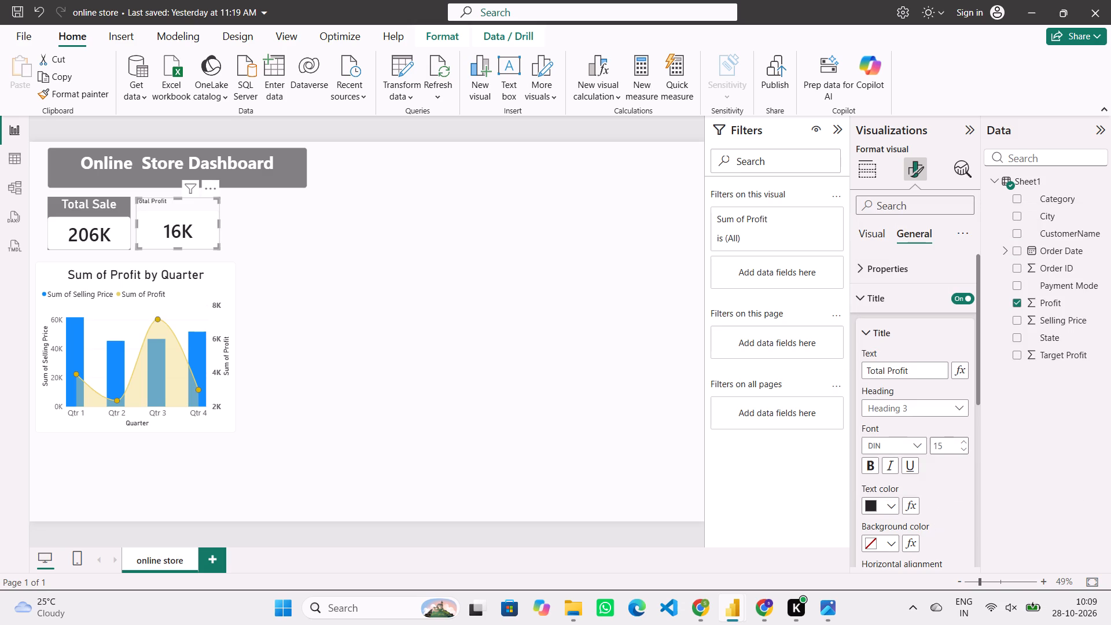
Set the Total Profit title to font size 30 with centred horizontal alignment.
{"action": "left_click", "coordinate": [945, 444]}
{"action": "key", "text": "BackSpace"}
{"action": "type", "text": "30"}
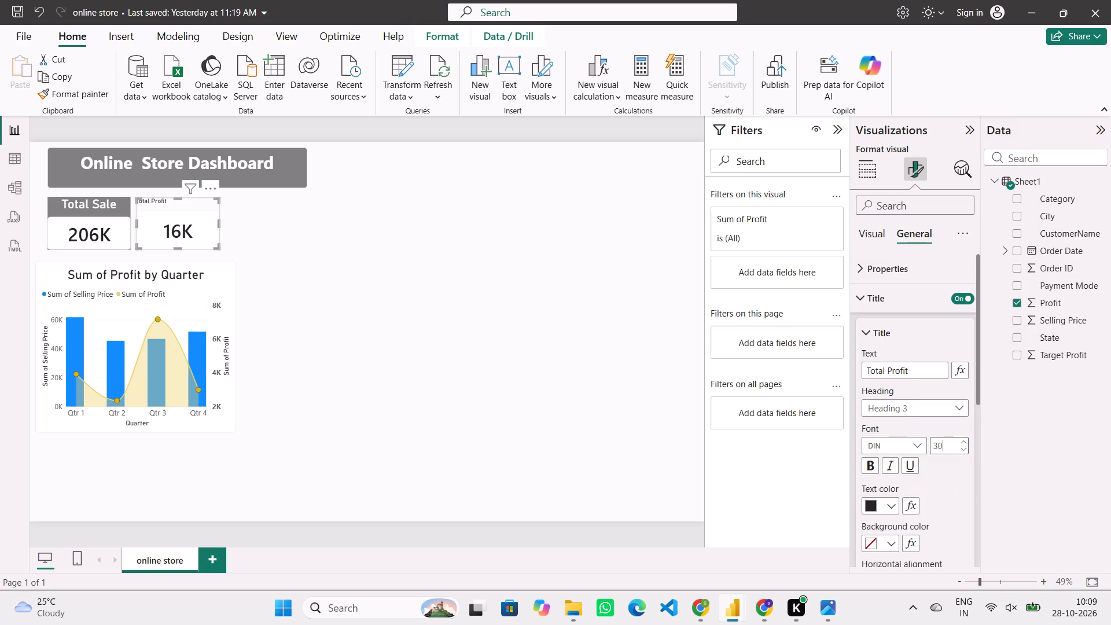
{"action": "scroll", "coordinate": [922, 490], "scroll_direction": "down", "scroll_amount": 1}
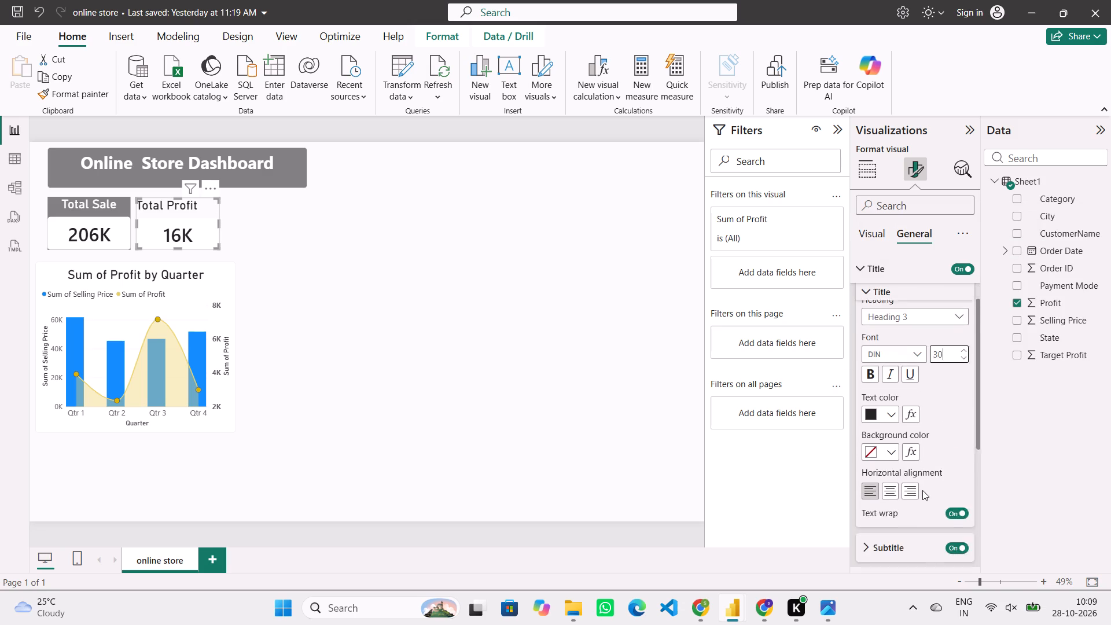
{"action": "scroll", "coordinate": [922, 490], "scroll_direction": "down", "scroll_amount": 2}
{"action": "left_click", "coordinate": [893, 444]}
Turn on the Total Profit card's background effect and colour it the same grey as the Total Sale card's header.
{"action": "scroll", "coordinate": [893, 444], "scroll_direction": "down", "scroll_amount": 1}
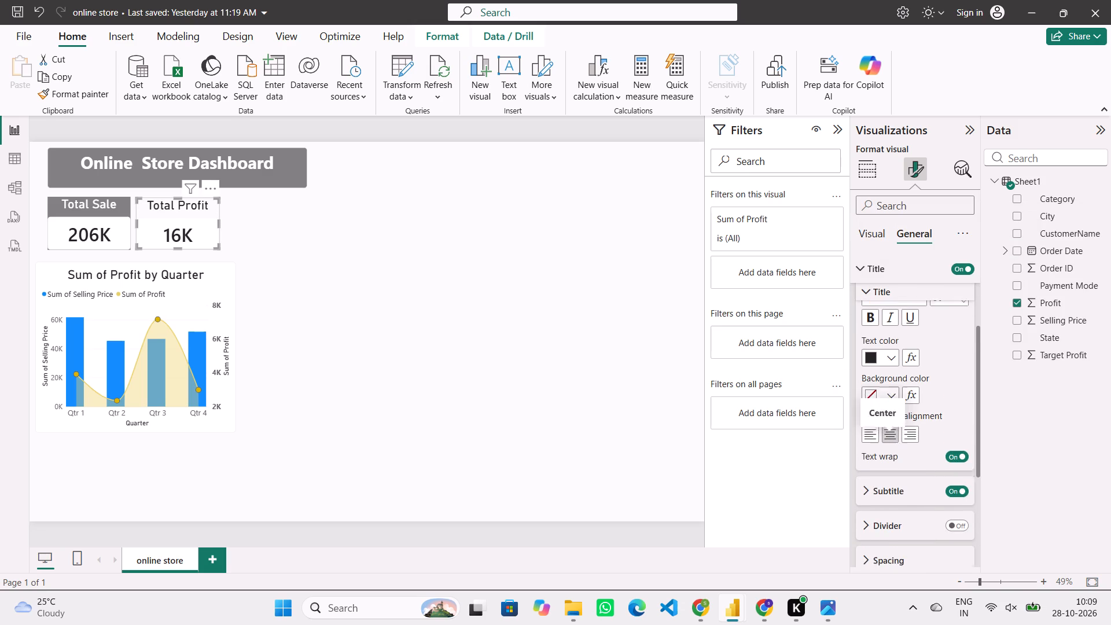
{"action": "scroll", "coordinate": [893, 444], "scroll_direction": "down", "scroll_amount": 2}
{"action": "left_click", "coordinate": [912, 490]}
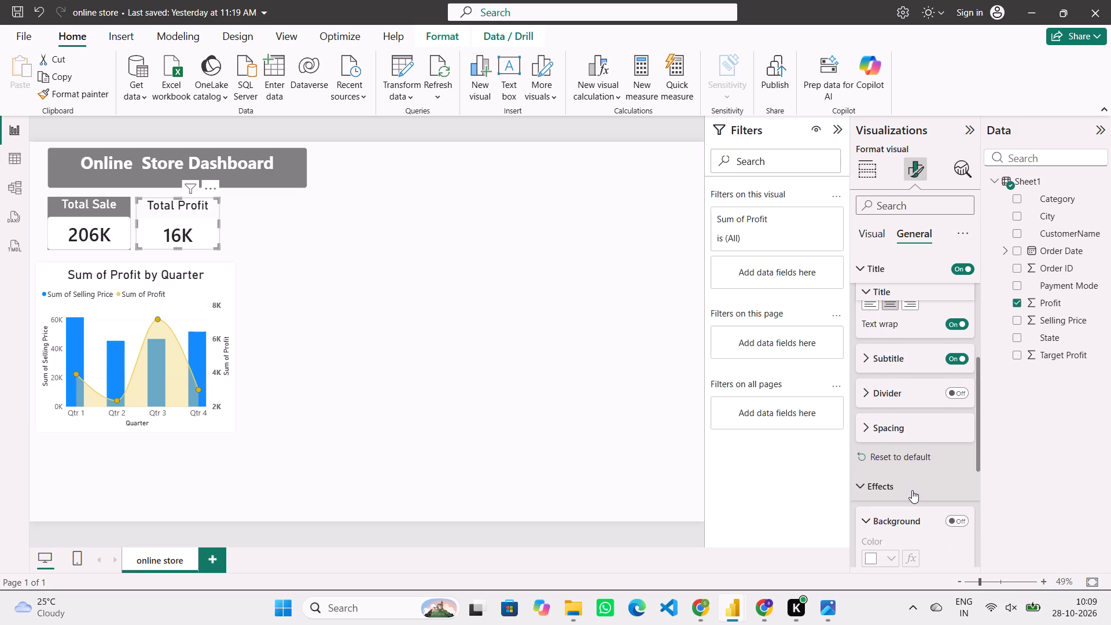
{"action": "scroll", "coordinate": [915, 473], "scroll_direction": "down", "scroll_amount": 2}
{"action": "left_click", "coordinate": [955, 422]}
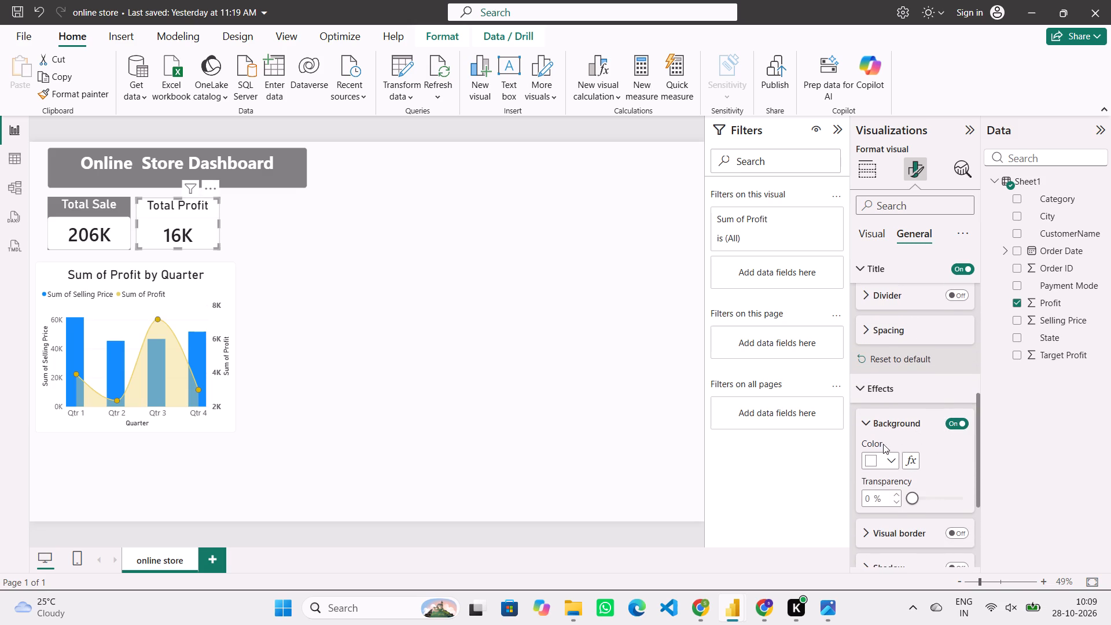
{"action": "left_click", "coordinate": [889, 461]}
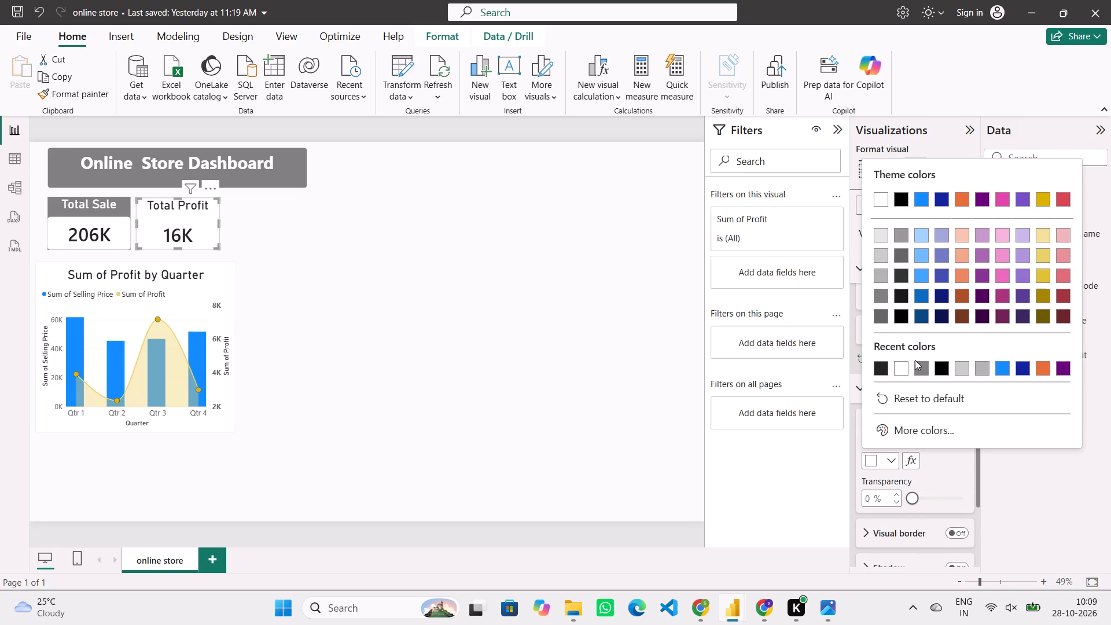
{"action": "left_click", "coordinate": [920, 368]}
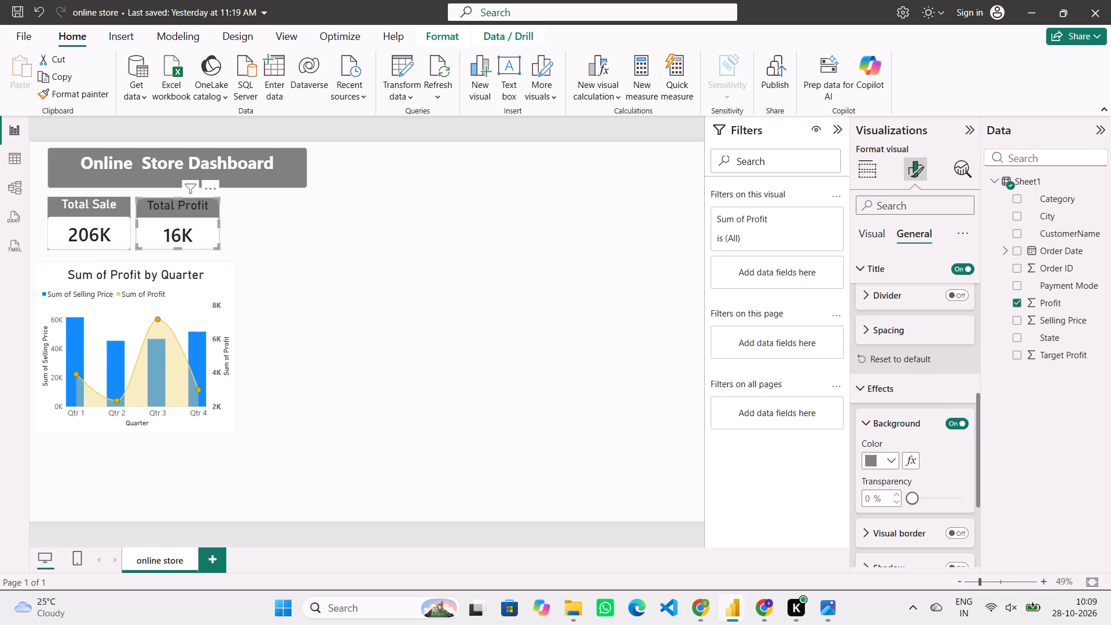
Change the text colour of the Total Profit card's title.
{"action": "scroll", "coordinate": [884, 380], "scroll_direction": "up", "scroll_amount": 4}
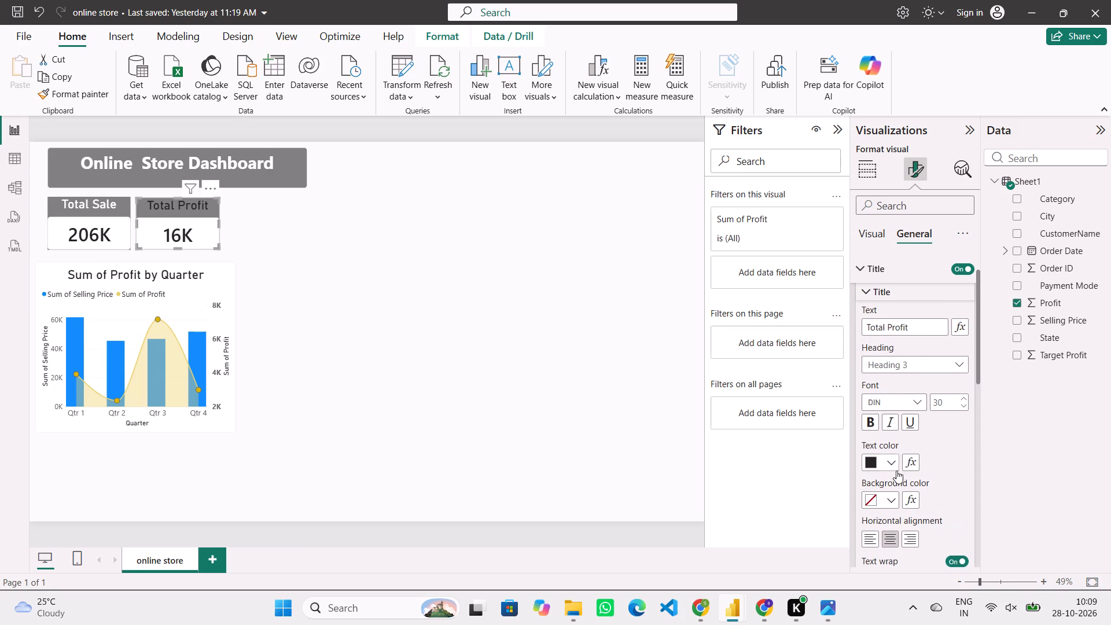
{"action": "left_click", "coordinate": [890, 470]}
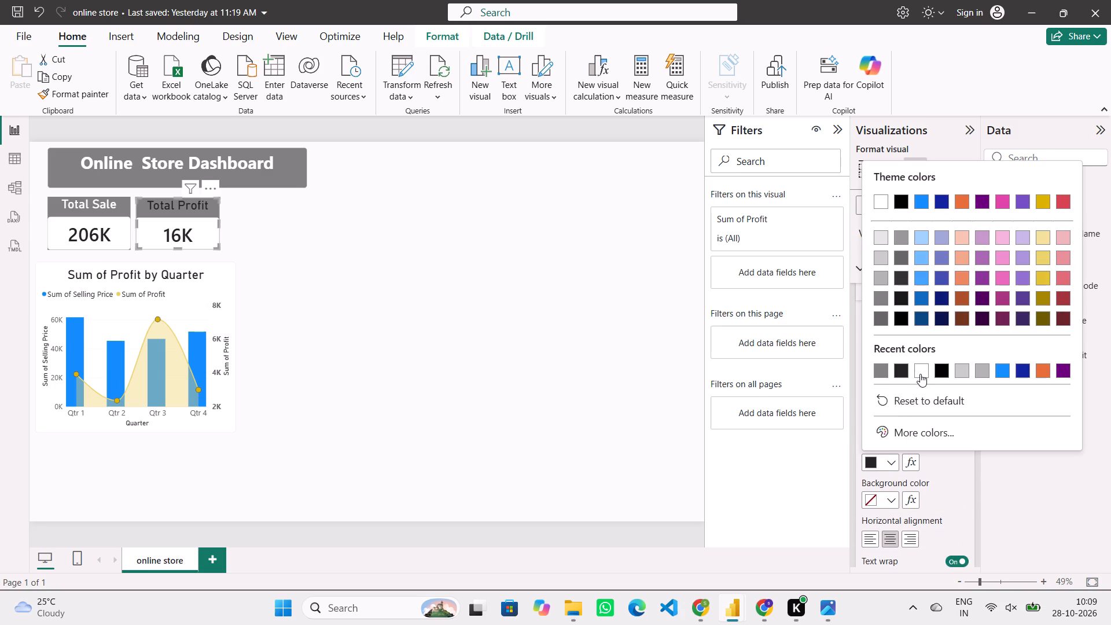
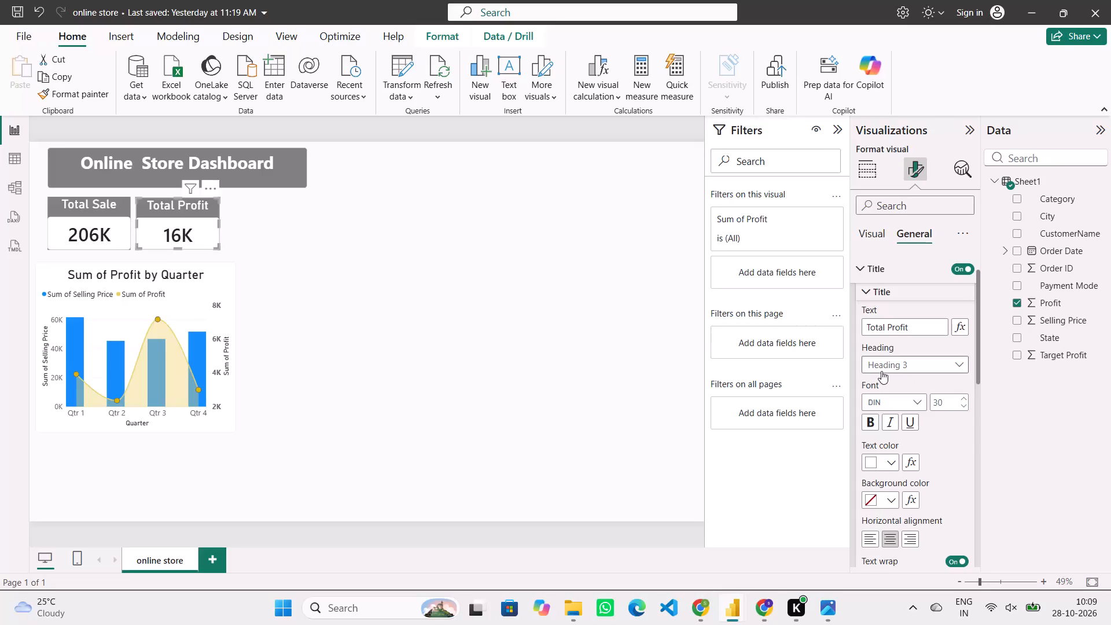
Add a card visual beside the Total Profit card, with Order ID as its value.
{"action": "left_click", "coordinate": [444, 282]}
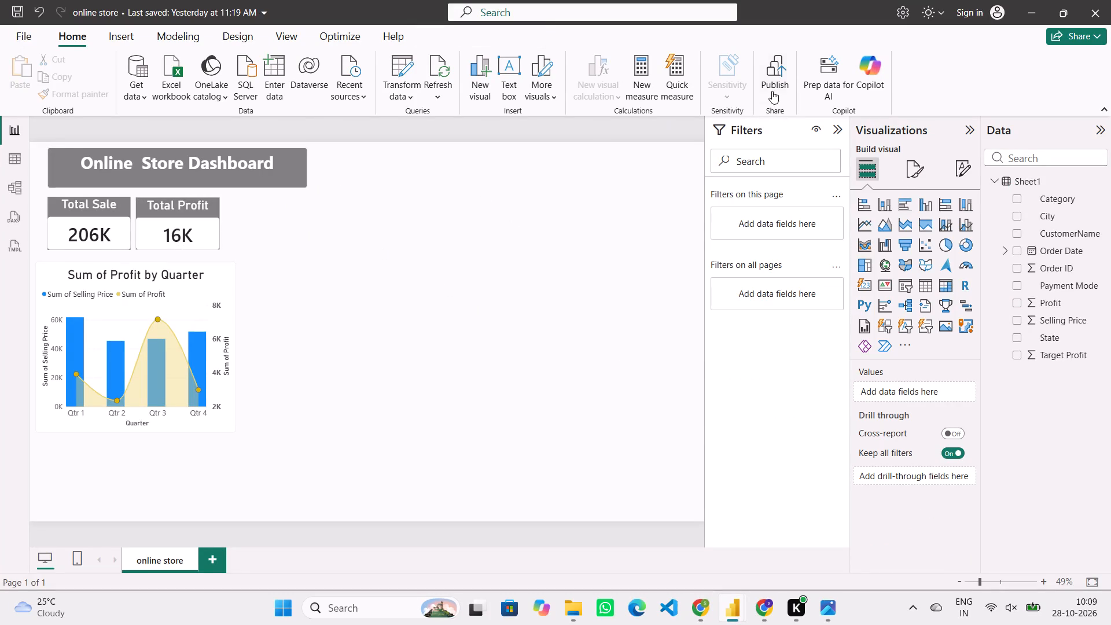
{"action": "left_click", "coordinate": [867, 282]}
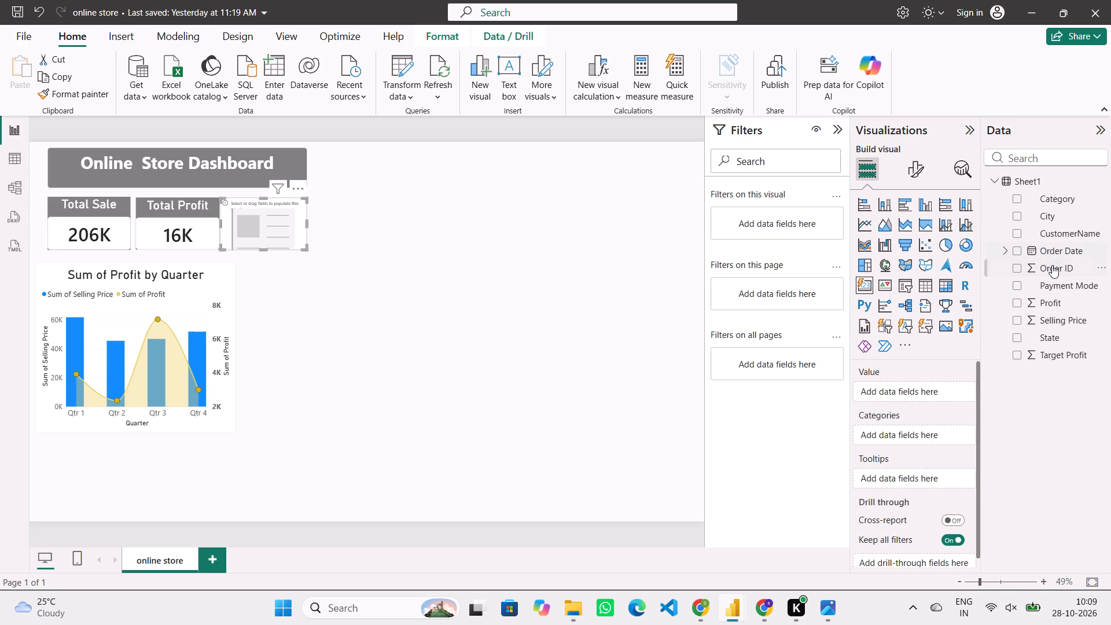
{"action": "left_click_drag", "start_coordinate": [1053, 268], "coordinate": [949, 385]}
{"action": "left_click_drag", "start_coordinate": [949, 385], "coordinate": [933, 391]}
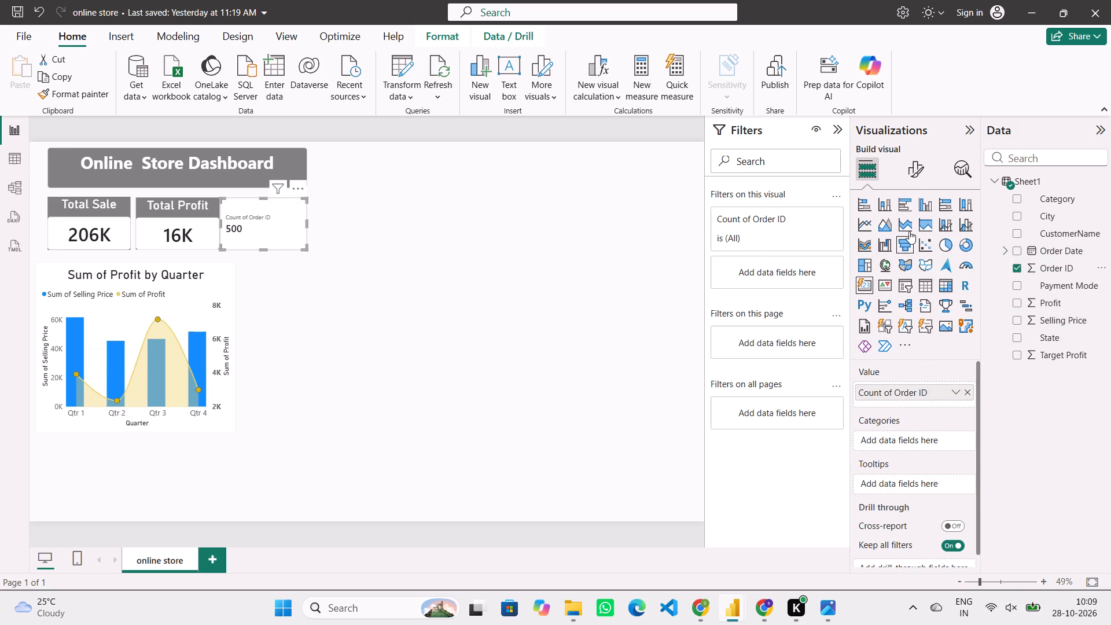
Set the Order ID card's callout value to font size 40 and turn off its label.
{"action": "left_click", "coordinate": [915, 181]}
{"action": "left_click", "coordinate": [915, 175]}
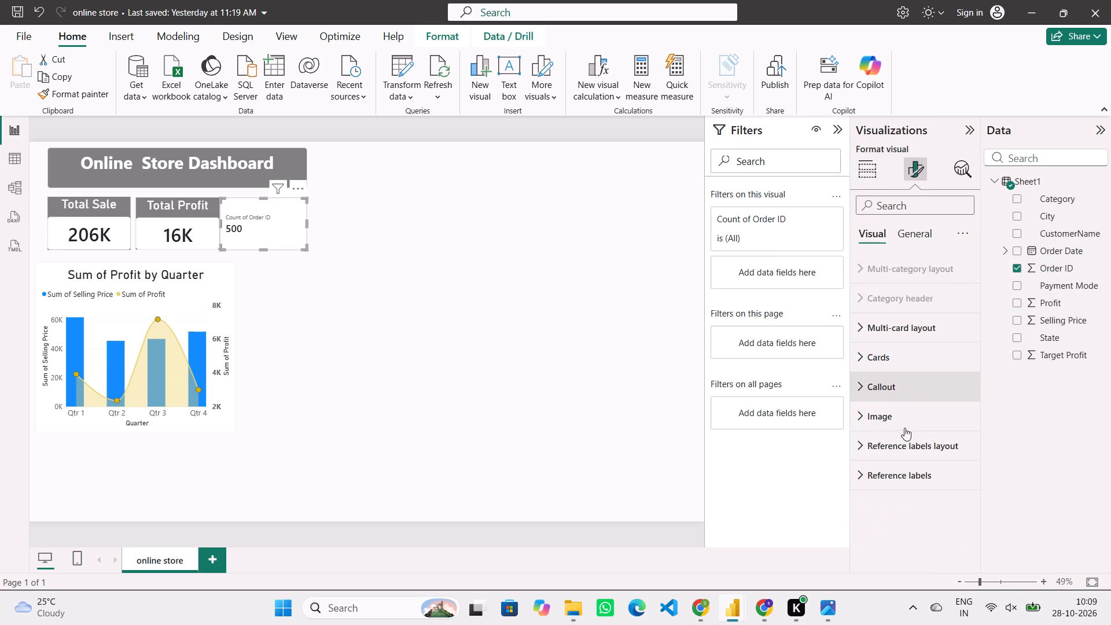
{"action": "left_click", "coordinate": [924, 379]}
{"action": "scroll", "coordinate": [924, 379], "scroll_direction": "down", "scroll_amount": 3}
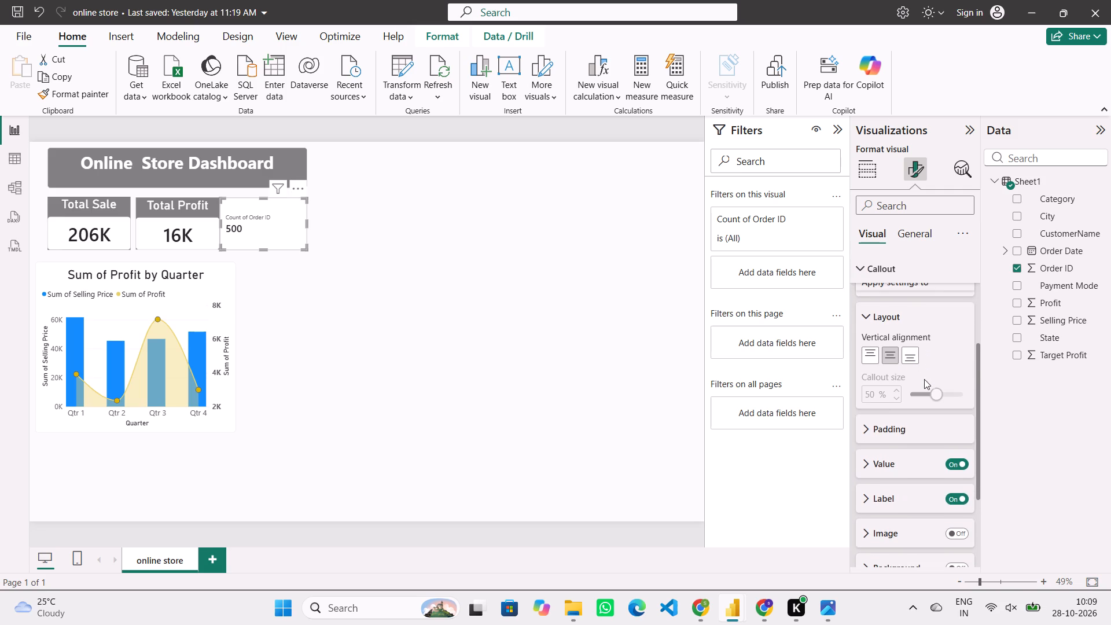
{"action": "left_click", "coordinate": [921, 466]}
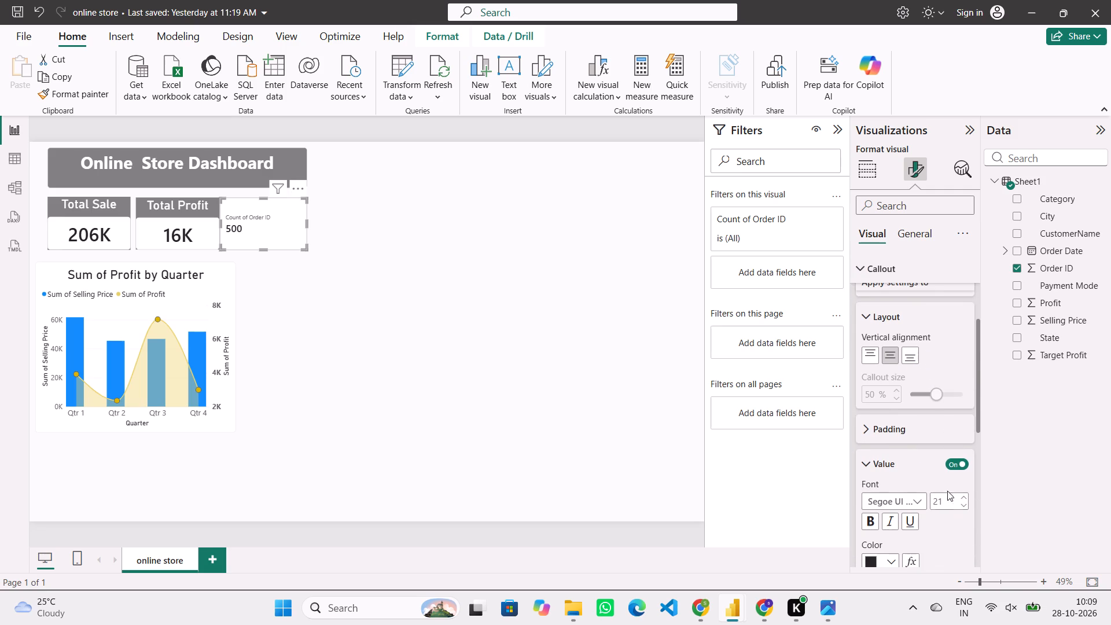
{"action": "left_click", "coordinate": [950, 507]}
{"action": "key", "text": "BackSpace"}
{"action": "type", "text": "40"}
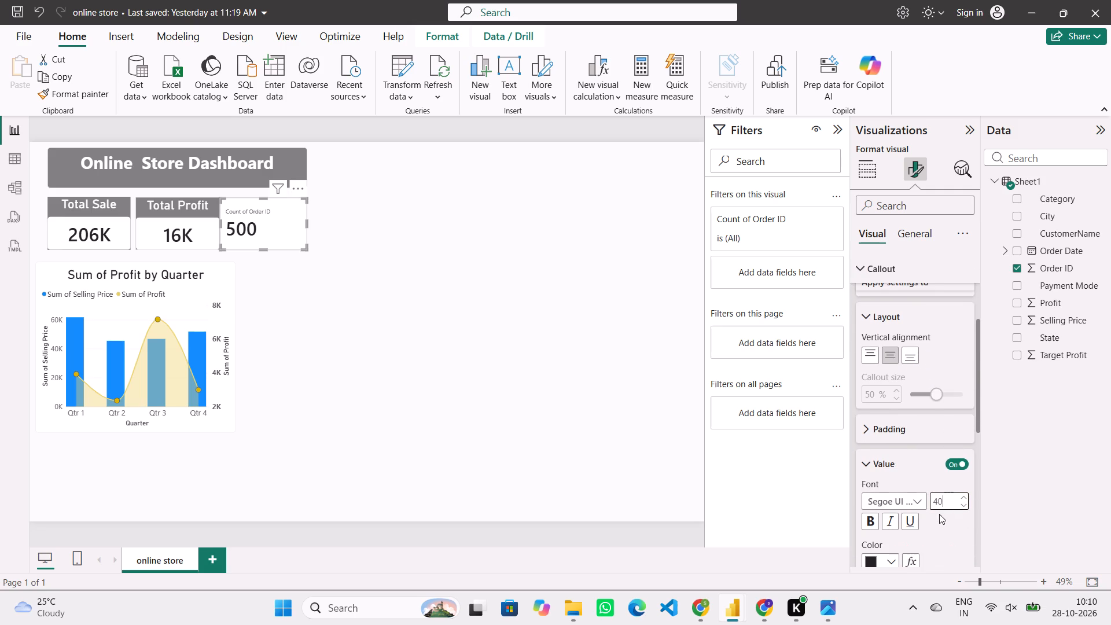
{"action": "scroll", "coordinate": [939, 516], "scroll_direction": "down", "scroll_amount": 5}
{"action": "left_click", "coordinate": [958, 421]}
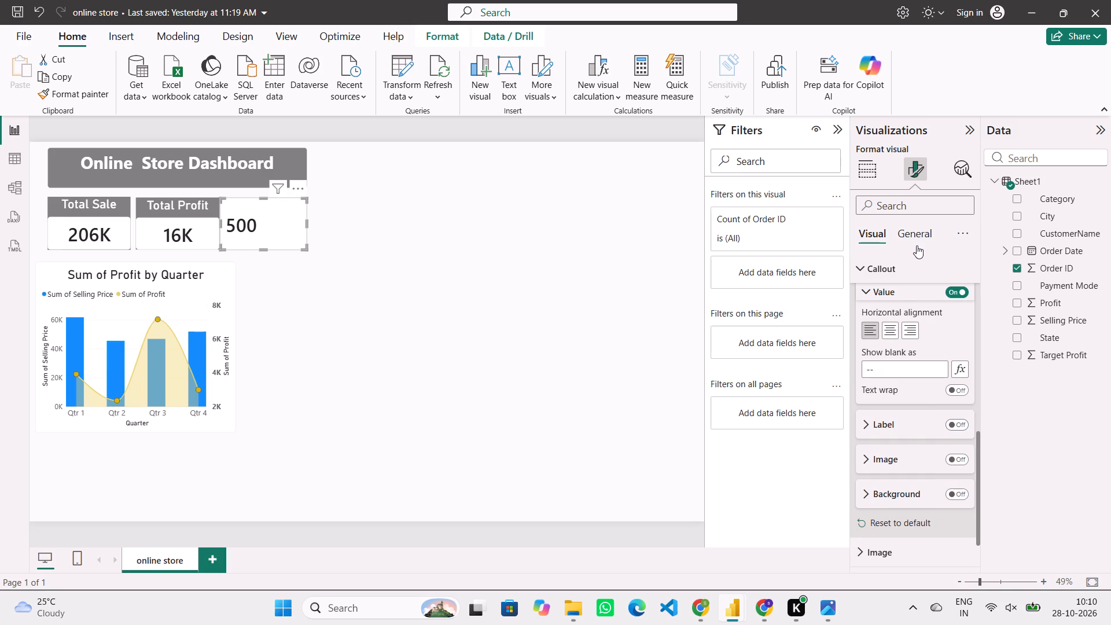
Turn on the Order ID card's title and set its text to "Total Sale".
{"action": "left_click", "coordinate": [917, 232]}
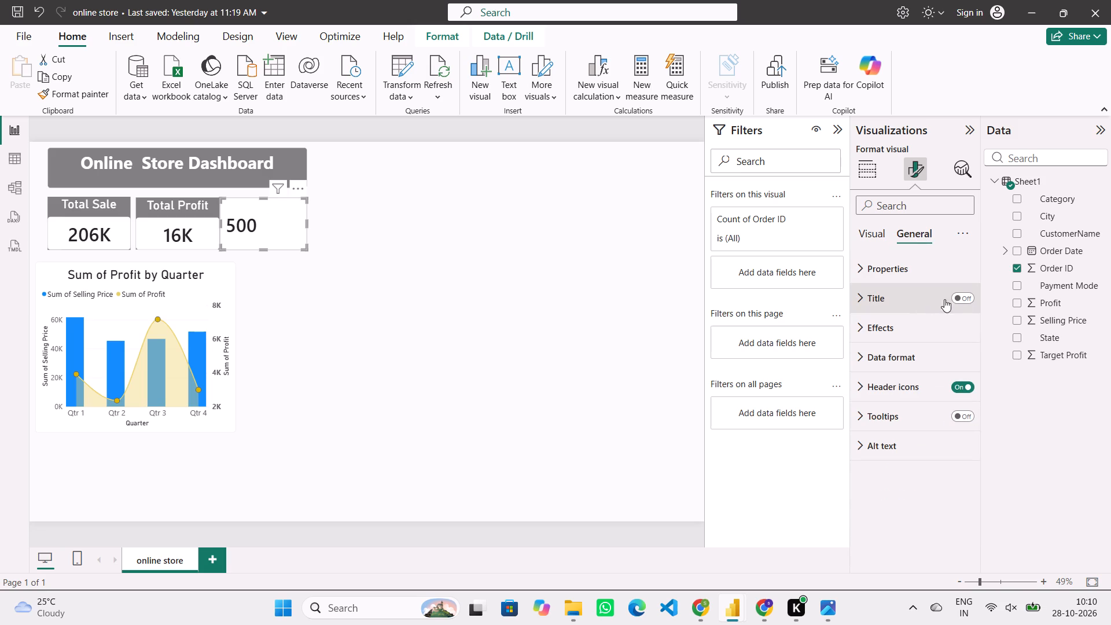
{"action": "left_click", "coordinate": [959, 299]}
{"action": "left_click", "coordinate": [904, 303]}
{"action": "left_click", "coordinate": [895, 369]}
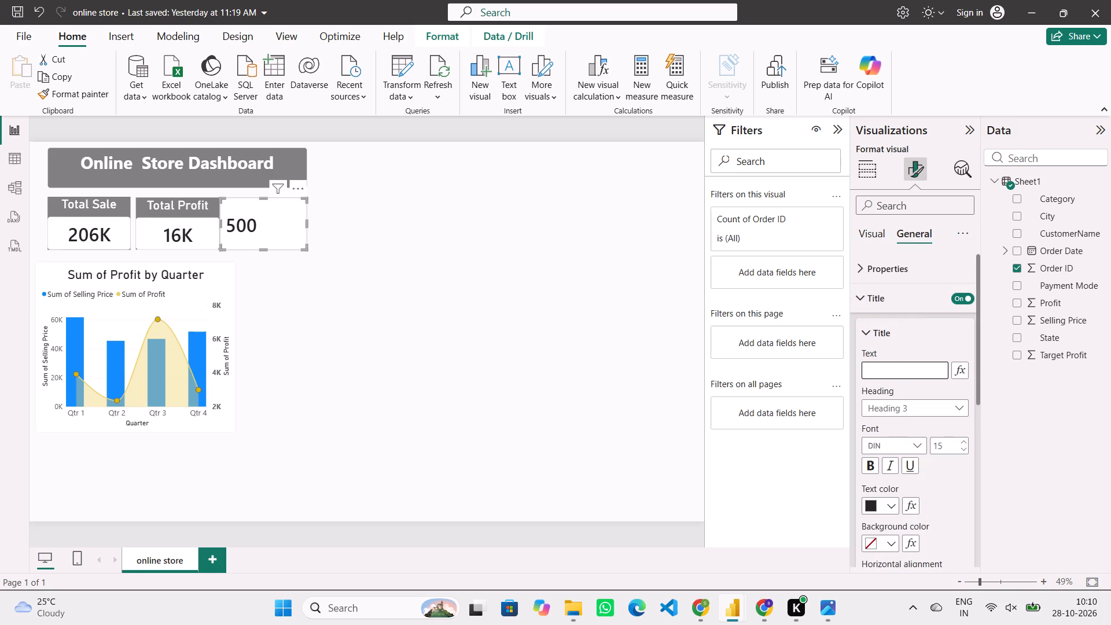
{"action": "type", "text": "Total"}
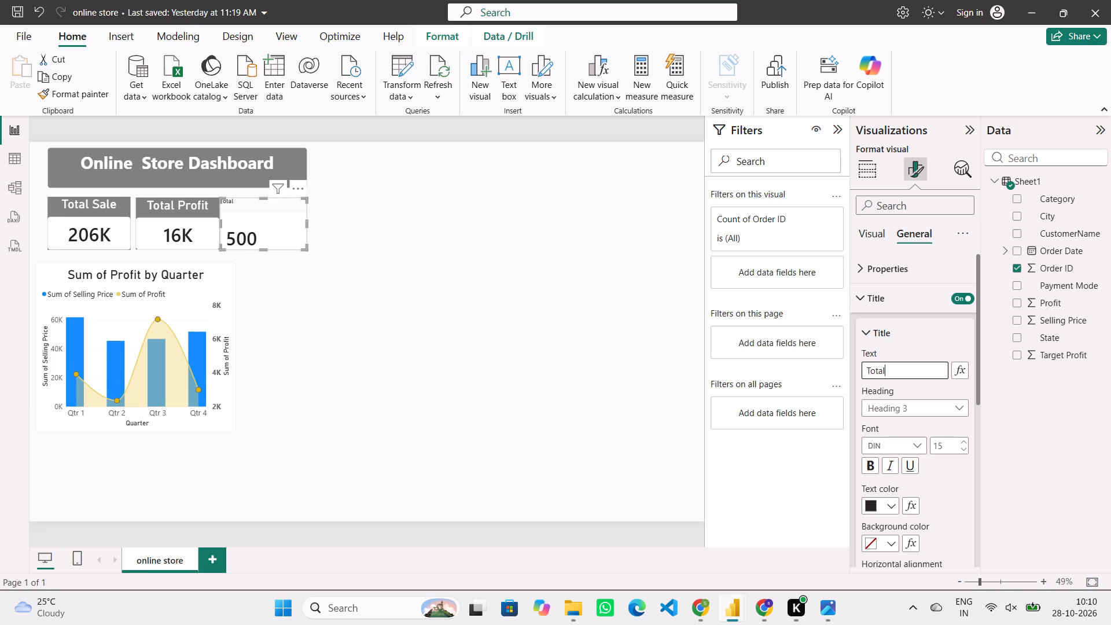
{"action": "key", "text": "space"}
{"action": "type", "text": "Sale"}
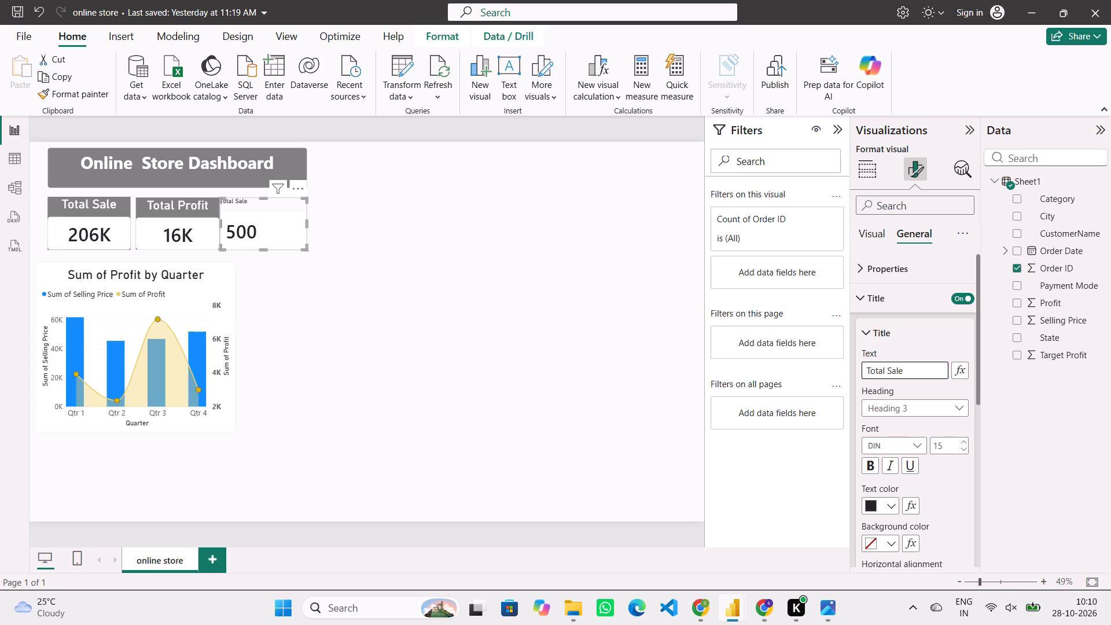
Format the Order ID card's title with font size 40, white text and centred alignment, and turn off its subtitle.
{"action": "left_click", "coordinate": [944, 442]}
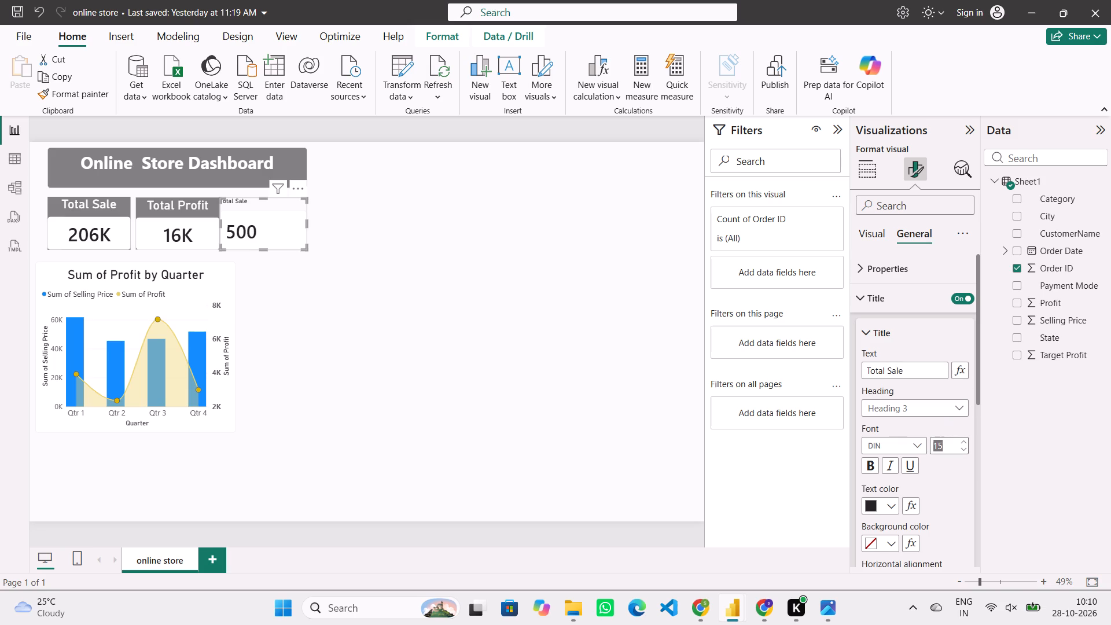
{"action": "key", "text": "BackSpace"}
{"action": "type", "text": "40"}
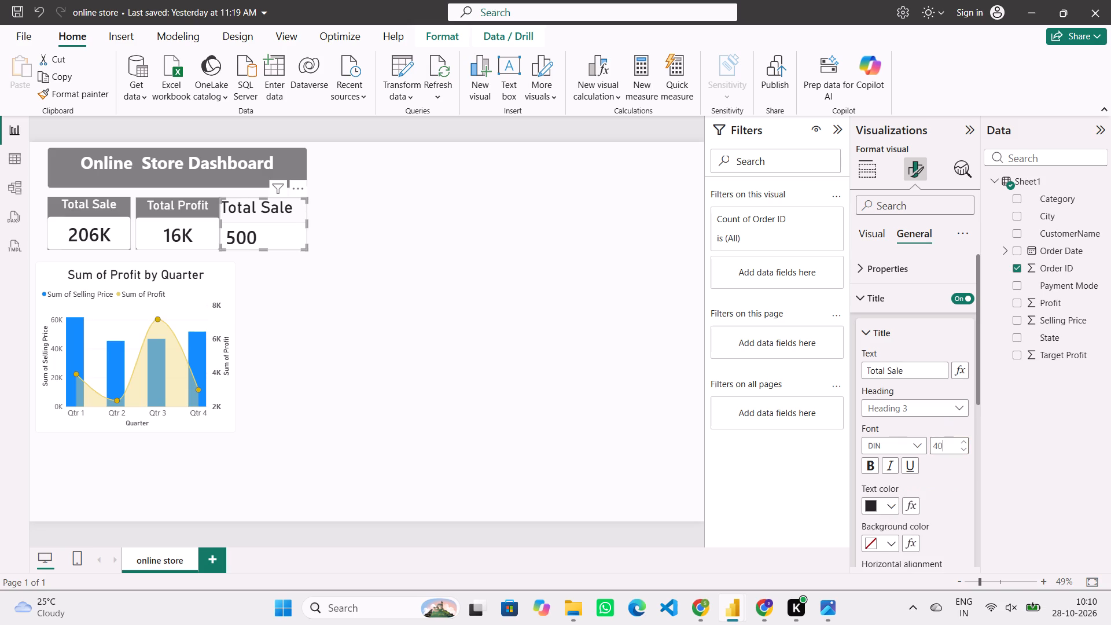
{"action": "scroll", "coordinate": [944, 483], "scroll_direction": "down", "scroll_amount": 2}
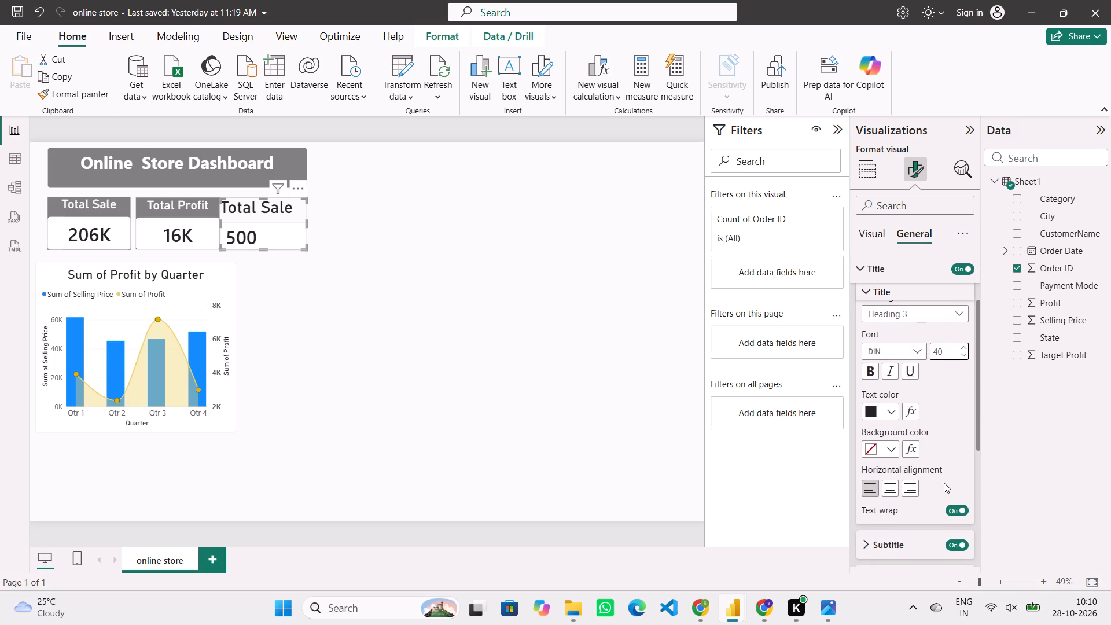
{"action": "left_click", "coordinate": [891, 412]}
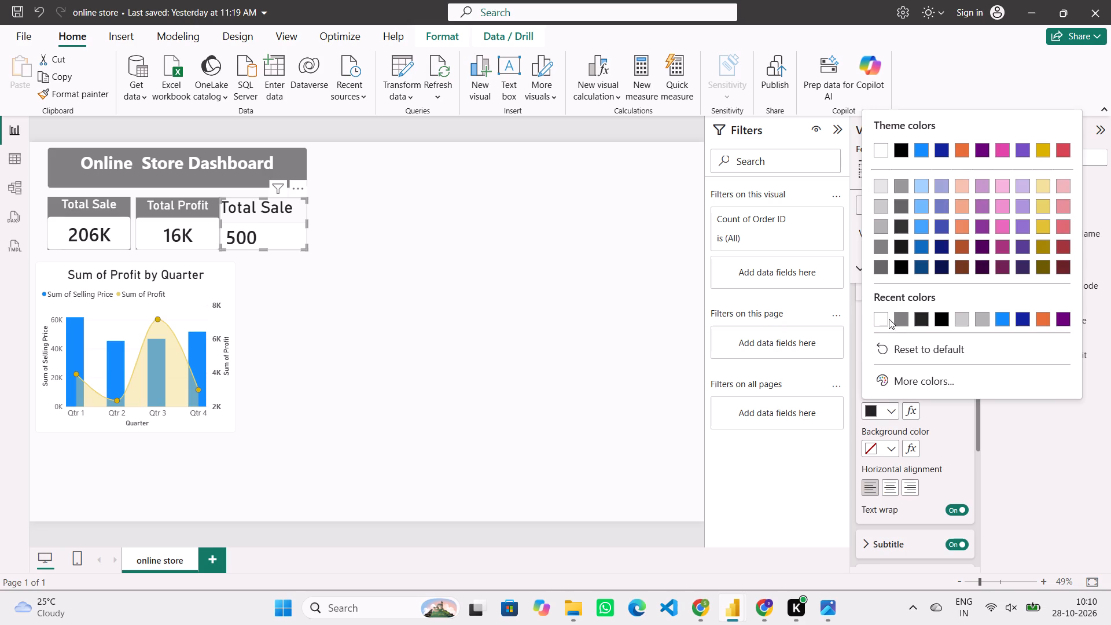
{"action": "left_click", "coordinate": [885, 319]}
{"action": "left_click", "coordinate": [888, 488]}
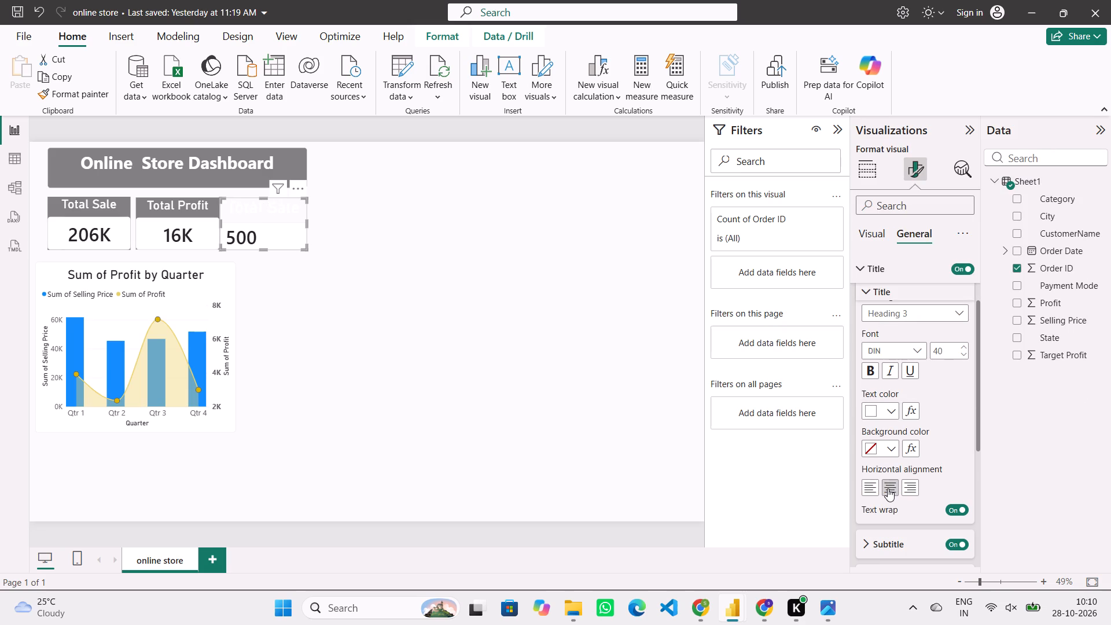
{"action": "scroll", "coordinate": [888, 488], "scroll_direction": "down", "scroll_amount": 3}
{"action": "left_click", "coordinate": [958, 369]}
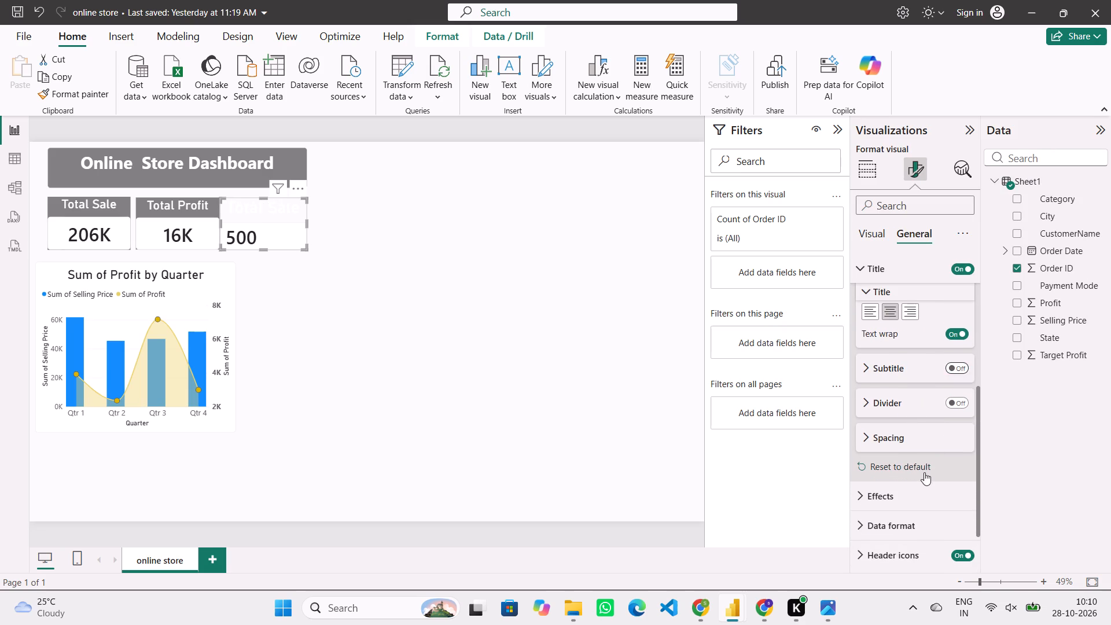
Turn on the Order ID card's background effect and colour it the same grey as the other cards' headers.
{"action": "left_click", "coordinate": [918, 495]}
{"action": "scroll", "coordinate": [918, 495], "scroll_direction": "down", "scroll_amount": 3}
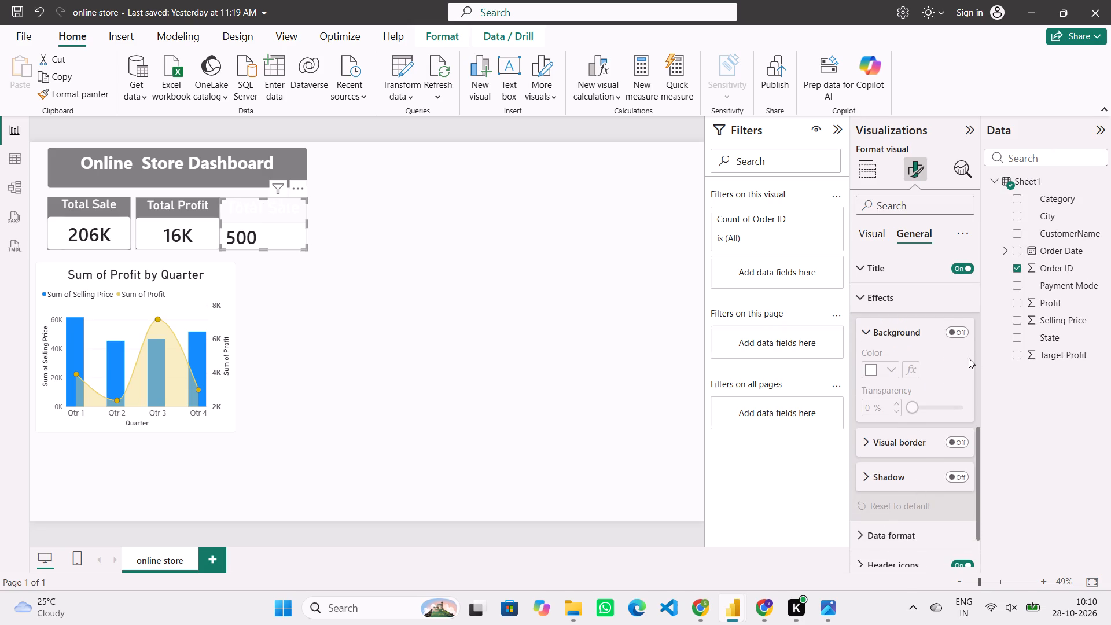
{"action": "left_click", "coordinate": [959, 329]}
{"action": "left_click", "coordinate": [893, 369]}
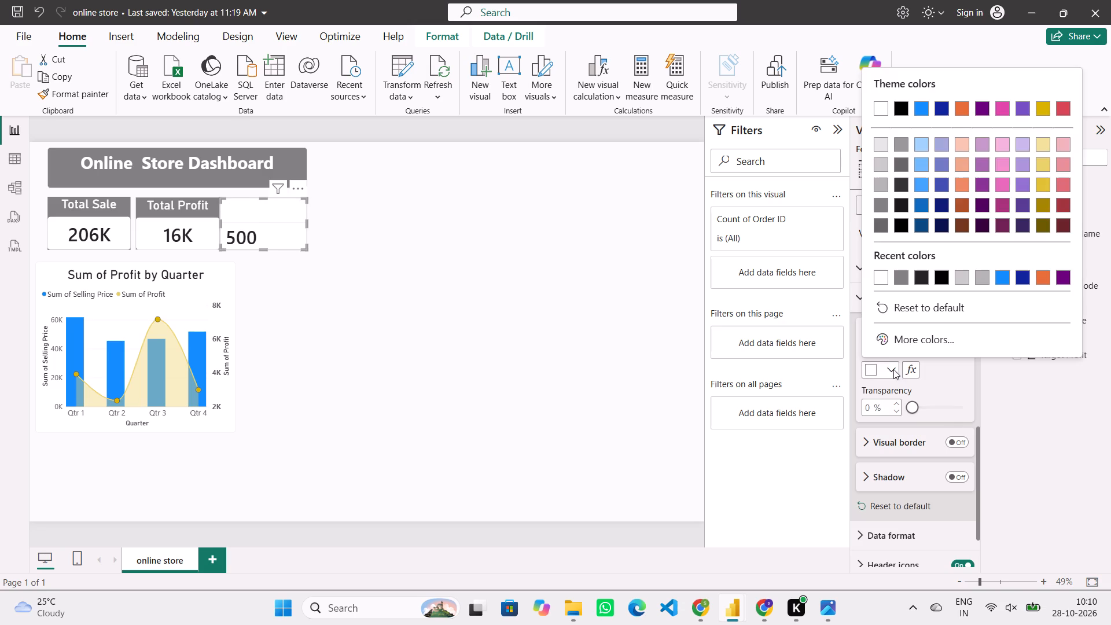
{"action": "left_click", "coordinate": [904, 271]}
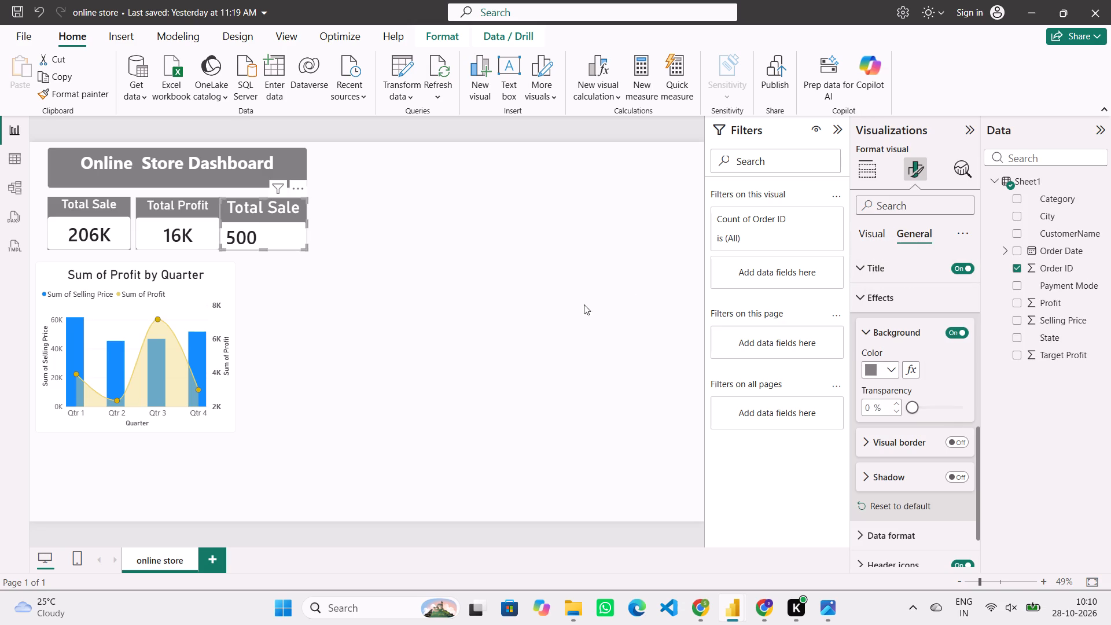
{"action": "left_click", "coordinate": [586, 338]}
Centre the Order ID card's callout value horizontally.
{"action": "left_click_drag", "start_coordinate": [285, 236], "coordinate": [296, 232]}
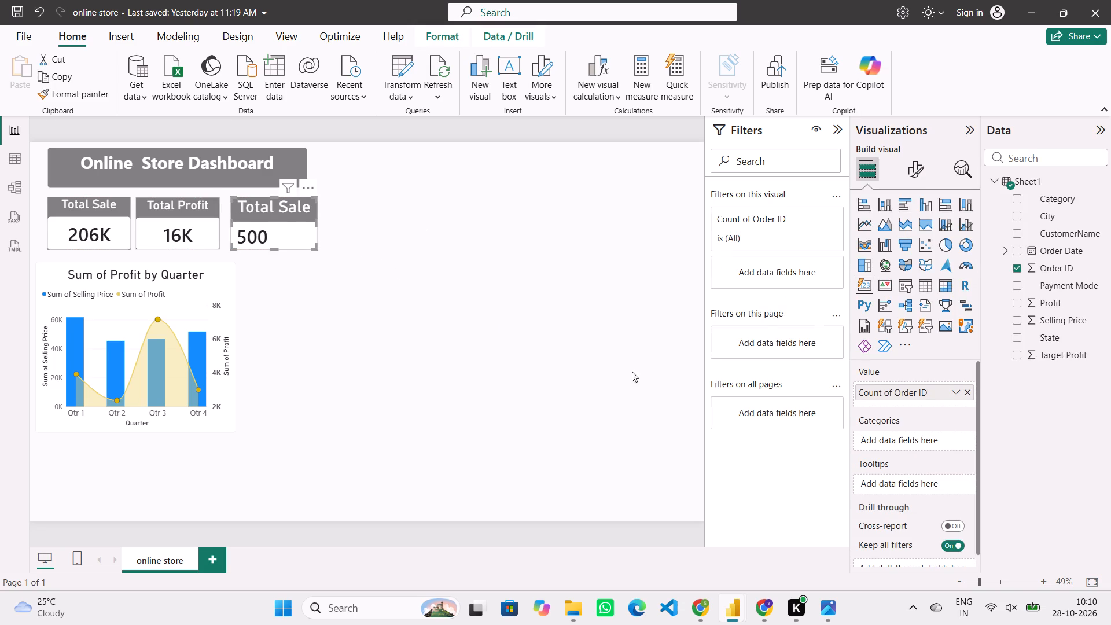
{"action": "left_click_drag", "start_coordinate": [923, 156], "coordinate": [917, 170]}
{"action": "left_click", "coordinate": [917, 170]}
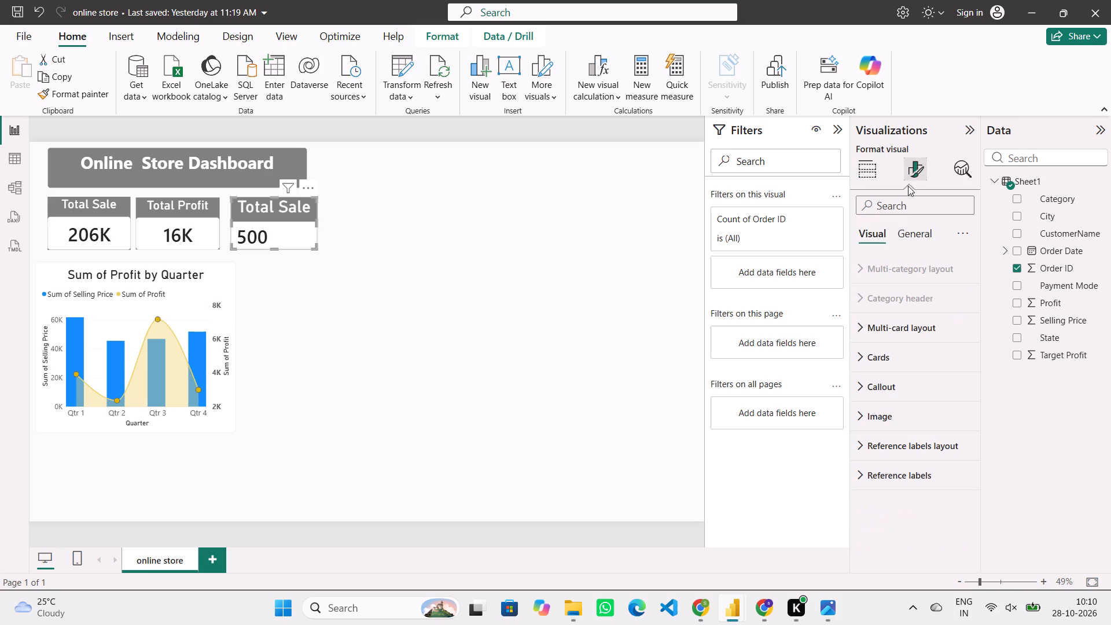
{"action": "left_click", "coordinate": [916, 358]}
{"action": "scroll", "coordinate": [916, 358], "scroll_direction": "down", "scroll_amount": 2}
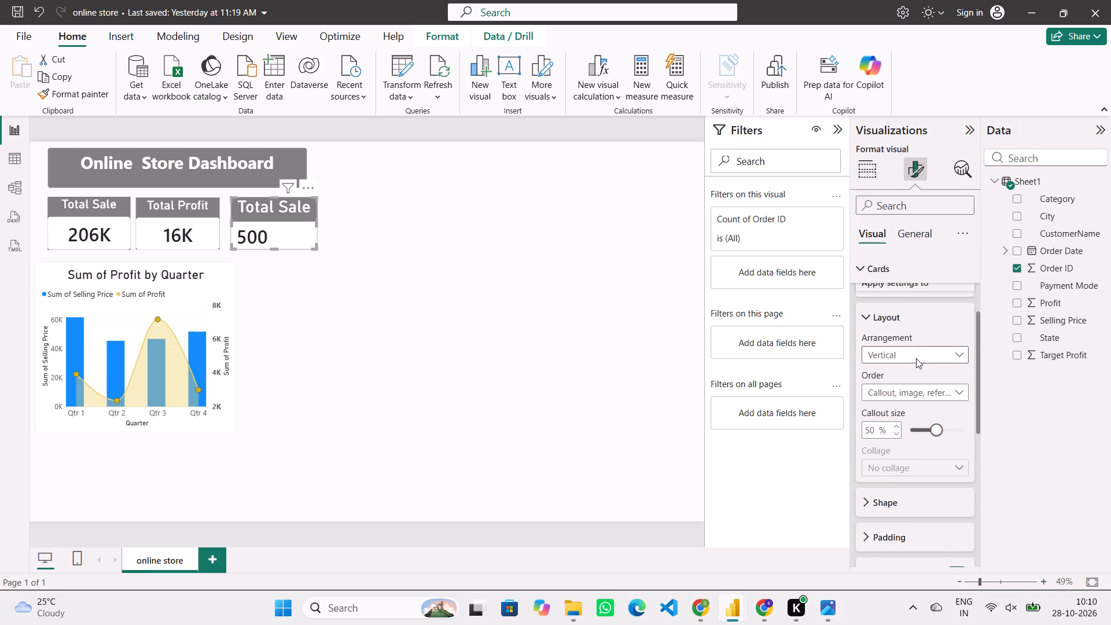
{"action": "scroll", "coordinate": [916, 358], "scroll_direction": "down", "scroll_amount": 2}
{"action": "scroll", "coordinate": [922, 501], "scroll_direction": "up", "scroll_amount": 2}
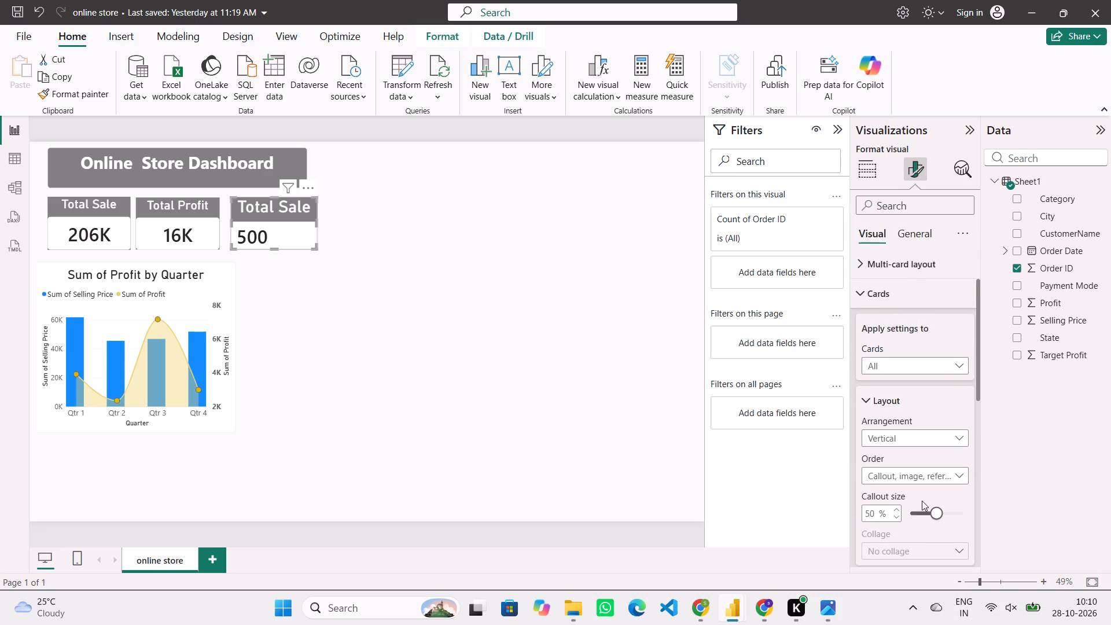
{"action": "scroll", "coordinate": [922, 501], "scroll_direction": "down", "scroll_amount": 4}
{"action": "scroll", "coordinate": [913, 422], "scroll_direction": "up", "scroll_amount": 4}
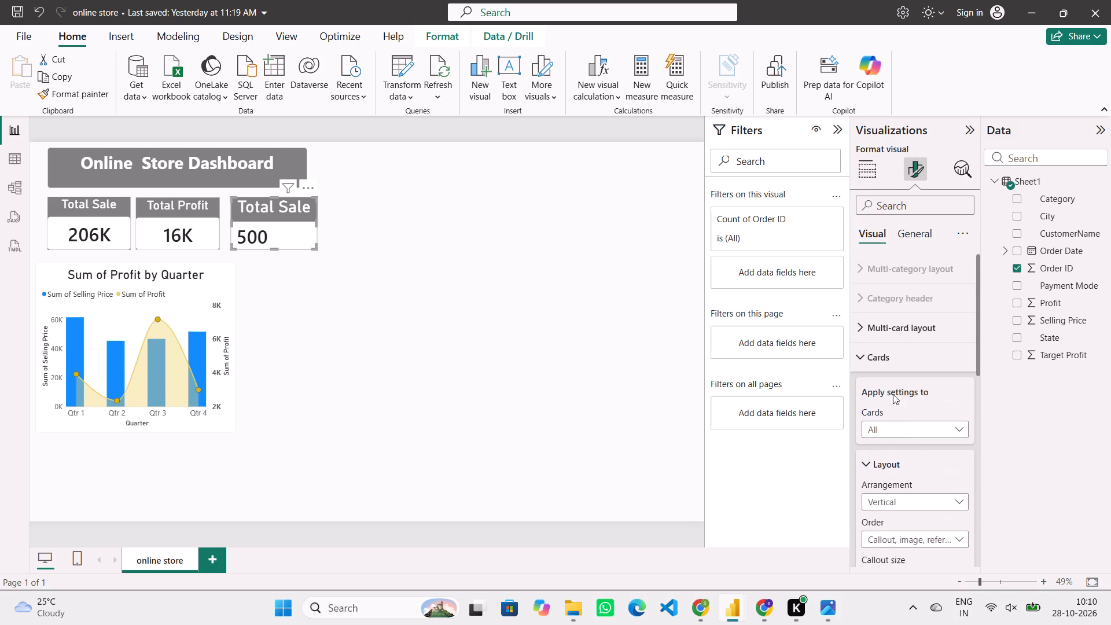
{"action": "left_click", "coordinate": [862, 351]}
{"action": "left_click", "coordinate": [892, 396]}
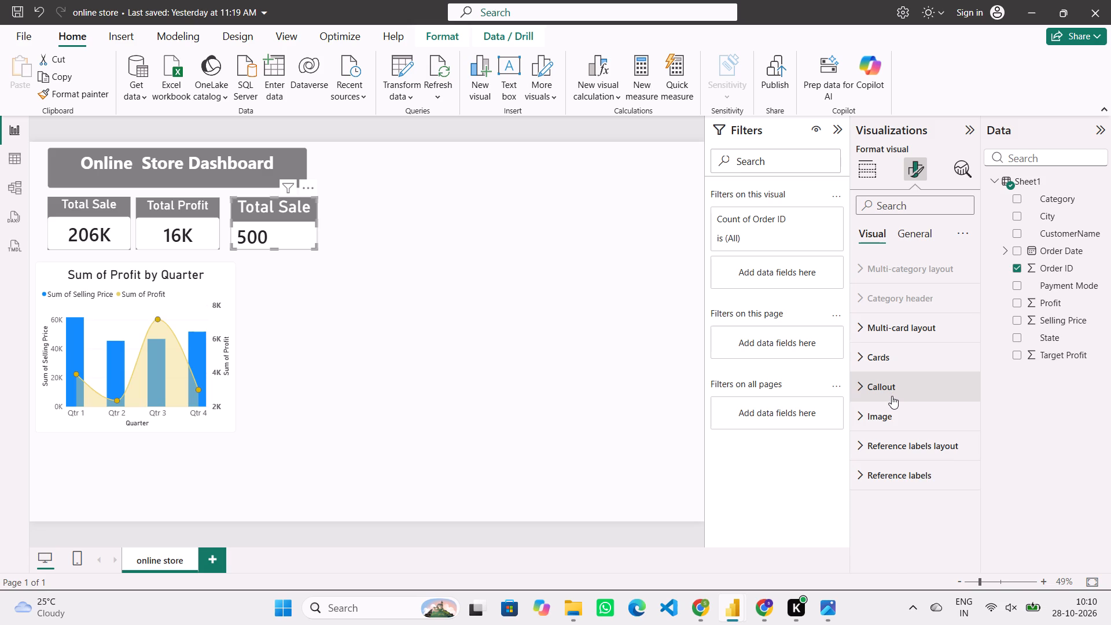
{"action": "scroll", "coordinate": [892, 396], "scroll_direction": "down", "scroll_amount": 3}
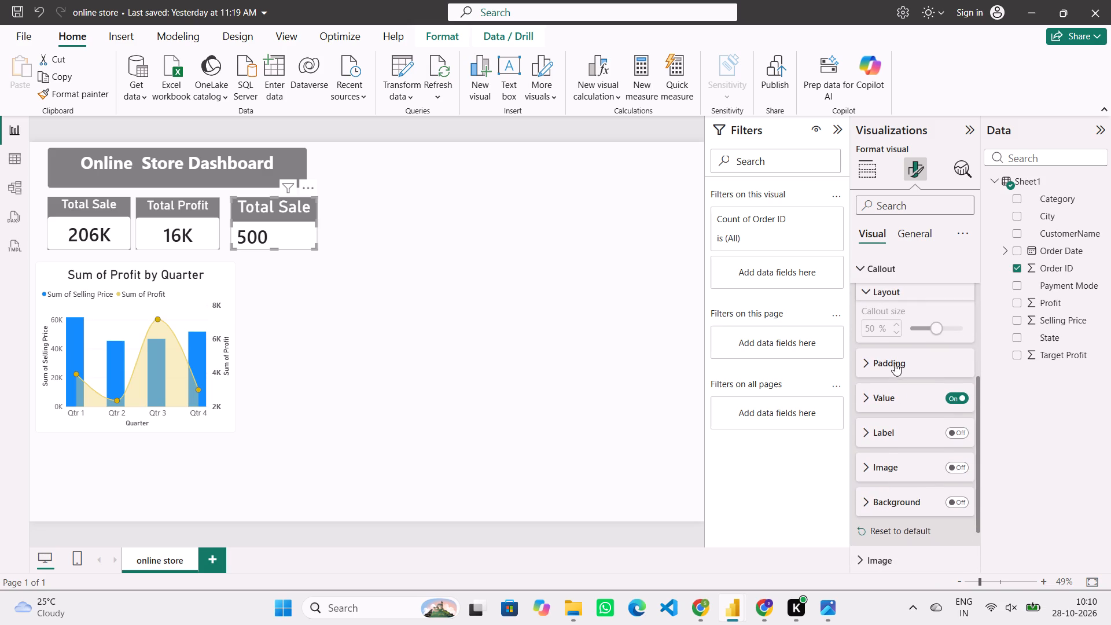
{"action": "left_click", "coordinate": [903, 394]}
{"action": "scroll", "coordinate": [903, 394], "scroll_direction": "down", "scroll_amount": 2}
{"action": "left_click", "coordinate": [893, 407]}
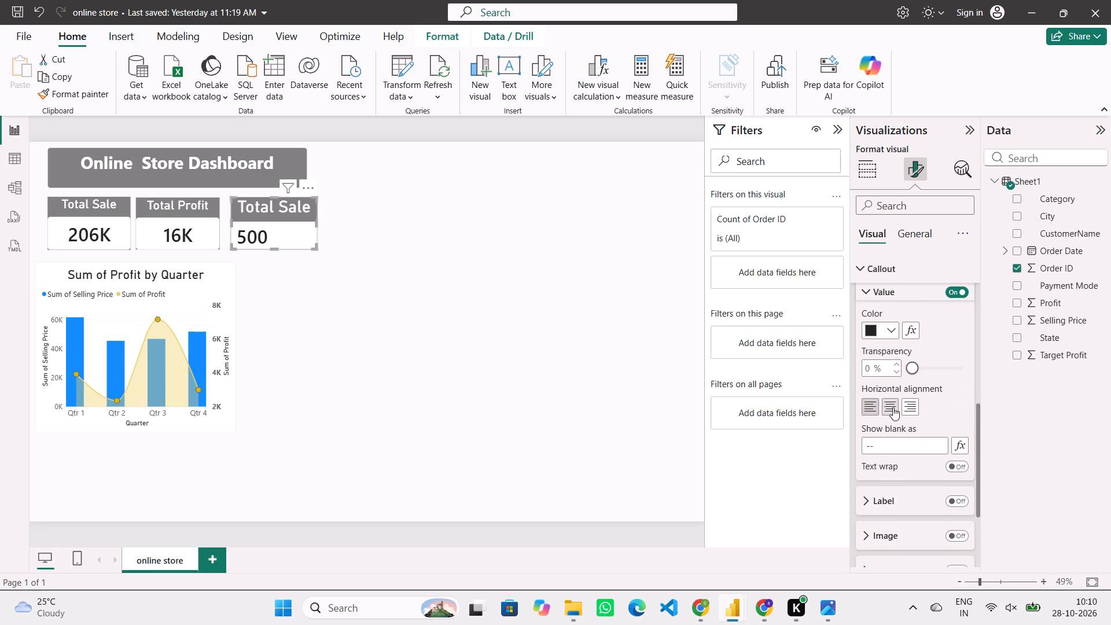
{"action": "left_click", "coordinate": [440, 332]}
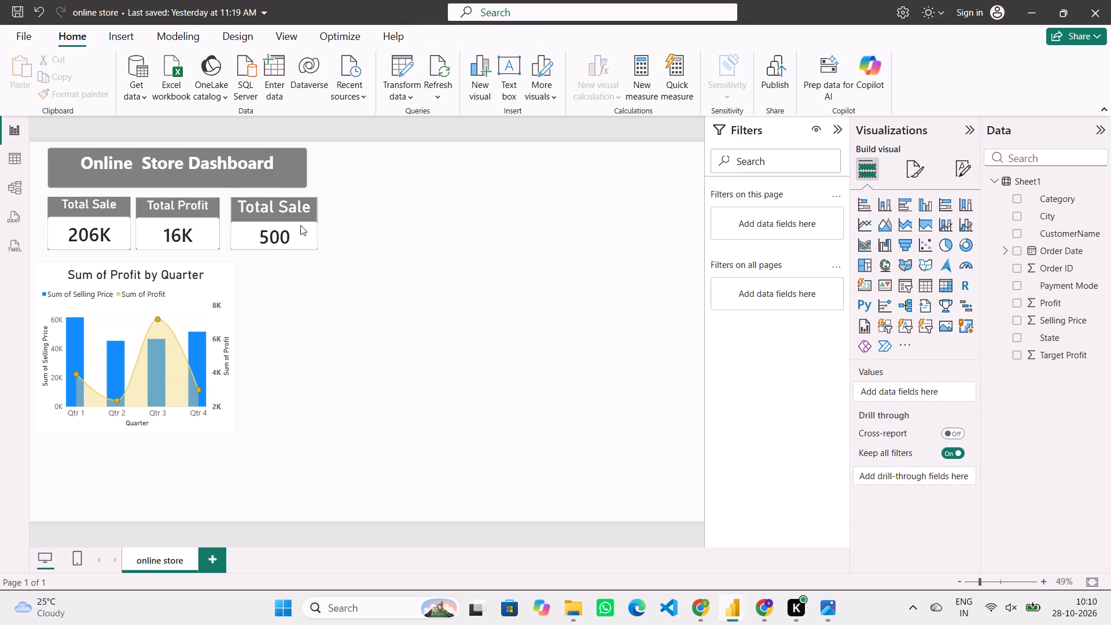
Move the Order ID card next to the Total Profit card, aligning its outer edge with the dashboard title banner.
{"action": "left_click_drag", "start_coordinate": [300, 225], "coordinate": [293, 225]}
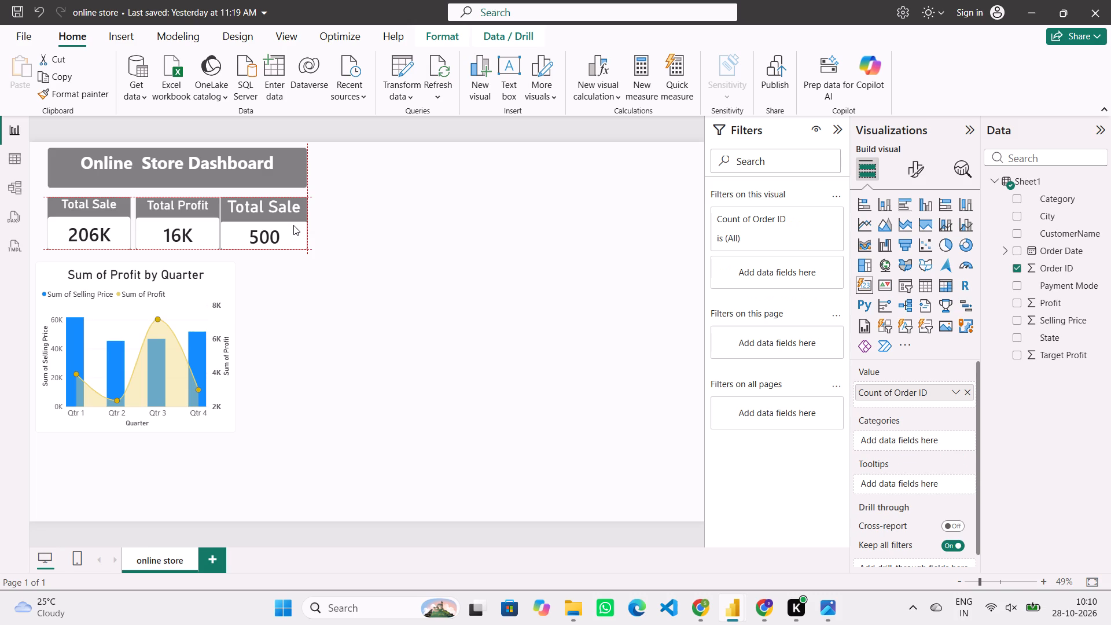
{"action": "left_click_drag", "start_coordinate": [293, 225], "coordinate": [294, 226]}
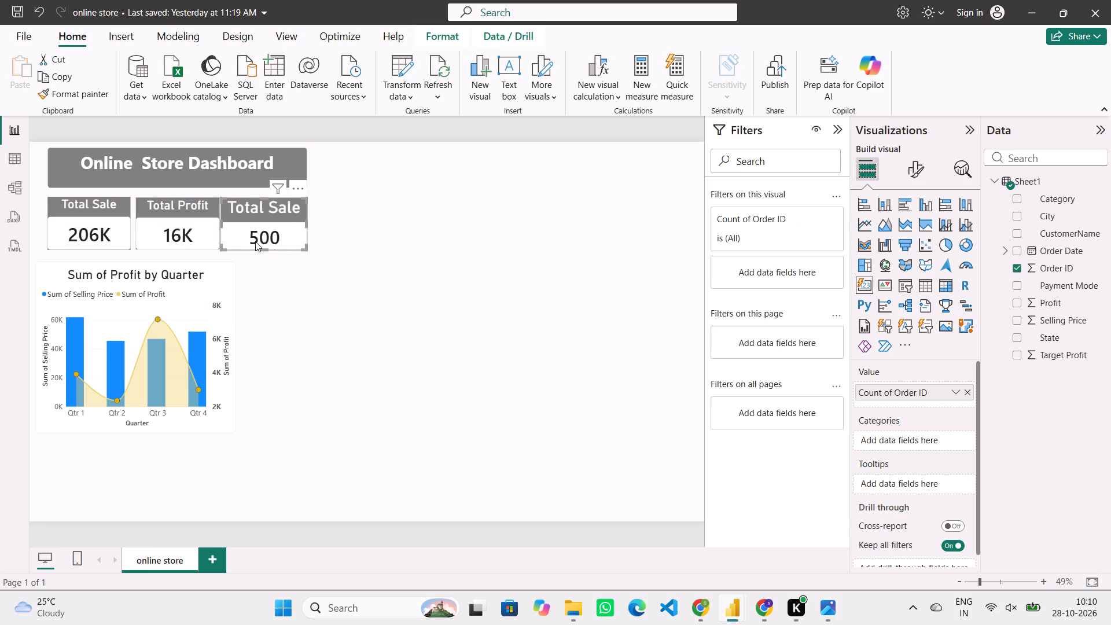
Shift the Order ID card slightly away from the Total Profit card to widen the gap between them.
{"action": "left_click", "coordinate": [277, 267]}
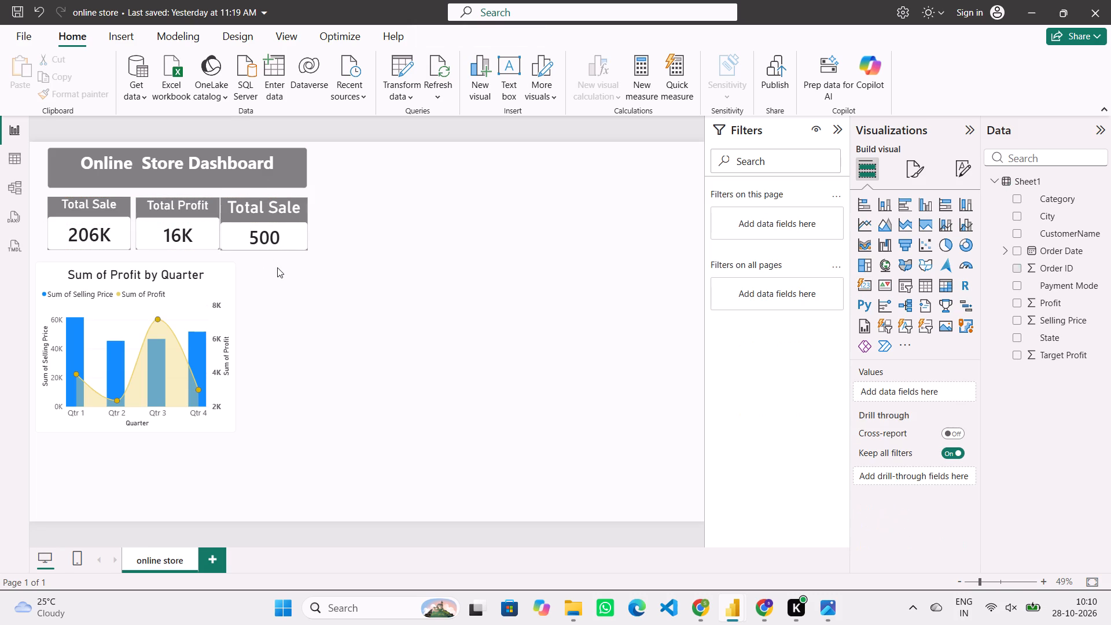
{"action": "left_click_drag", "start_coordinate": [257, 227], "coordinate": [257, 227]}
{"action": "left_click_drag", "start_coordinate": [257, 227], "coordinate": [263, 227]}
Try font sizes 40 and 37 on the Total Profit card's title, settling on size 36.
{"action": "left_click", "coordinate": [192, 225]}
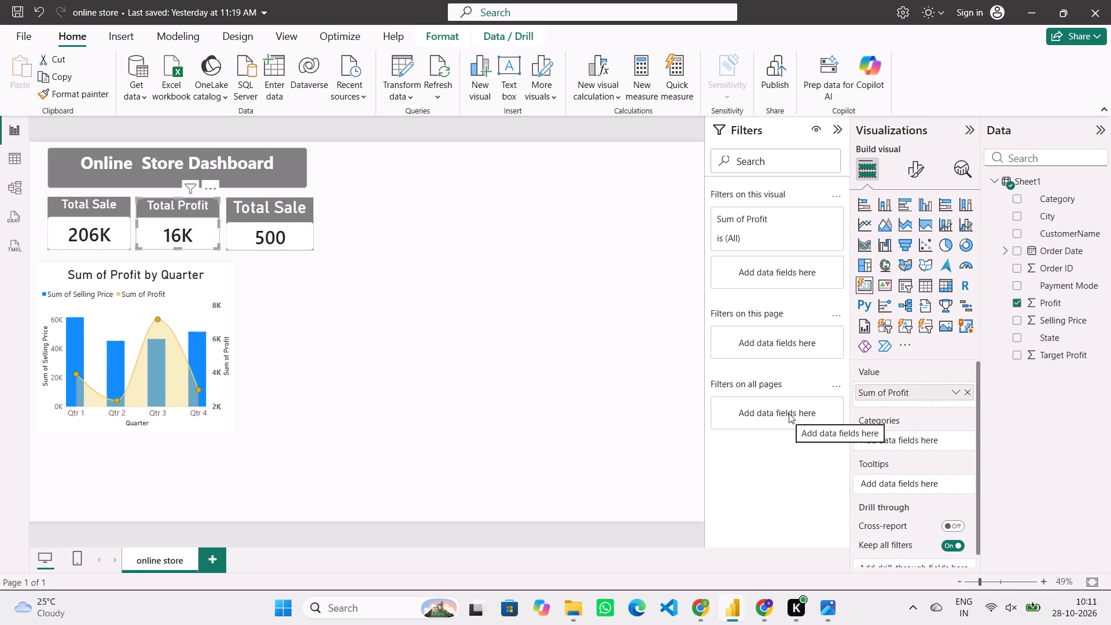
{"action": "left_click", "coordinate": [905, 164]}
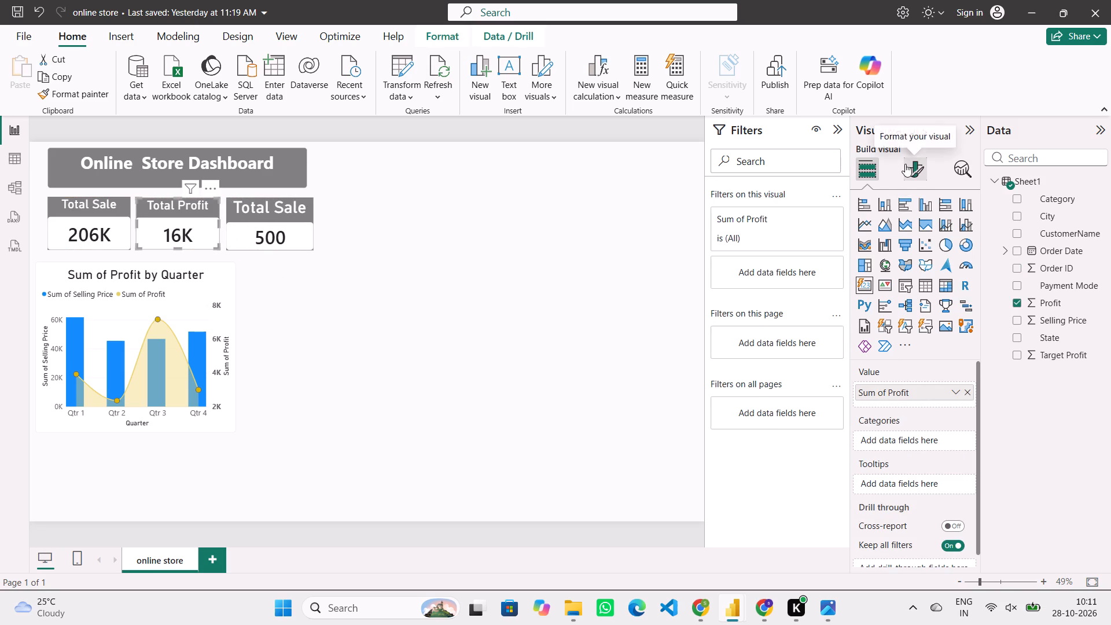
{"action": "left_click", "coordinate": [914, 237]}
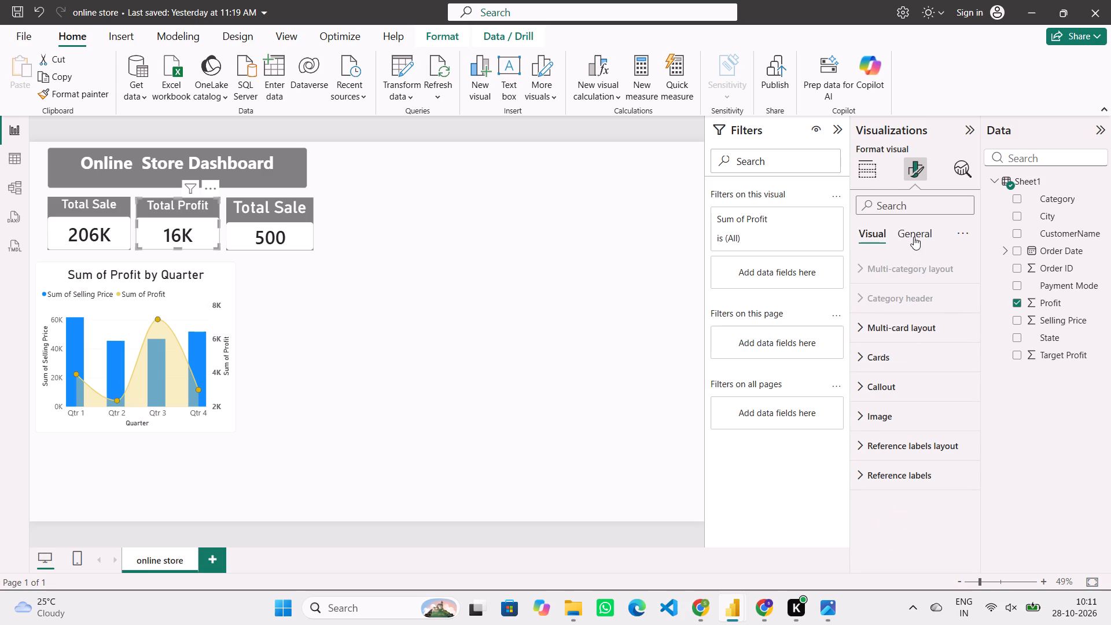
{"action": "left_click", "coordinate": [920, 310]}
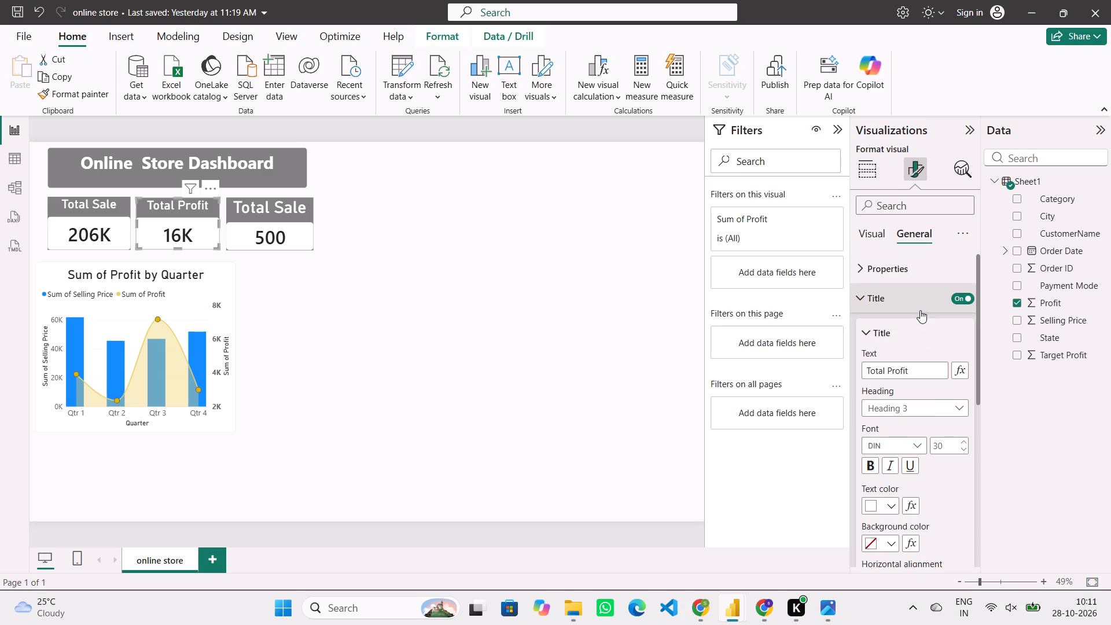
{"action": "left_click", "coordinate": [943, 448]}
{"action": "key", "text": "BackSpace"}
{"action": "key", "text": "4"}
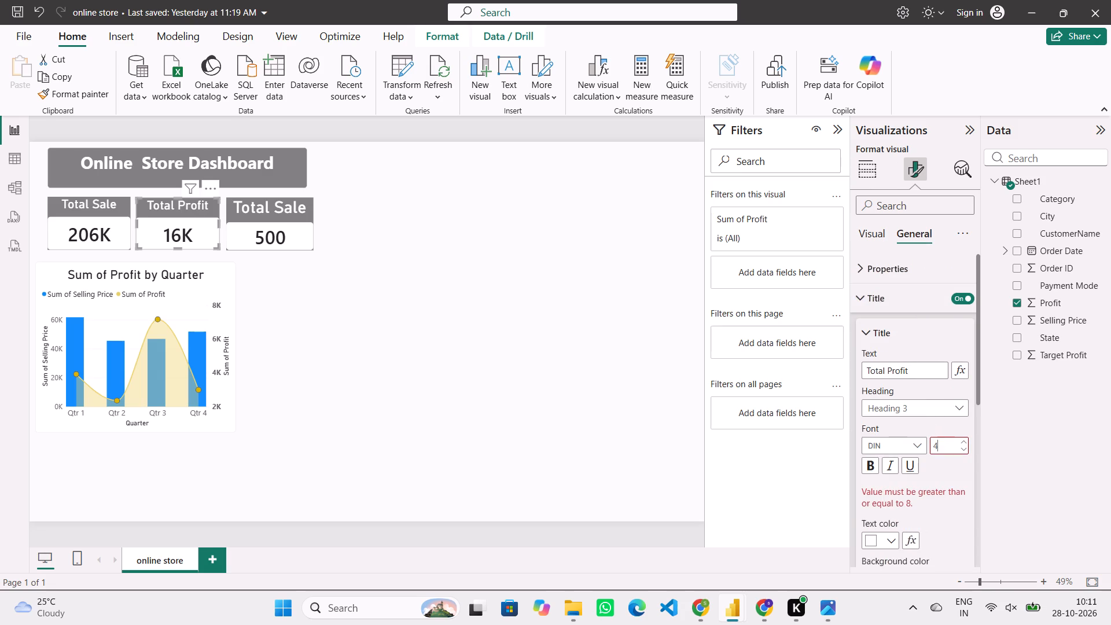
{"action": "key", "text": "0"}
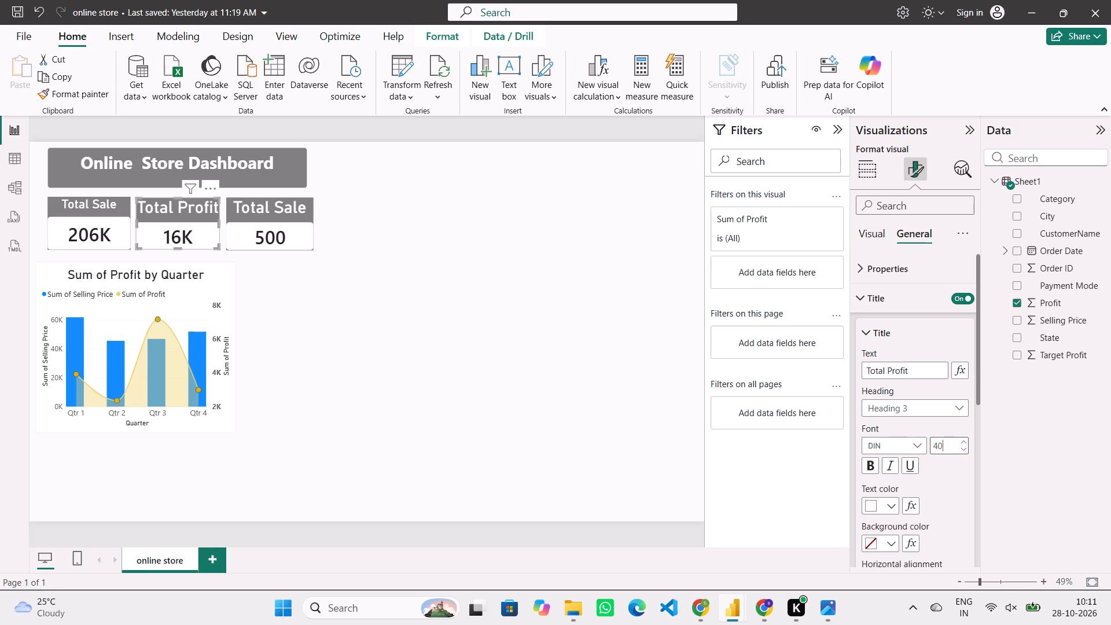
{"action": "key", "text": "BackSpace"}
{"action": "key", "text": "BackSpace"}
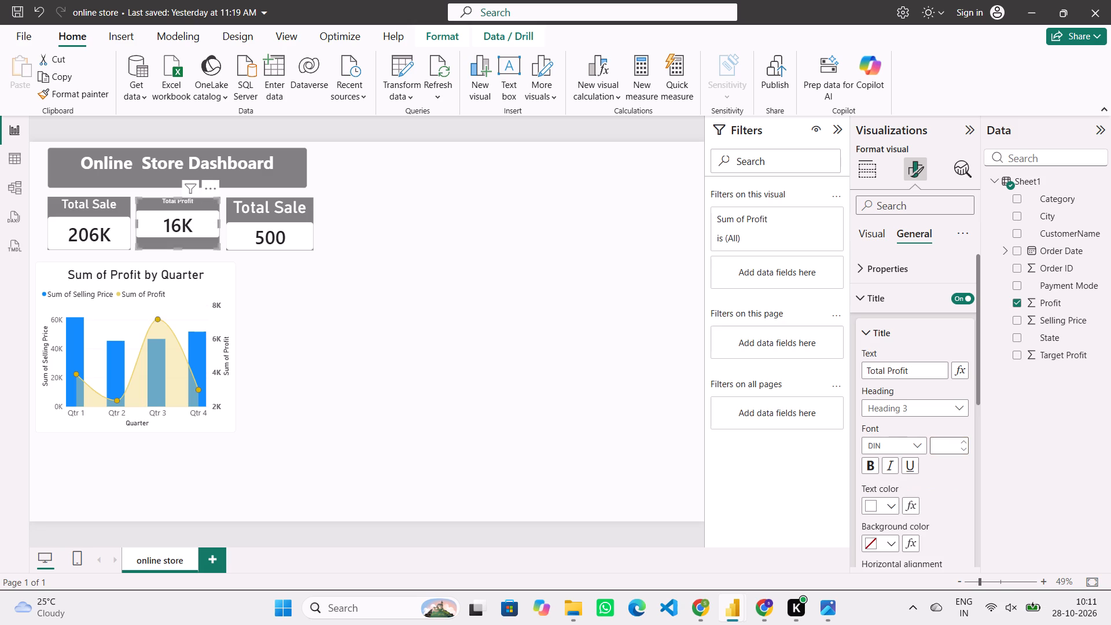
{"action": "key", "text": "3"}
{"action": "key", "text": "7"}
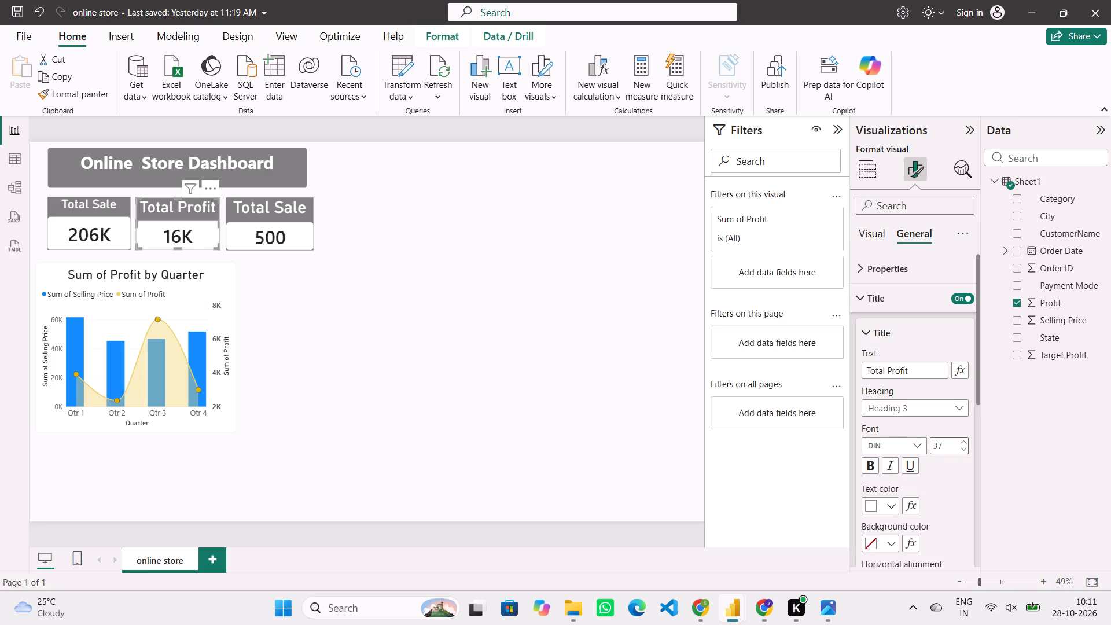
{"action": "key", "text": "BackSpace"}
{"action": "key", "text": "6"}
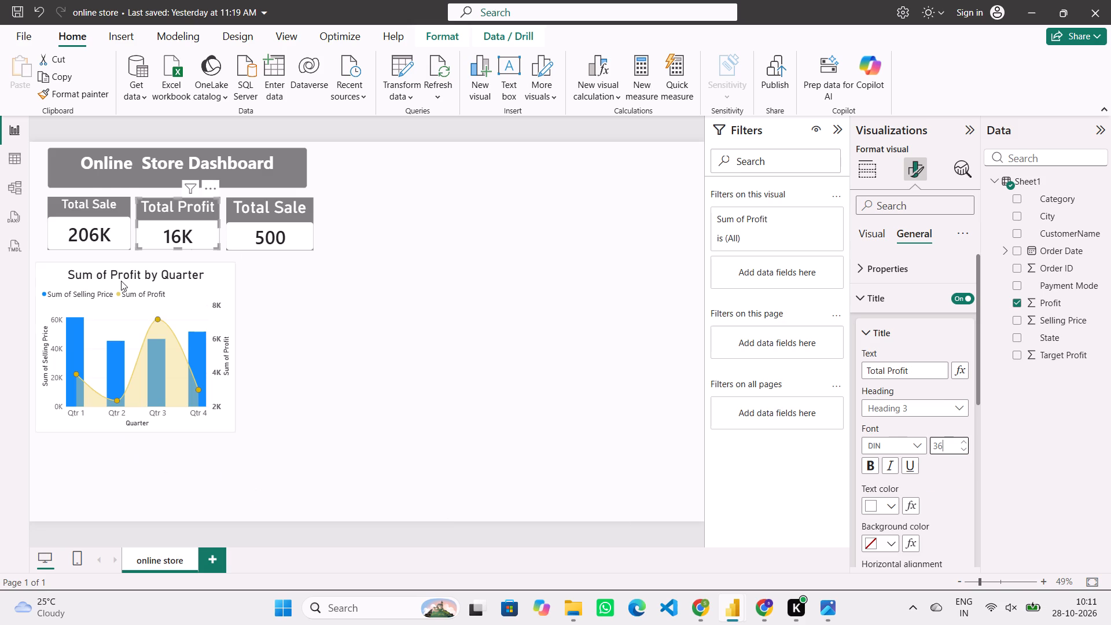
Set the title font size of the Total Sale card showing Selling Price to 36.
{"action": "left_click", "coordinate": [109, 225]}
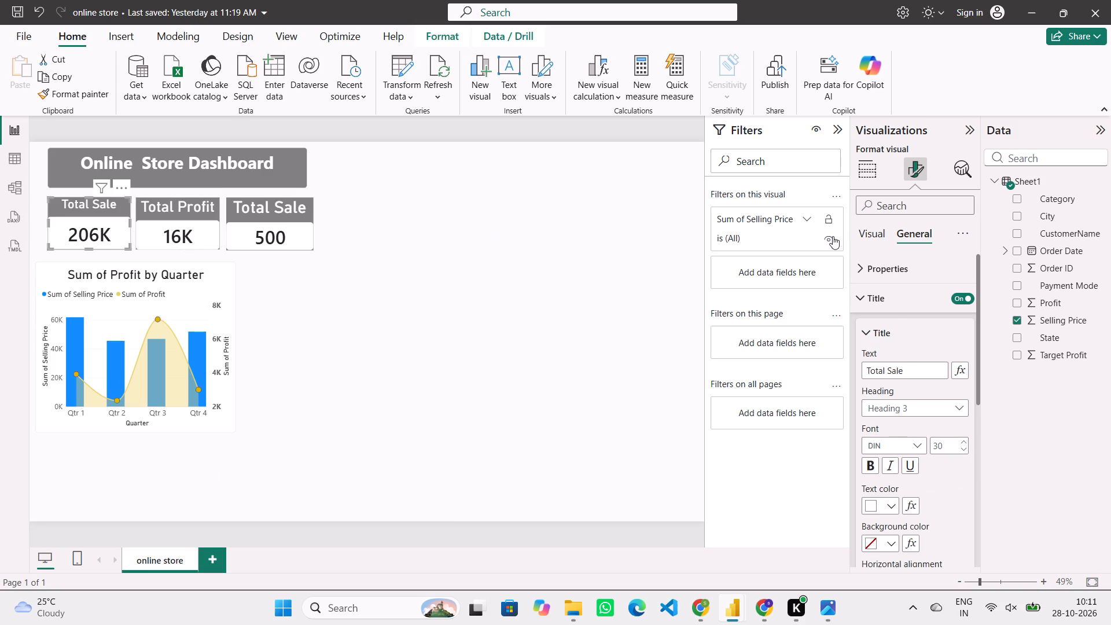
{"action": "left_click", "coordinate": [944, 446]}
{"action": "key", "text": "BackSpace"}
{"action": "type", "text": "36"}
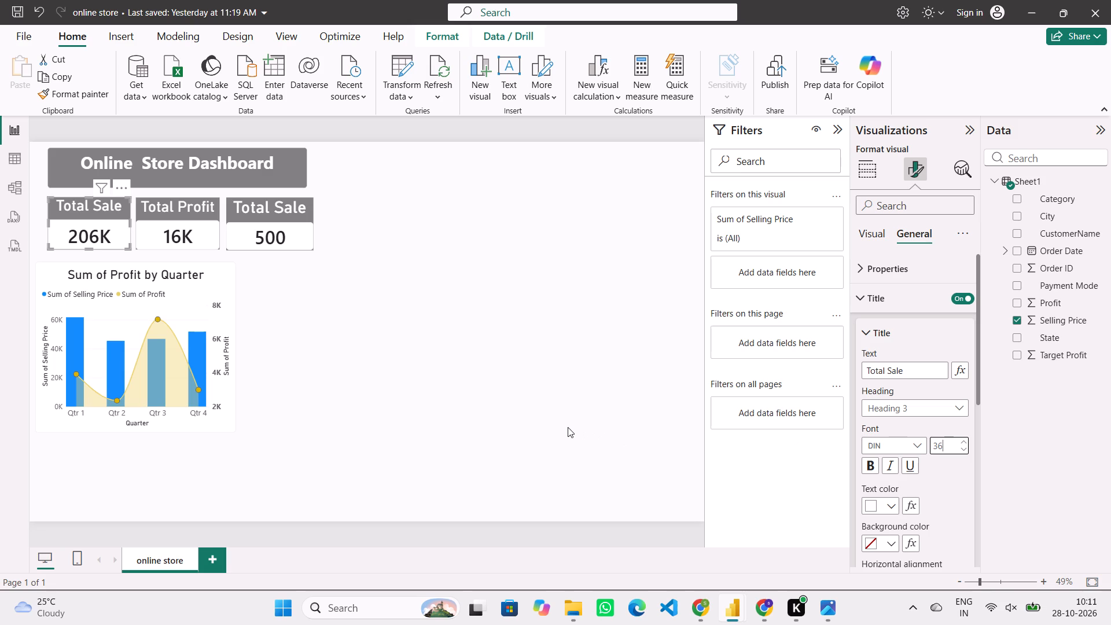
Change the Order ID card's title text to "Total Orders".
{"action": "left_click", "coordinate": [295, 216]}
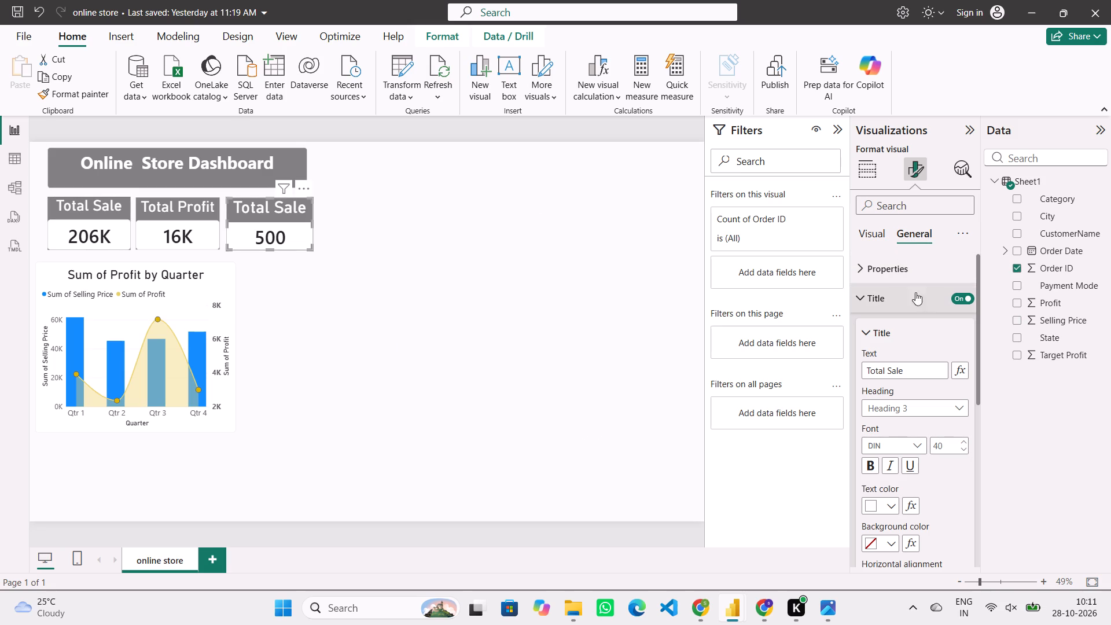
{"action": "left_click", "coordinate": [910, 372]}
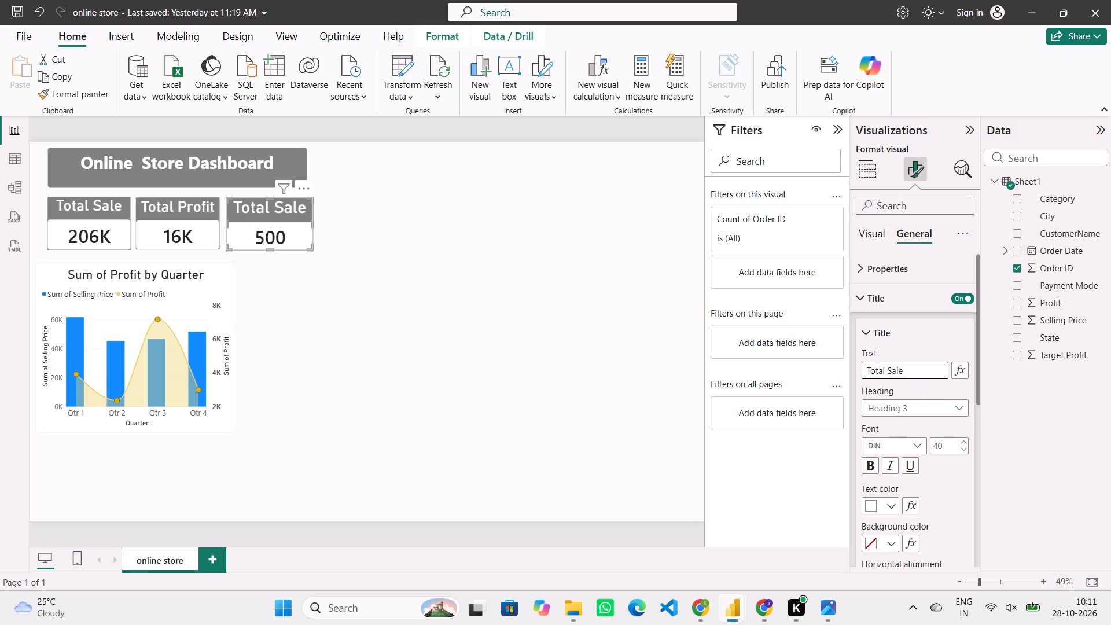
{"action": "key", "text": "BackSpace"}
{"action": "key", "text": "BackSpace"}
{"action": "key", "text": "BackSpace"}
{"action": "key", "text": "BackSpace"}
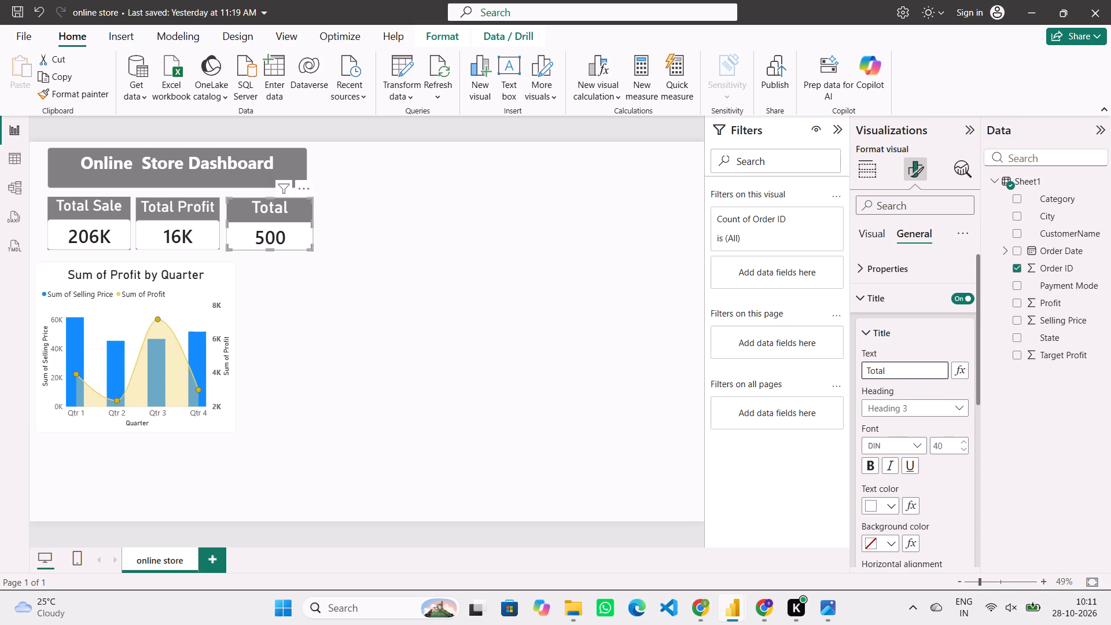
{"action": "type", "text": "Orders"}
Set the Total Orders card's title font size to 30.
{"action": "left_click", "coordinate": [945, 443]}
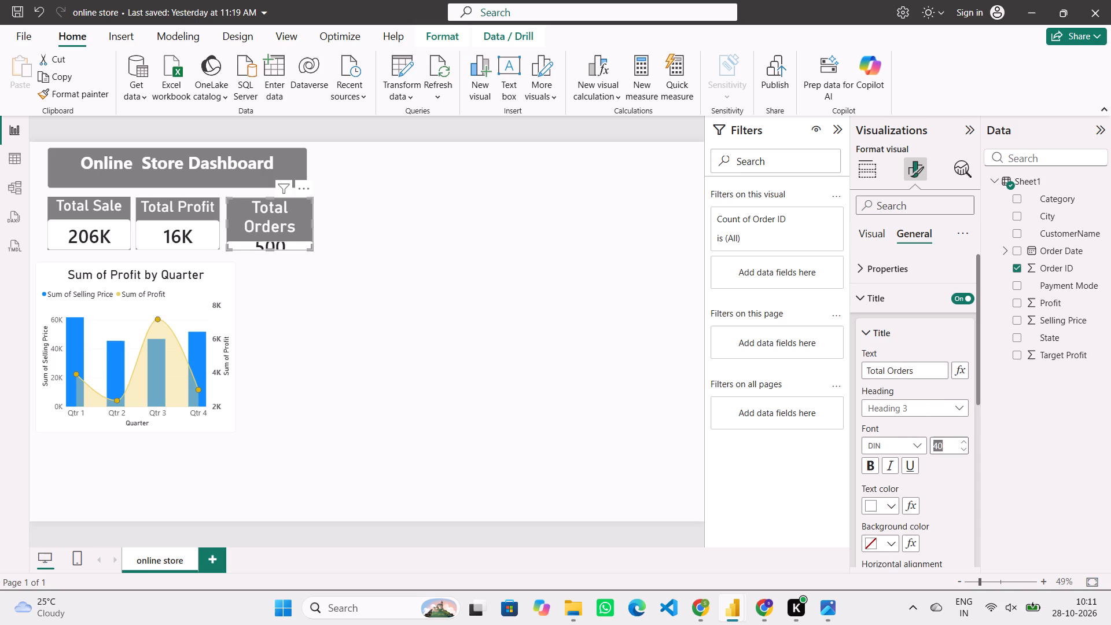
{"action": "key", "text": "BackSpace"}
{"action": "type", "text": "30"}
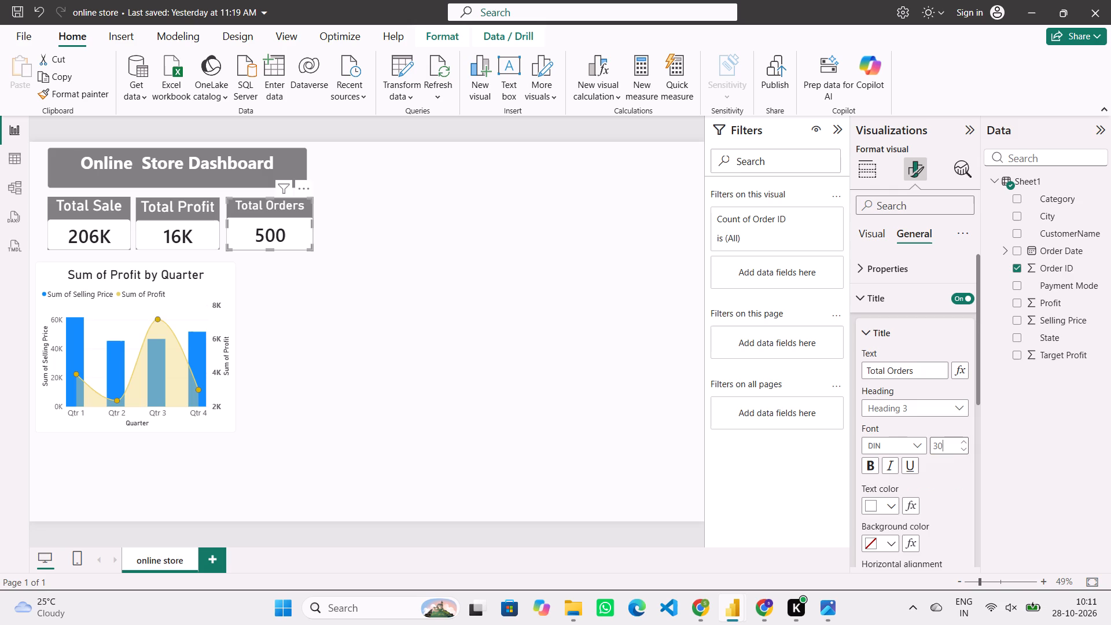
{"action": "left_click", "coordinate": [520, 336]}
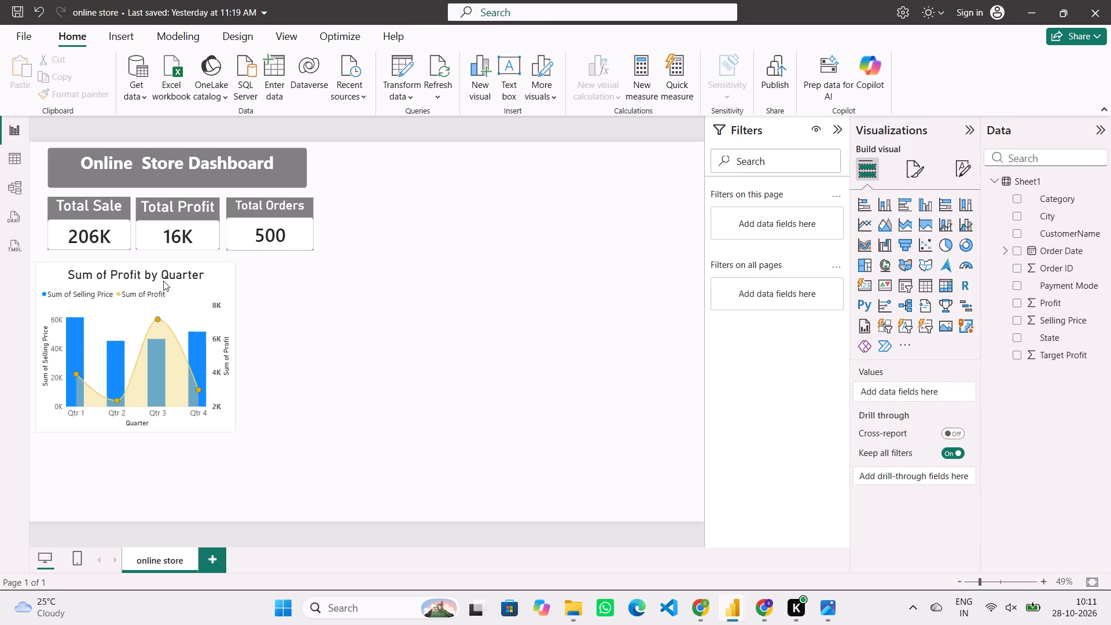
Move the Sum of Profit by Quarter chart down to the page's bottom edge, leaving space below the cards.
{"action": "left_click", "coordinate": [225, 256]}
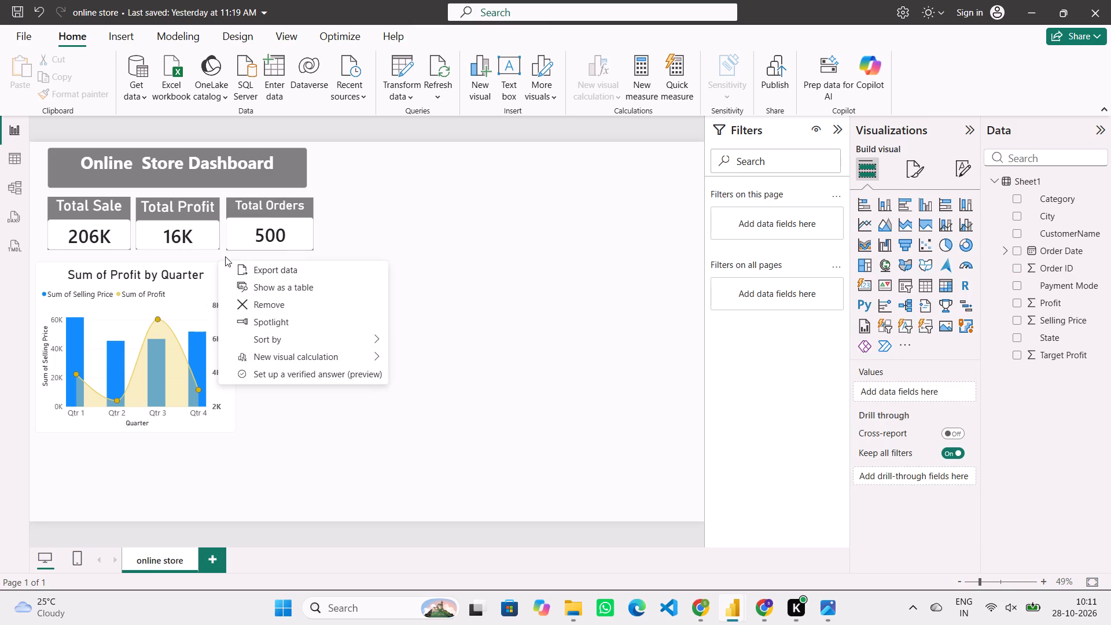
{"action": "left_click", "coordinate": [279, 435]}
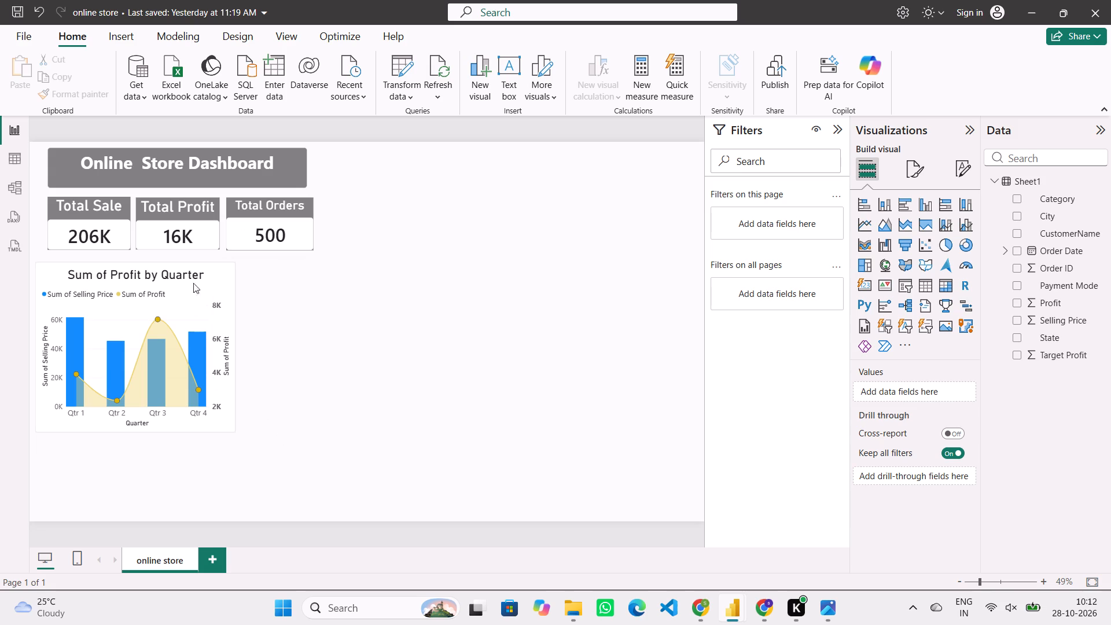
{"action": "left_click_drag", "start_coordinate": [216, 275], "coordinate": [222, 520]}
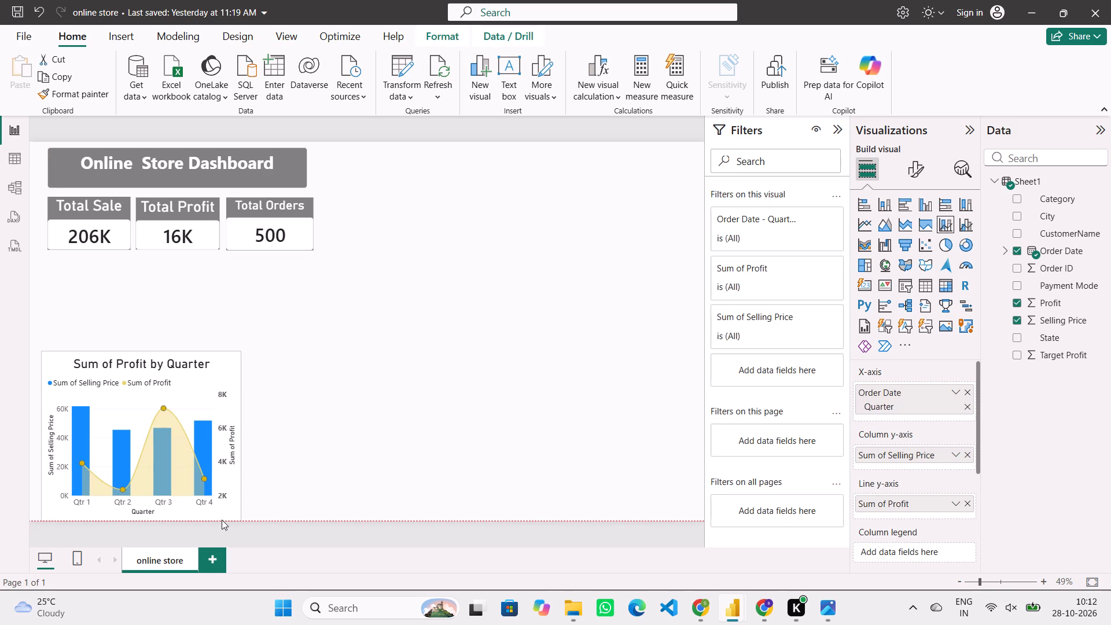
{"action": "left_click_drag", "start_coordinate": [222, 520], "coordinate": [219, 543]}
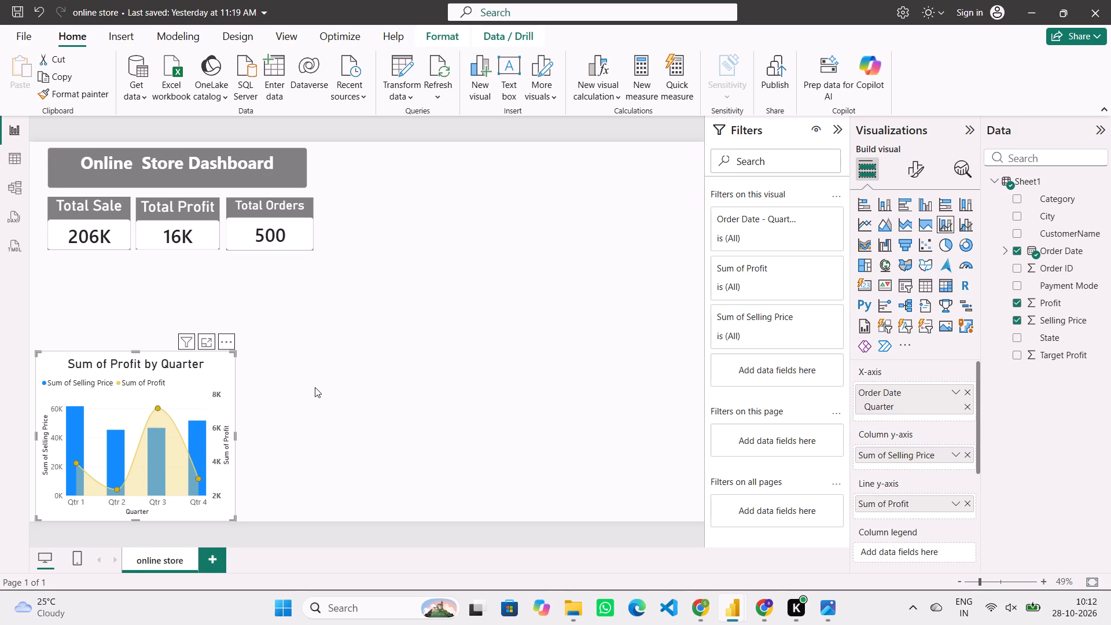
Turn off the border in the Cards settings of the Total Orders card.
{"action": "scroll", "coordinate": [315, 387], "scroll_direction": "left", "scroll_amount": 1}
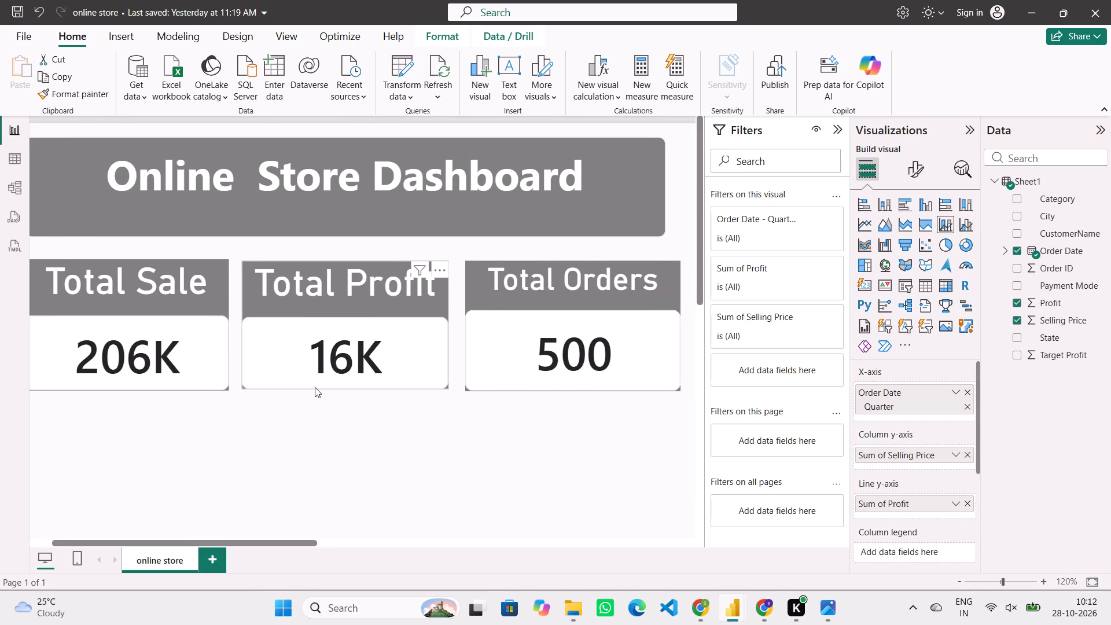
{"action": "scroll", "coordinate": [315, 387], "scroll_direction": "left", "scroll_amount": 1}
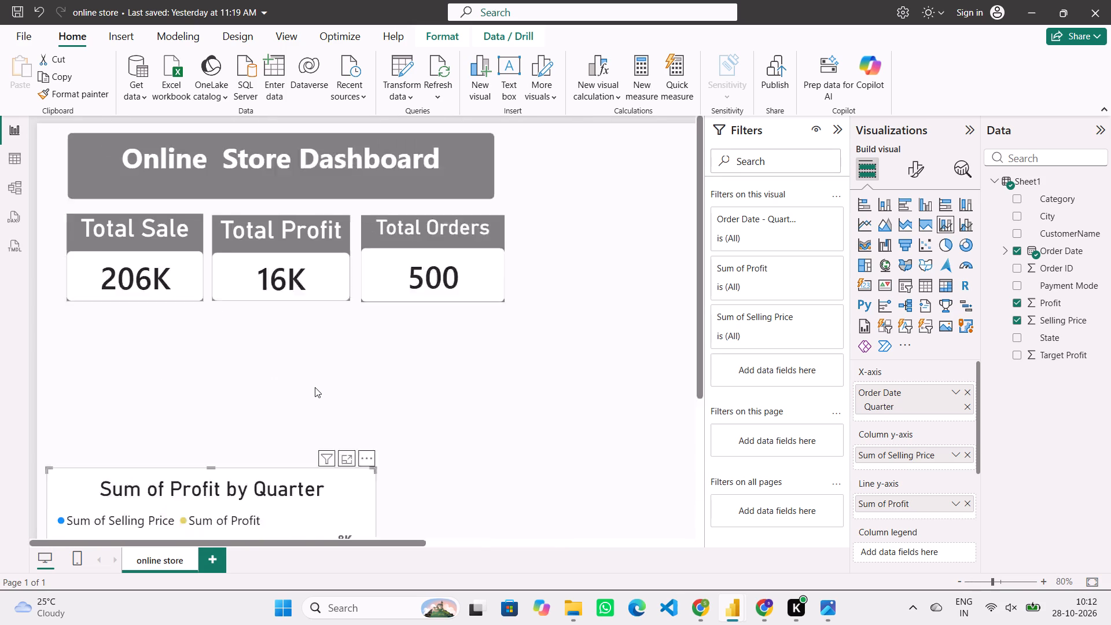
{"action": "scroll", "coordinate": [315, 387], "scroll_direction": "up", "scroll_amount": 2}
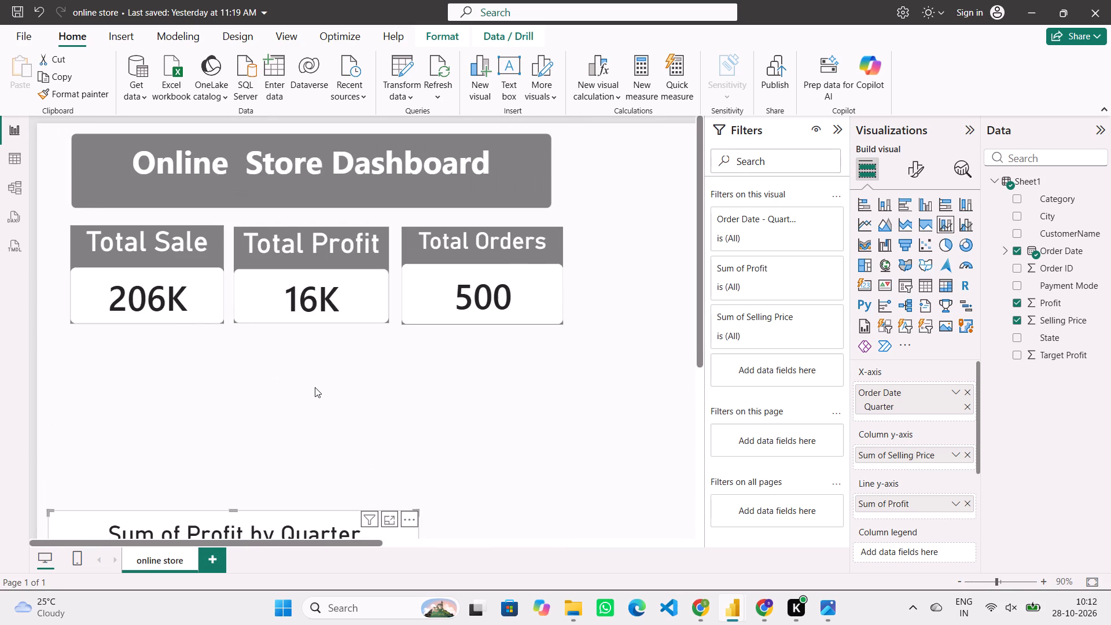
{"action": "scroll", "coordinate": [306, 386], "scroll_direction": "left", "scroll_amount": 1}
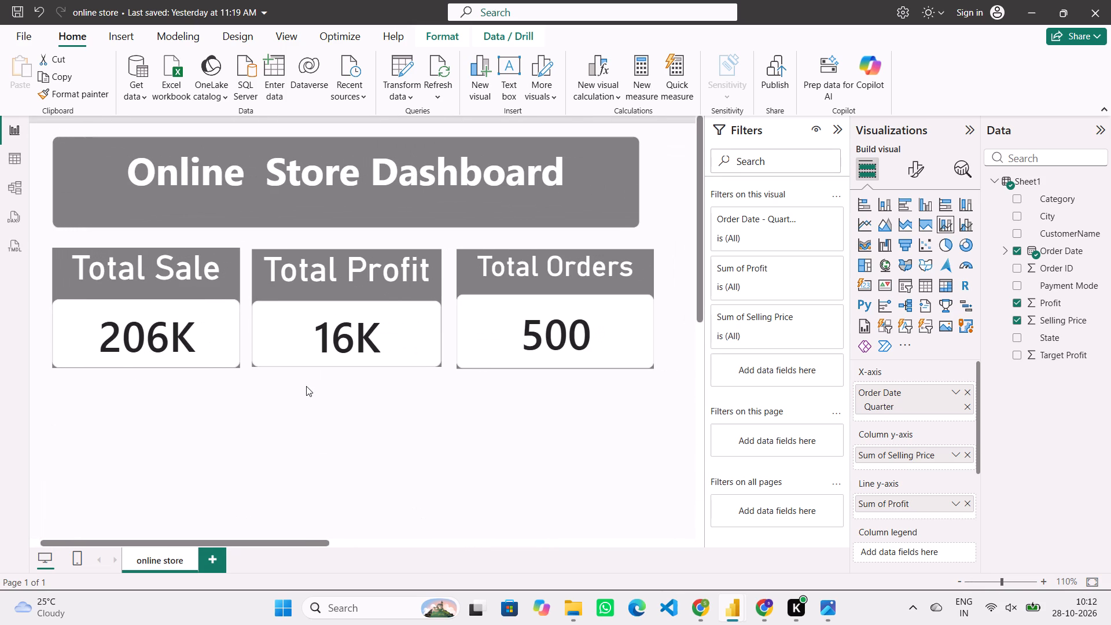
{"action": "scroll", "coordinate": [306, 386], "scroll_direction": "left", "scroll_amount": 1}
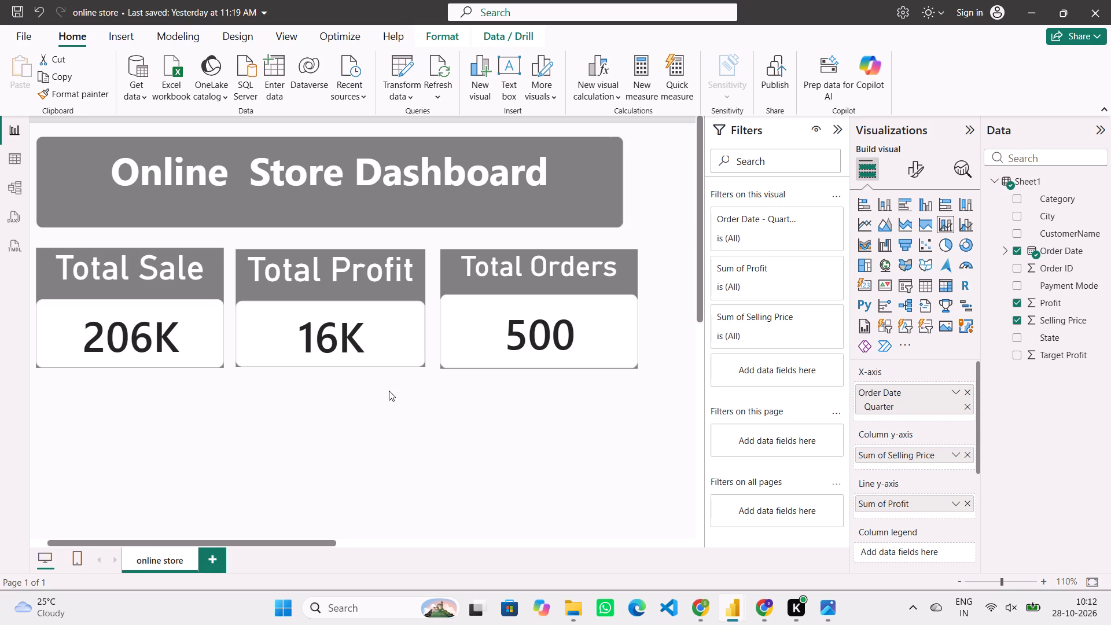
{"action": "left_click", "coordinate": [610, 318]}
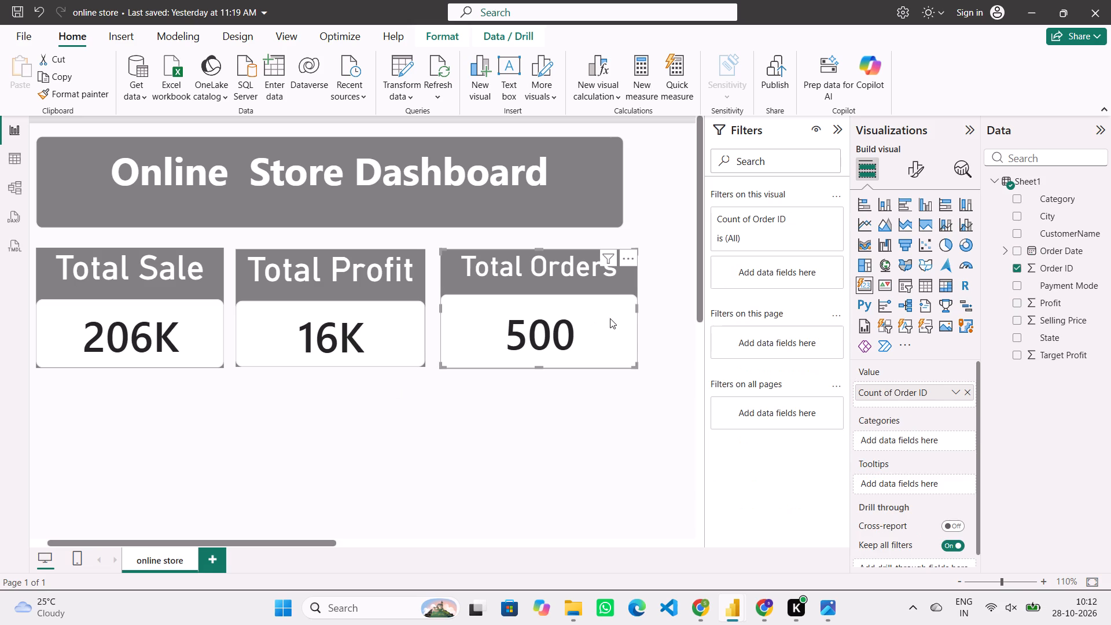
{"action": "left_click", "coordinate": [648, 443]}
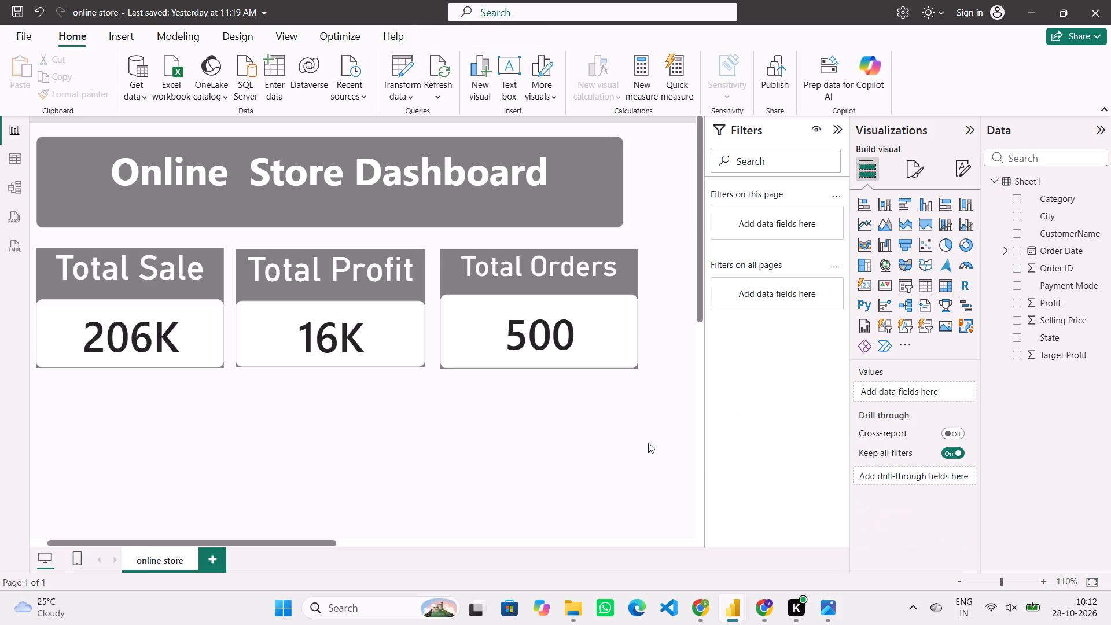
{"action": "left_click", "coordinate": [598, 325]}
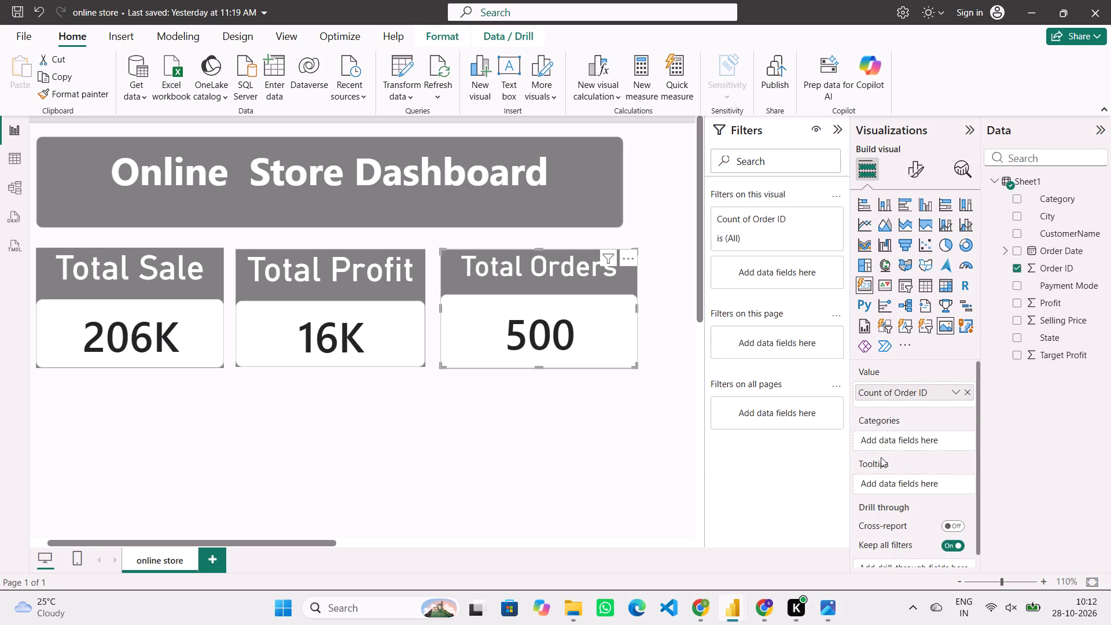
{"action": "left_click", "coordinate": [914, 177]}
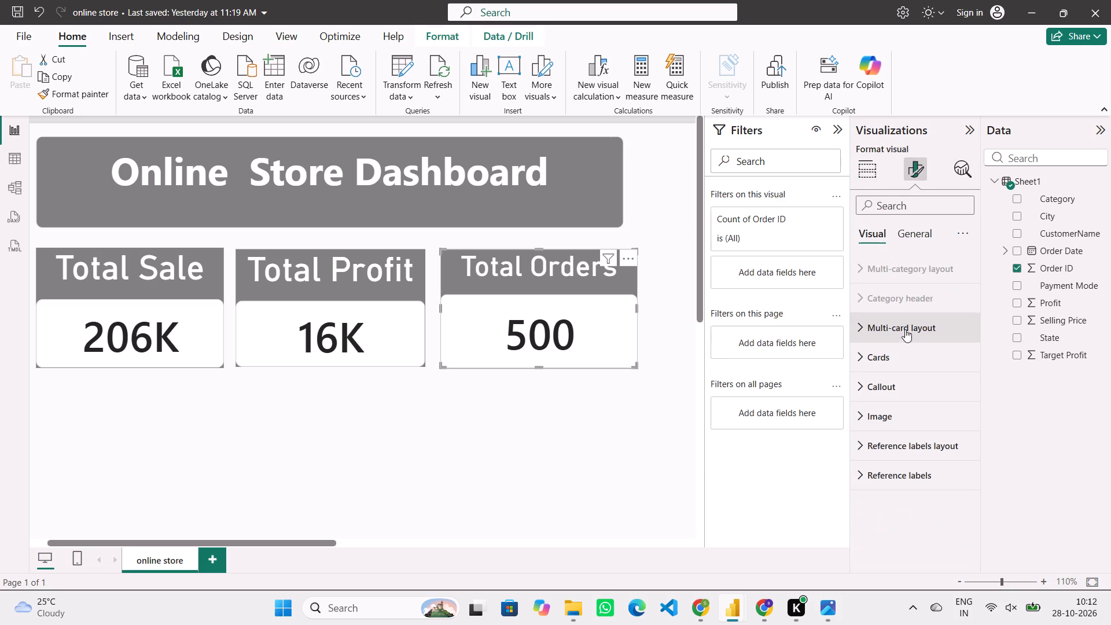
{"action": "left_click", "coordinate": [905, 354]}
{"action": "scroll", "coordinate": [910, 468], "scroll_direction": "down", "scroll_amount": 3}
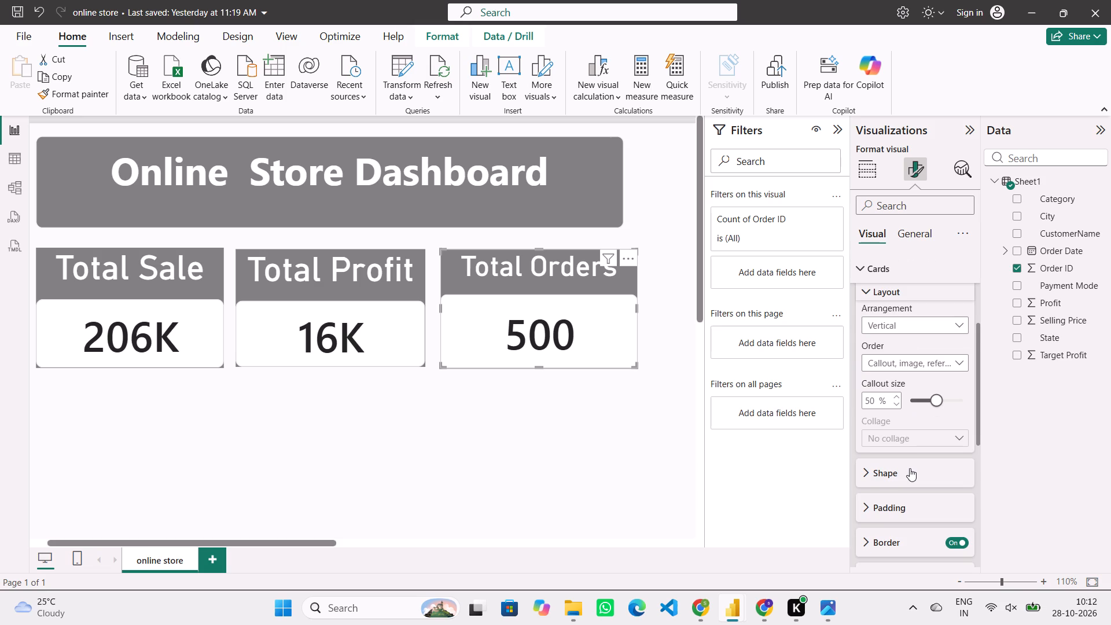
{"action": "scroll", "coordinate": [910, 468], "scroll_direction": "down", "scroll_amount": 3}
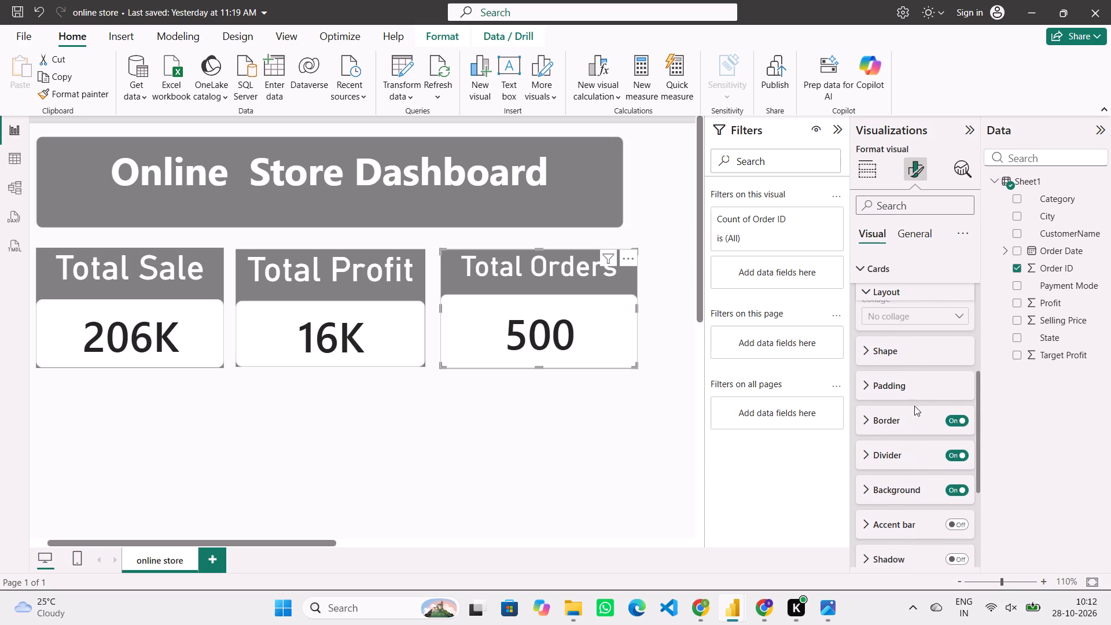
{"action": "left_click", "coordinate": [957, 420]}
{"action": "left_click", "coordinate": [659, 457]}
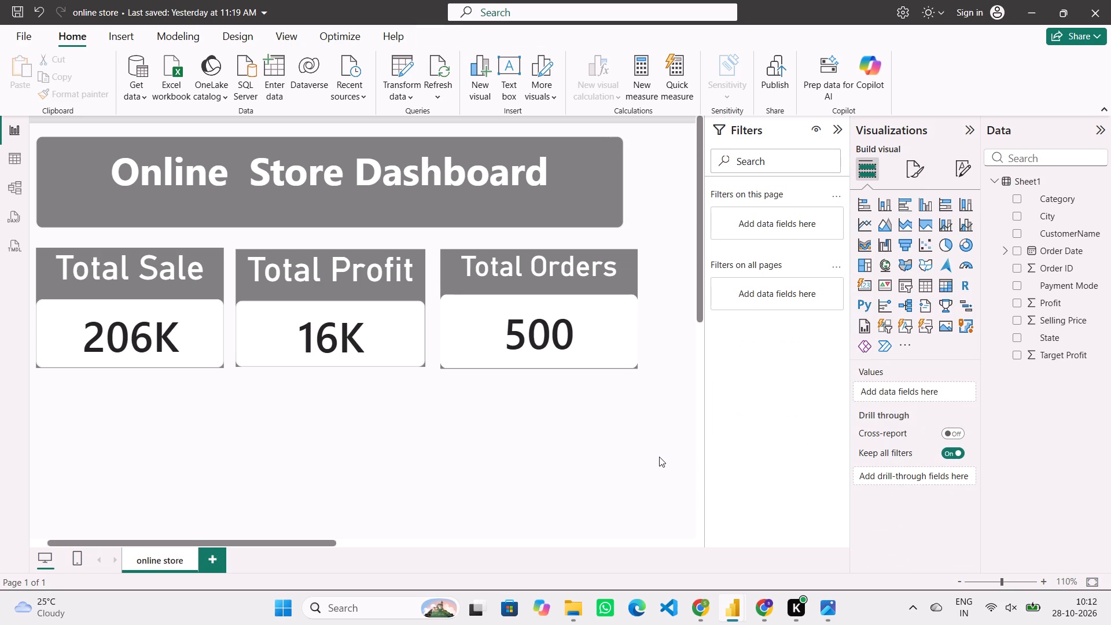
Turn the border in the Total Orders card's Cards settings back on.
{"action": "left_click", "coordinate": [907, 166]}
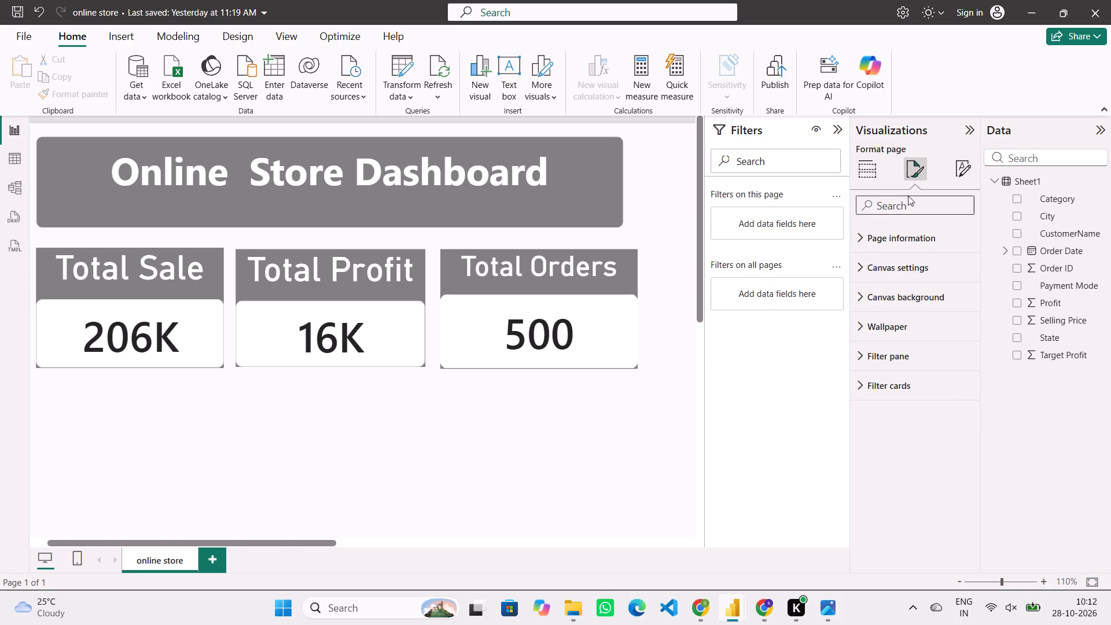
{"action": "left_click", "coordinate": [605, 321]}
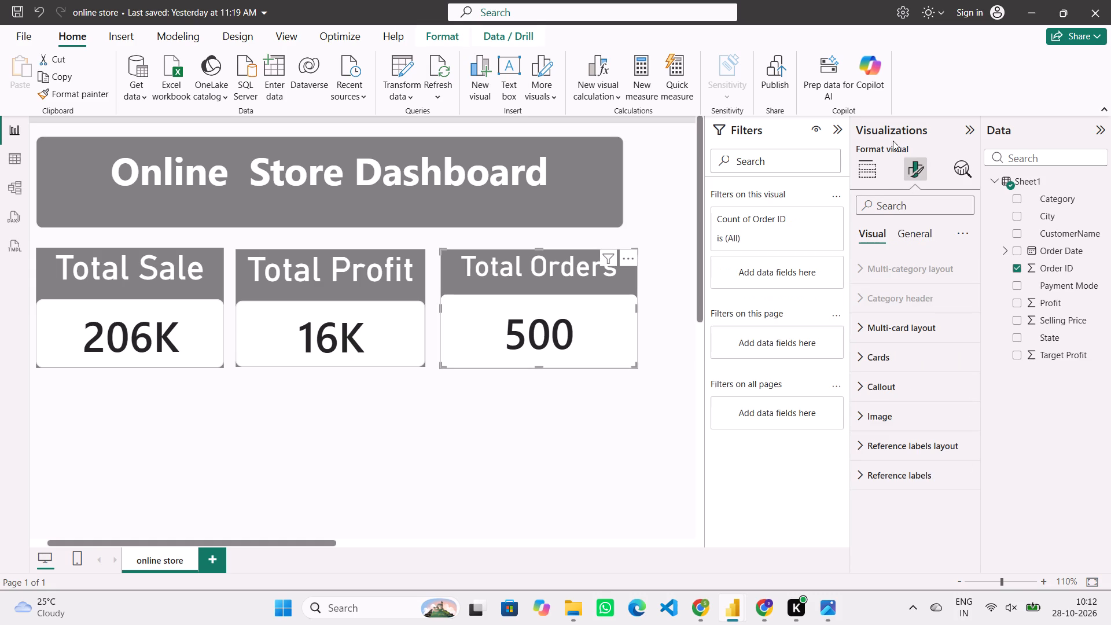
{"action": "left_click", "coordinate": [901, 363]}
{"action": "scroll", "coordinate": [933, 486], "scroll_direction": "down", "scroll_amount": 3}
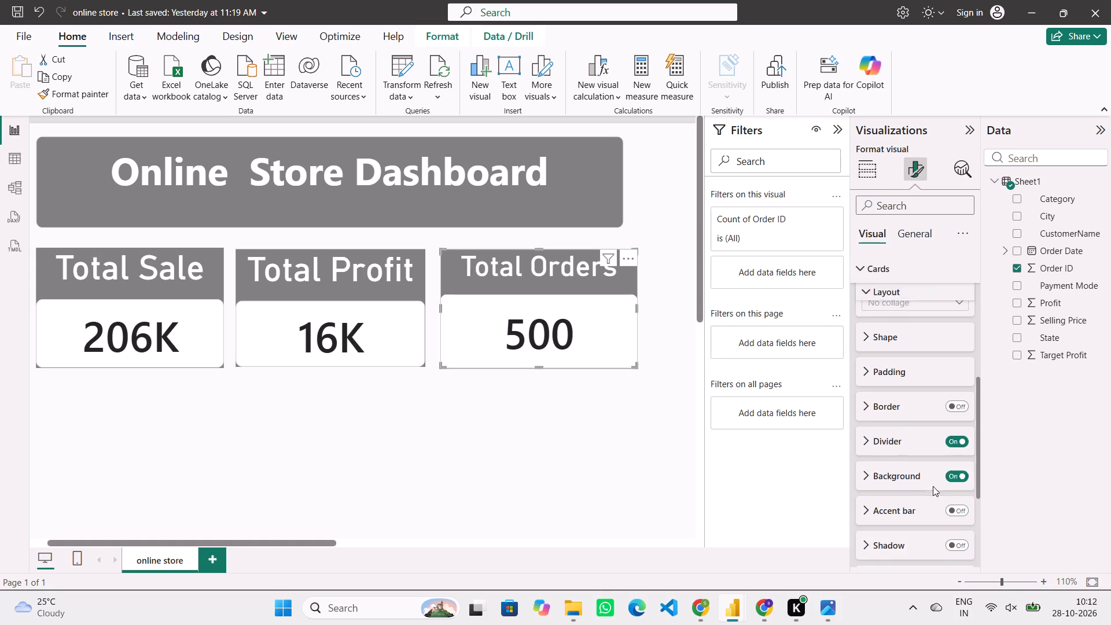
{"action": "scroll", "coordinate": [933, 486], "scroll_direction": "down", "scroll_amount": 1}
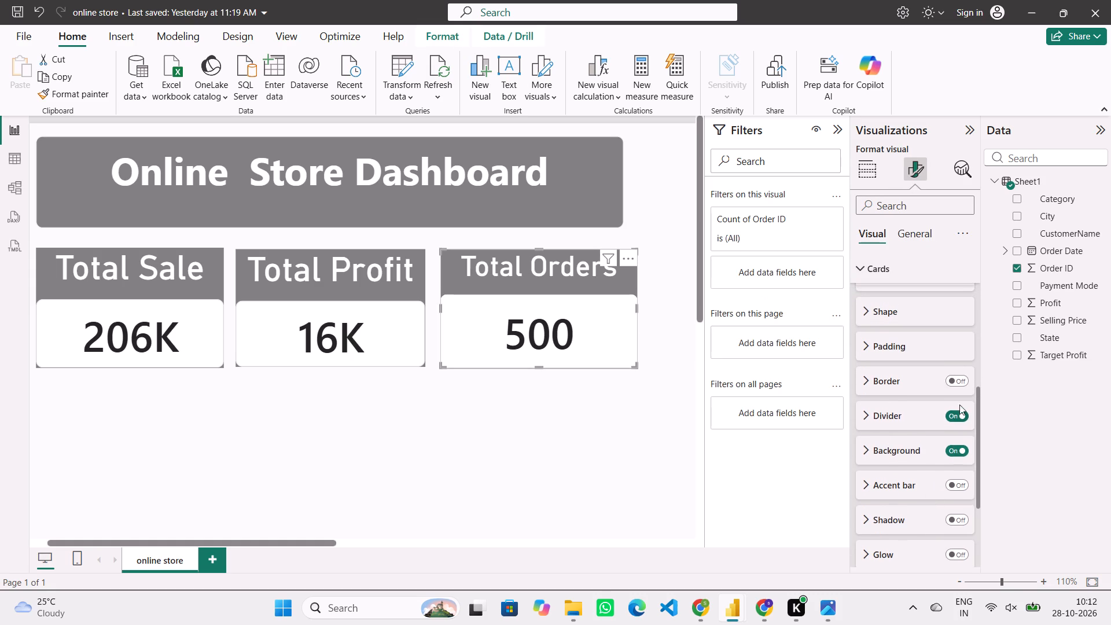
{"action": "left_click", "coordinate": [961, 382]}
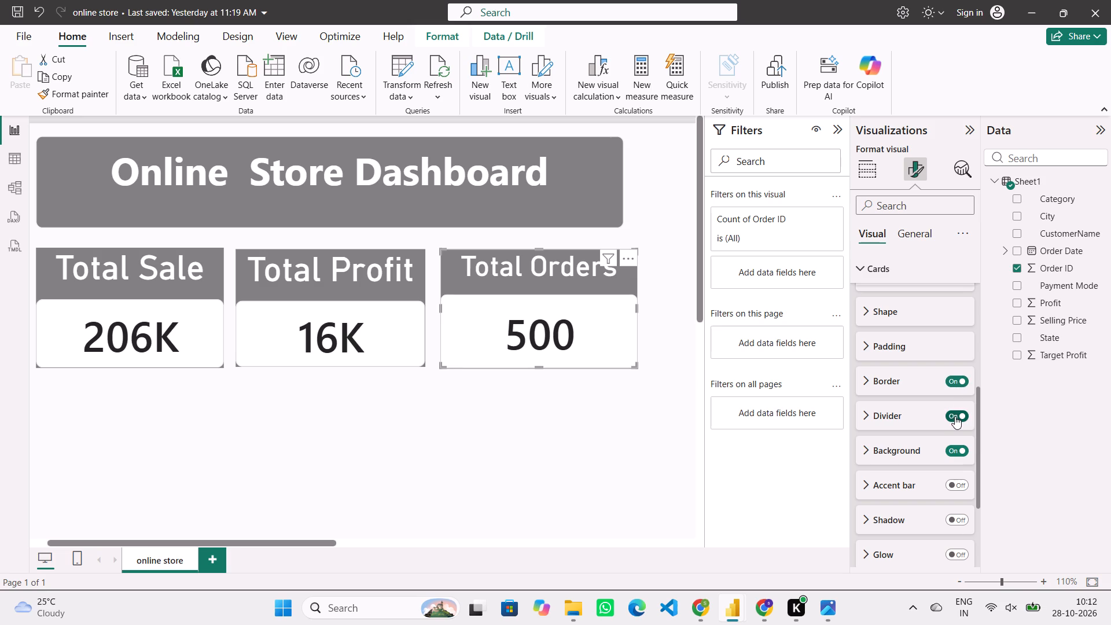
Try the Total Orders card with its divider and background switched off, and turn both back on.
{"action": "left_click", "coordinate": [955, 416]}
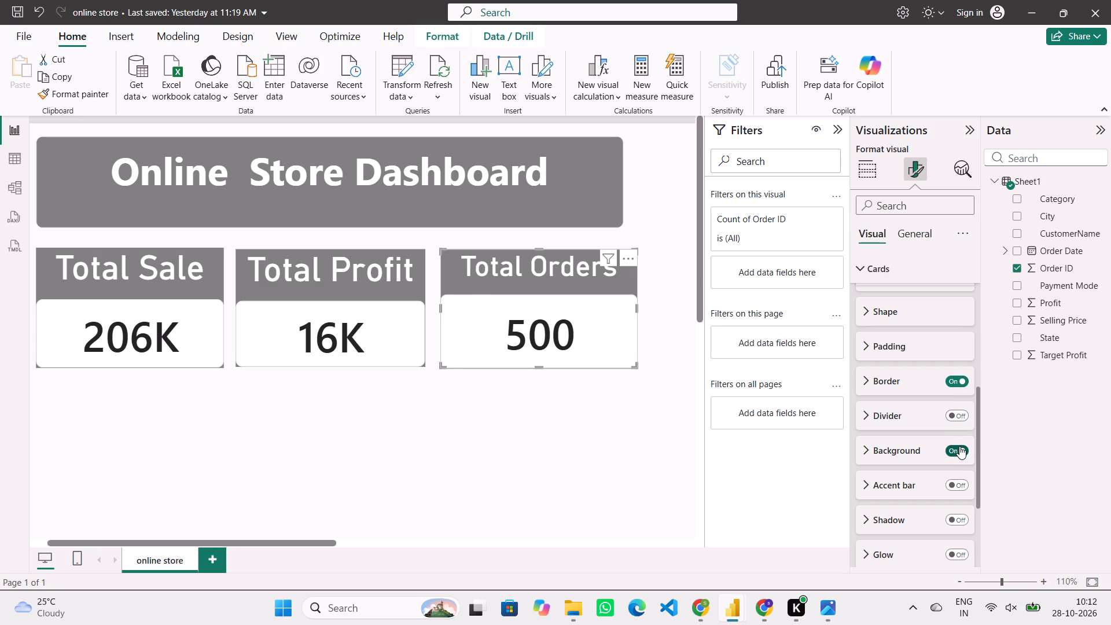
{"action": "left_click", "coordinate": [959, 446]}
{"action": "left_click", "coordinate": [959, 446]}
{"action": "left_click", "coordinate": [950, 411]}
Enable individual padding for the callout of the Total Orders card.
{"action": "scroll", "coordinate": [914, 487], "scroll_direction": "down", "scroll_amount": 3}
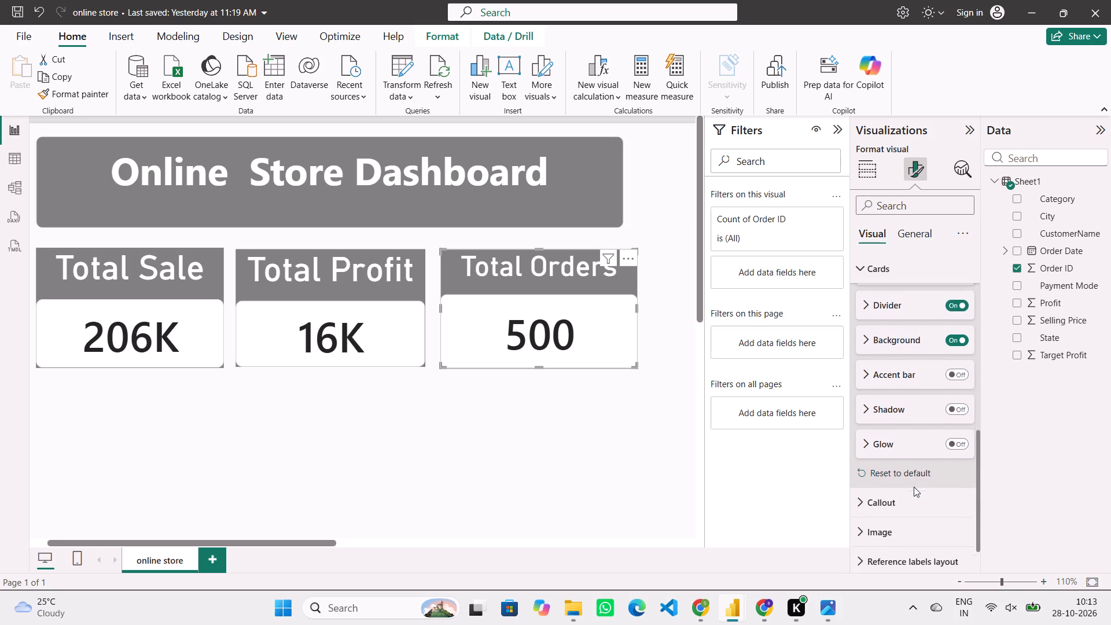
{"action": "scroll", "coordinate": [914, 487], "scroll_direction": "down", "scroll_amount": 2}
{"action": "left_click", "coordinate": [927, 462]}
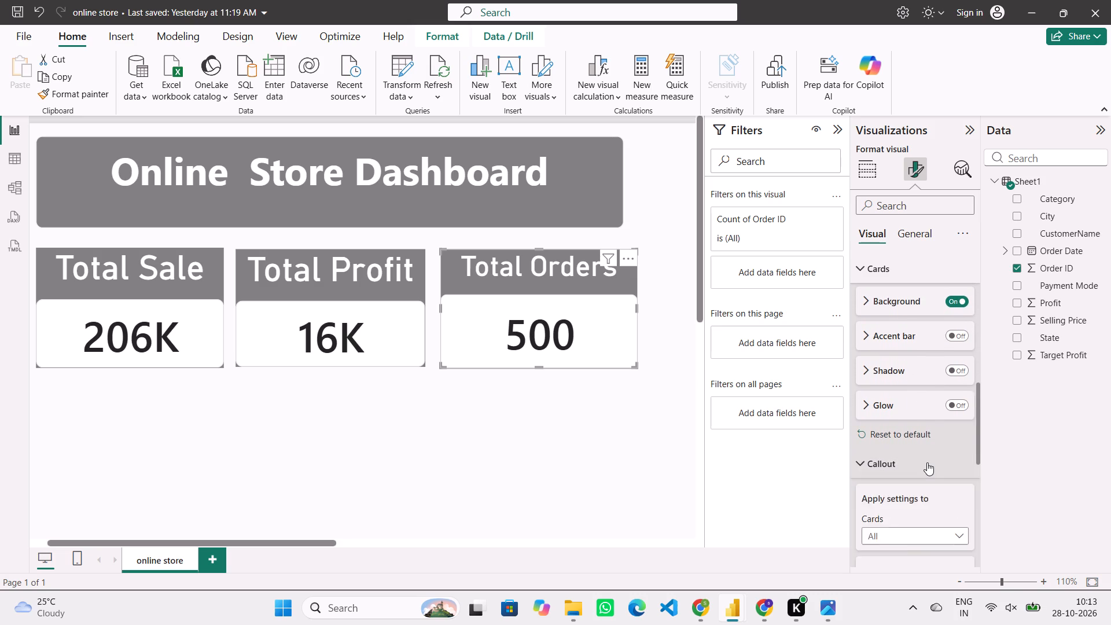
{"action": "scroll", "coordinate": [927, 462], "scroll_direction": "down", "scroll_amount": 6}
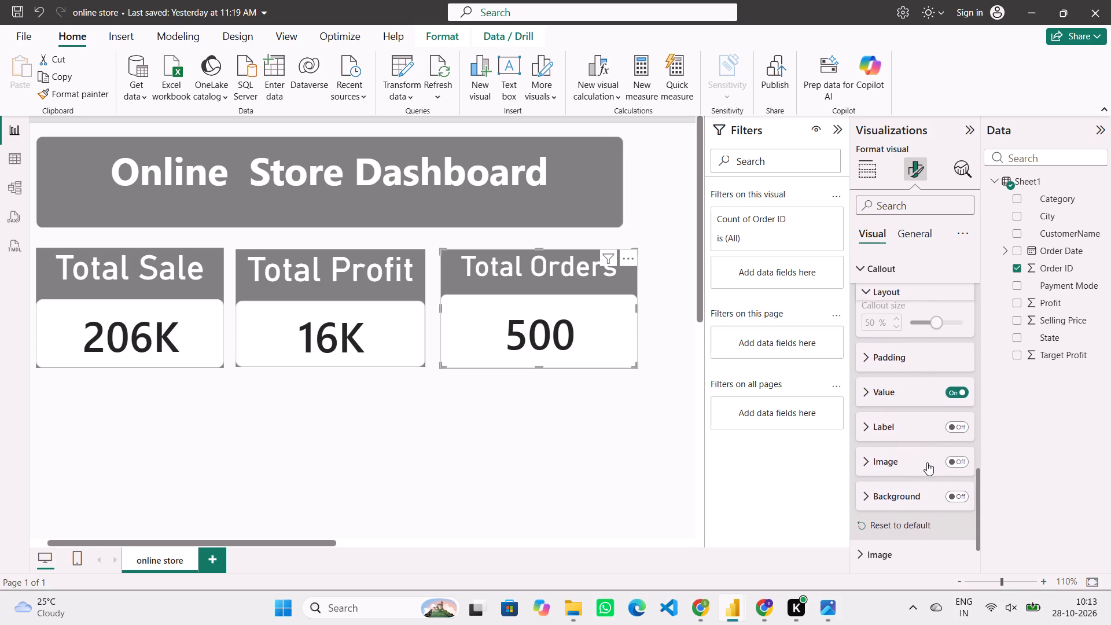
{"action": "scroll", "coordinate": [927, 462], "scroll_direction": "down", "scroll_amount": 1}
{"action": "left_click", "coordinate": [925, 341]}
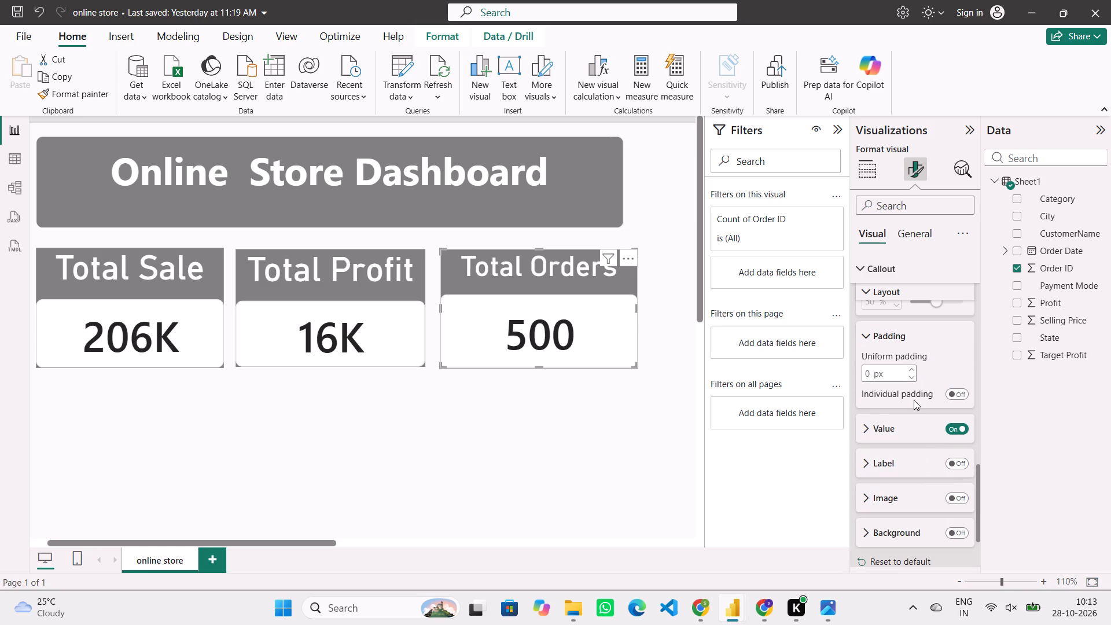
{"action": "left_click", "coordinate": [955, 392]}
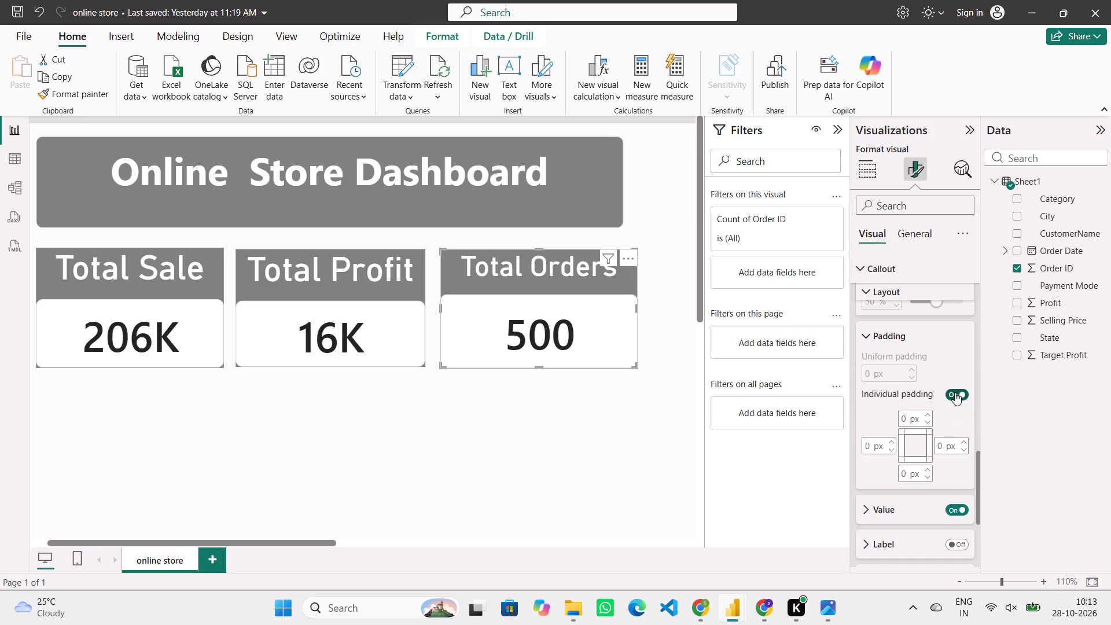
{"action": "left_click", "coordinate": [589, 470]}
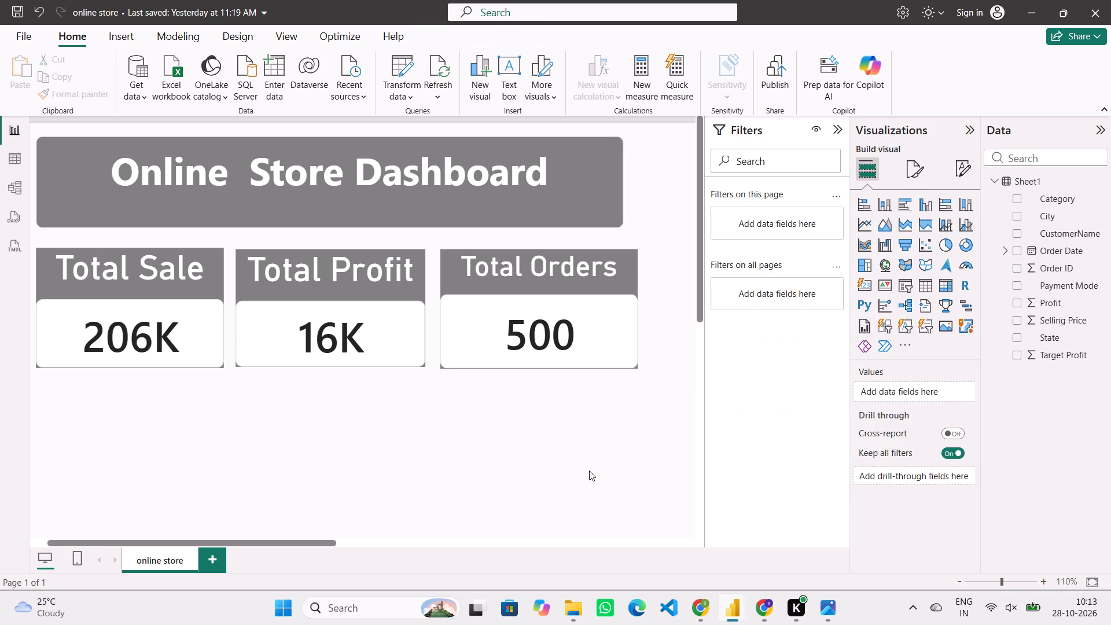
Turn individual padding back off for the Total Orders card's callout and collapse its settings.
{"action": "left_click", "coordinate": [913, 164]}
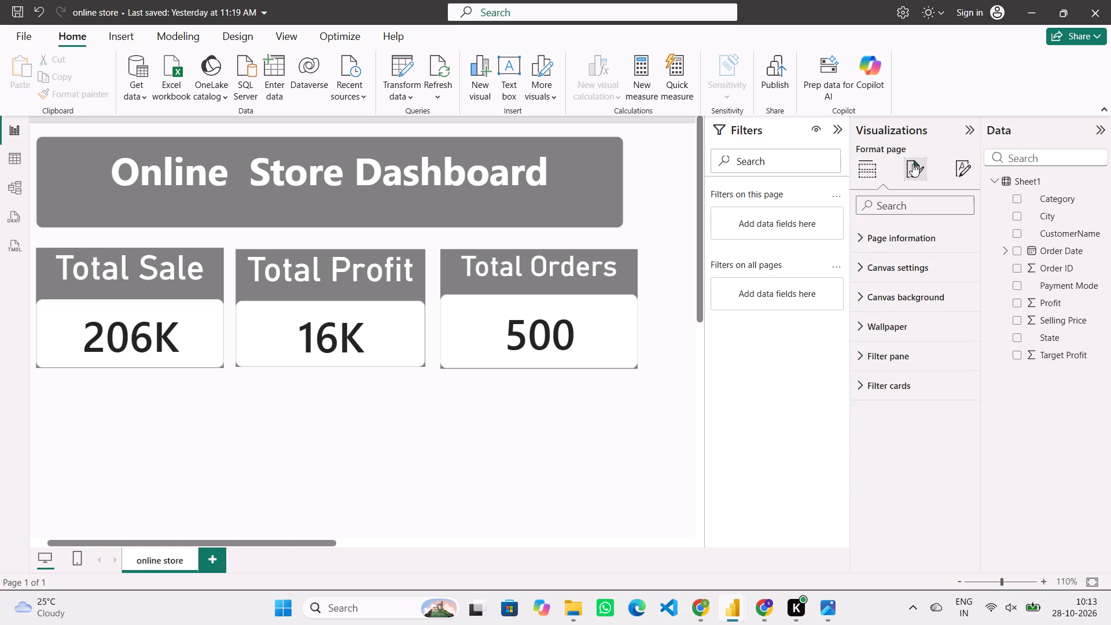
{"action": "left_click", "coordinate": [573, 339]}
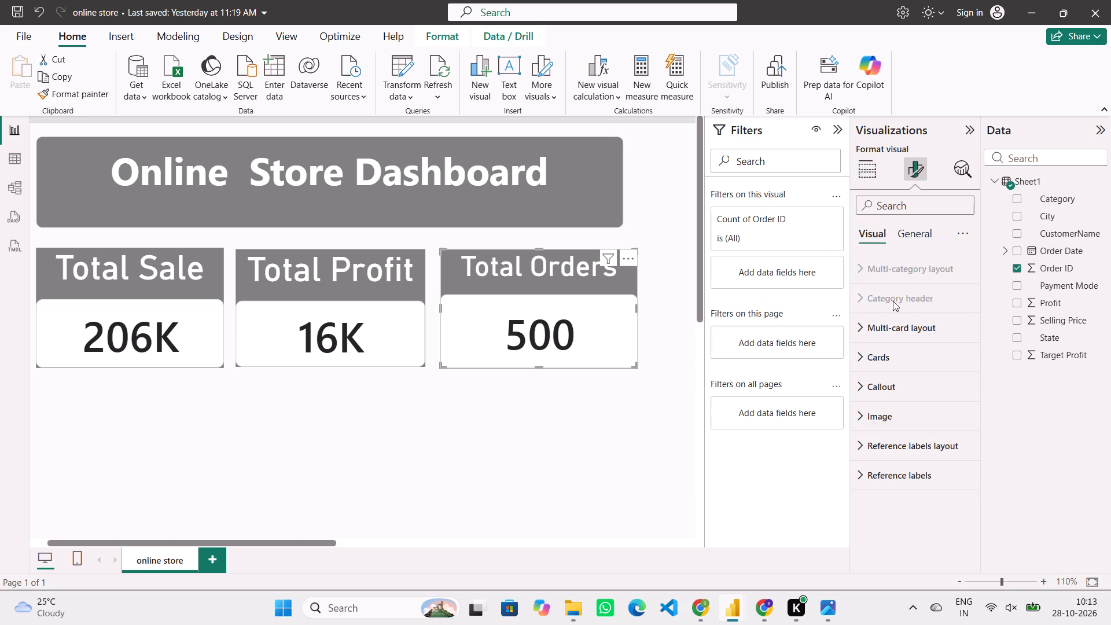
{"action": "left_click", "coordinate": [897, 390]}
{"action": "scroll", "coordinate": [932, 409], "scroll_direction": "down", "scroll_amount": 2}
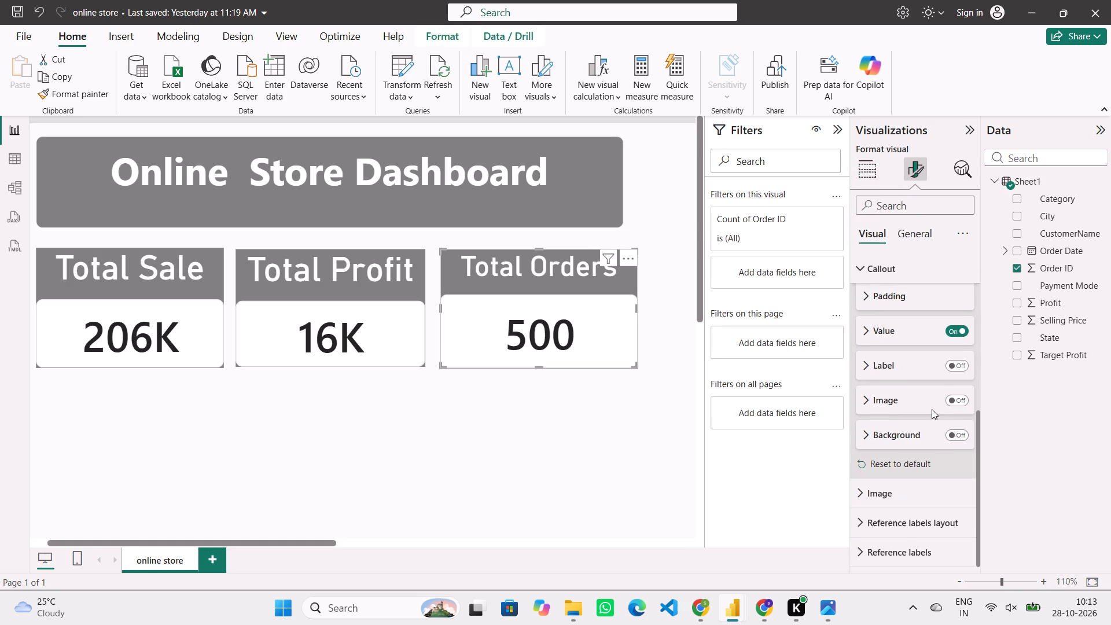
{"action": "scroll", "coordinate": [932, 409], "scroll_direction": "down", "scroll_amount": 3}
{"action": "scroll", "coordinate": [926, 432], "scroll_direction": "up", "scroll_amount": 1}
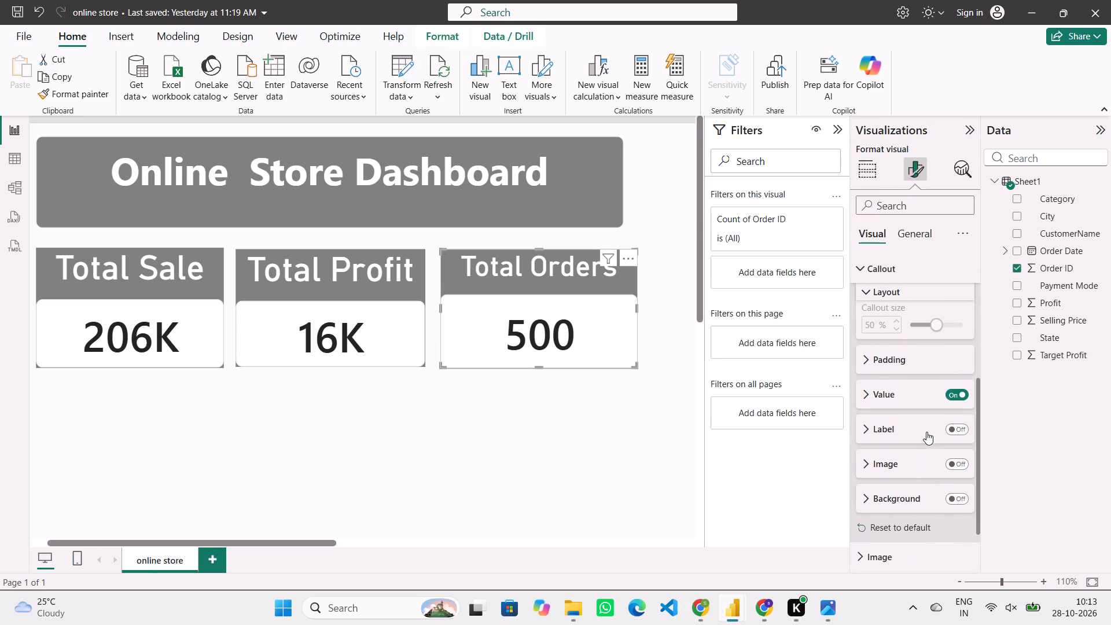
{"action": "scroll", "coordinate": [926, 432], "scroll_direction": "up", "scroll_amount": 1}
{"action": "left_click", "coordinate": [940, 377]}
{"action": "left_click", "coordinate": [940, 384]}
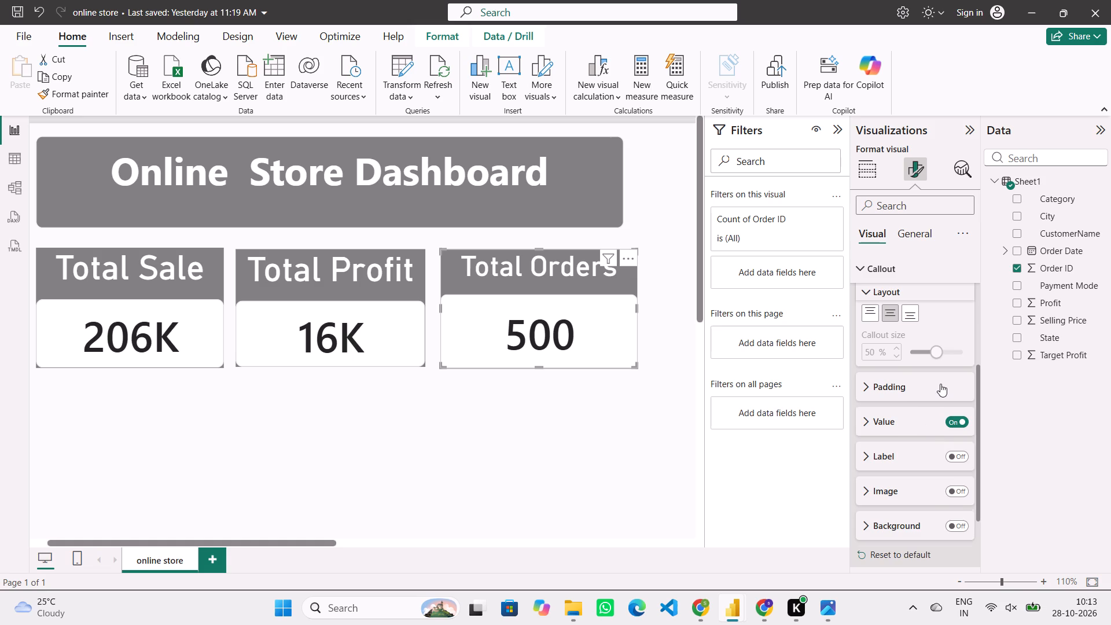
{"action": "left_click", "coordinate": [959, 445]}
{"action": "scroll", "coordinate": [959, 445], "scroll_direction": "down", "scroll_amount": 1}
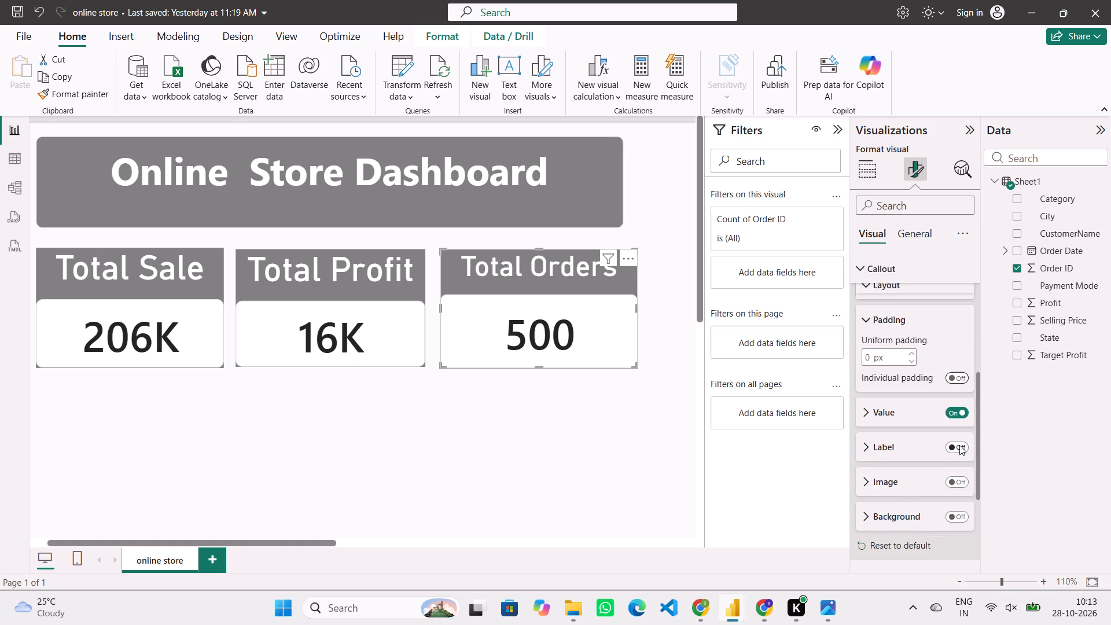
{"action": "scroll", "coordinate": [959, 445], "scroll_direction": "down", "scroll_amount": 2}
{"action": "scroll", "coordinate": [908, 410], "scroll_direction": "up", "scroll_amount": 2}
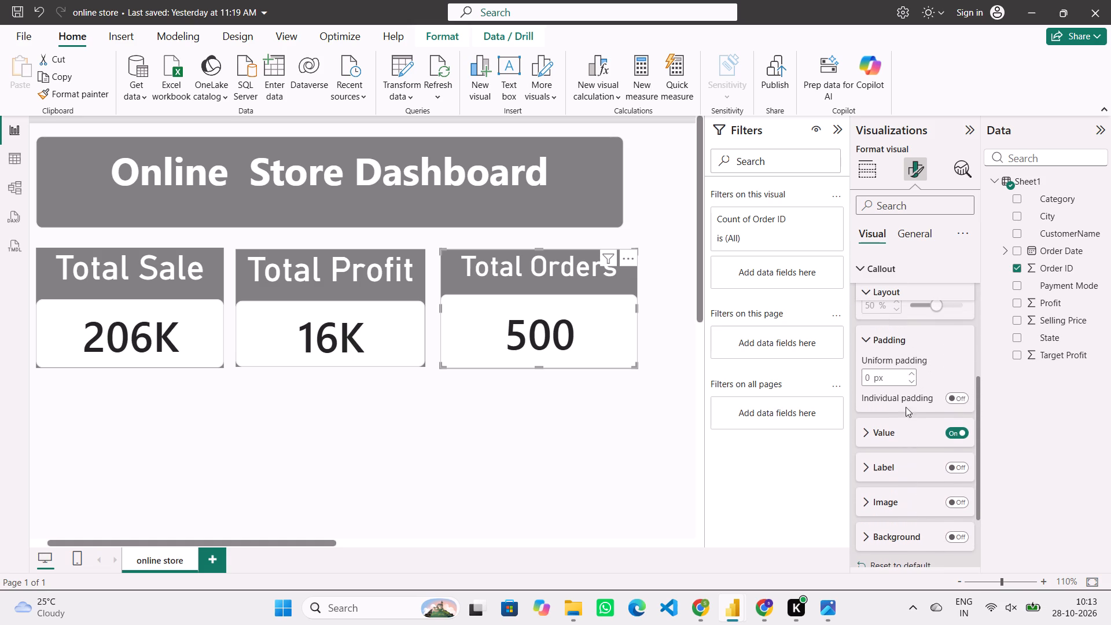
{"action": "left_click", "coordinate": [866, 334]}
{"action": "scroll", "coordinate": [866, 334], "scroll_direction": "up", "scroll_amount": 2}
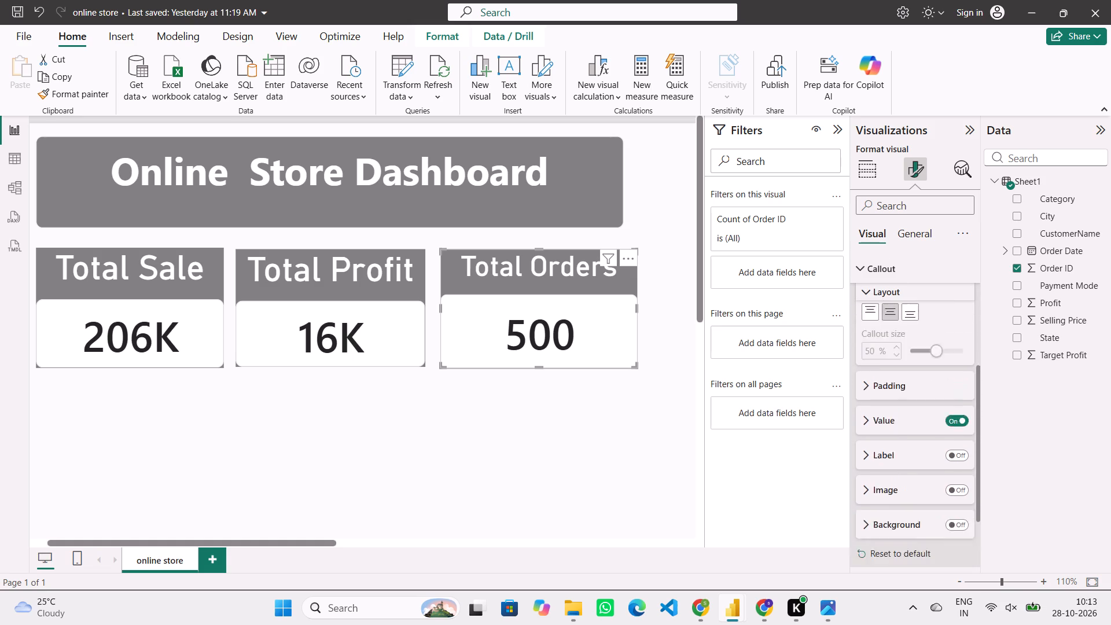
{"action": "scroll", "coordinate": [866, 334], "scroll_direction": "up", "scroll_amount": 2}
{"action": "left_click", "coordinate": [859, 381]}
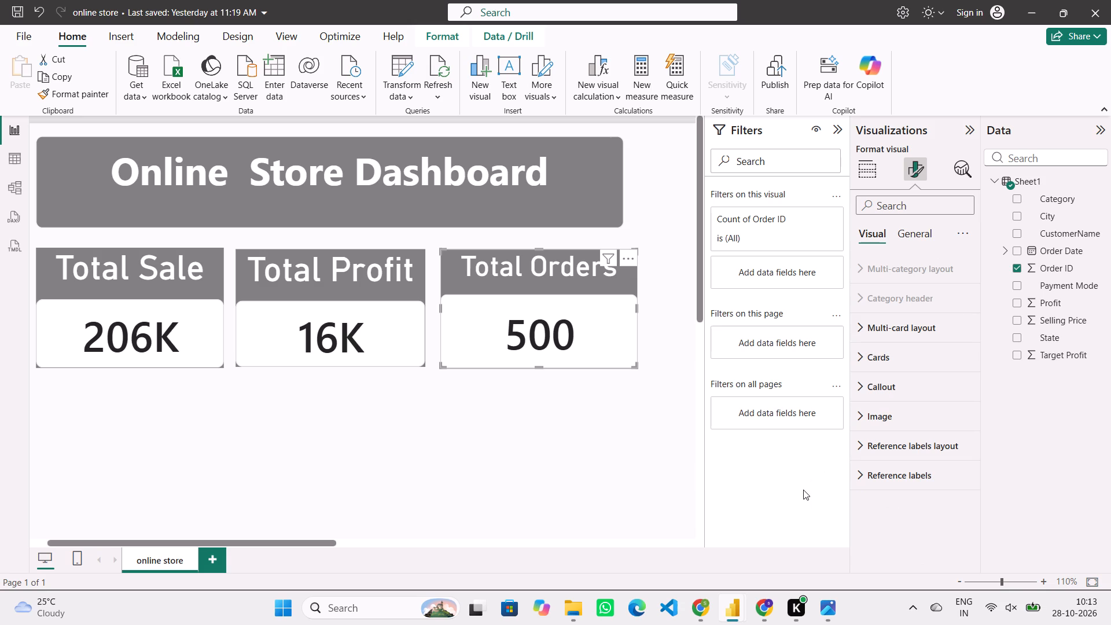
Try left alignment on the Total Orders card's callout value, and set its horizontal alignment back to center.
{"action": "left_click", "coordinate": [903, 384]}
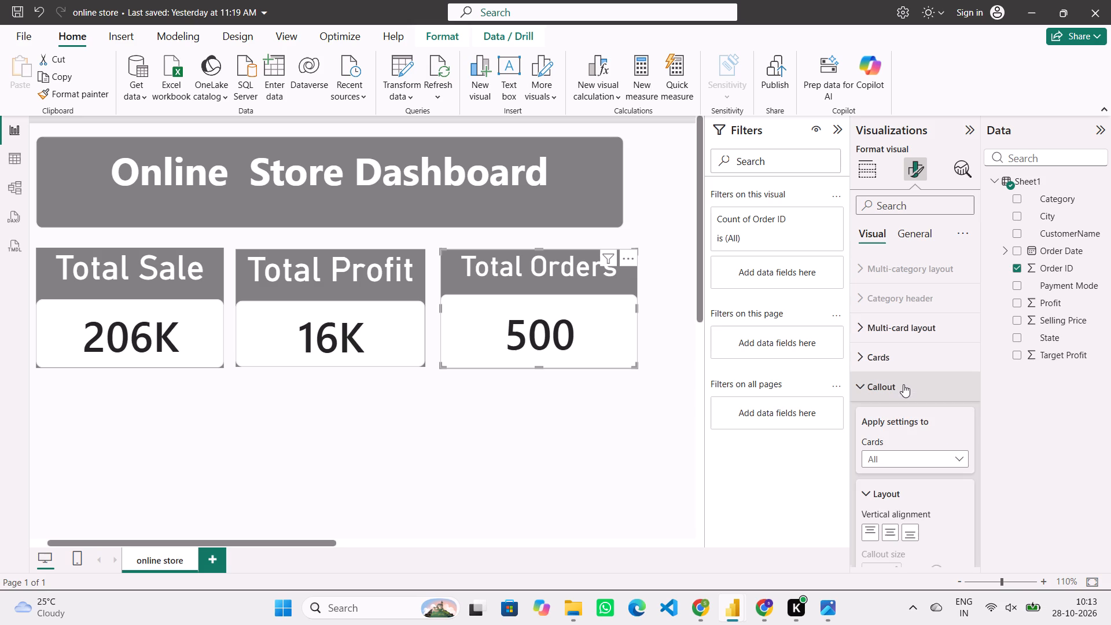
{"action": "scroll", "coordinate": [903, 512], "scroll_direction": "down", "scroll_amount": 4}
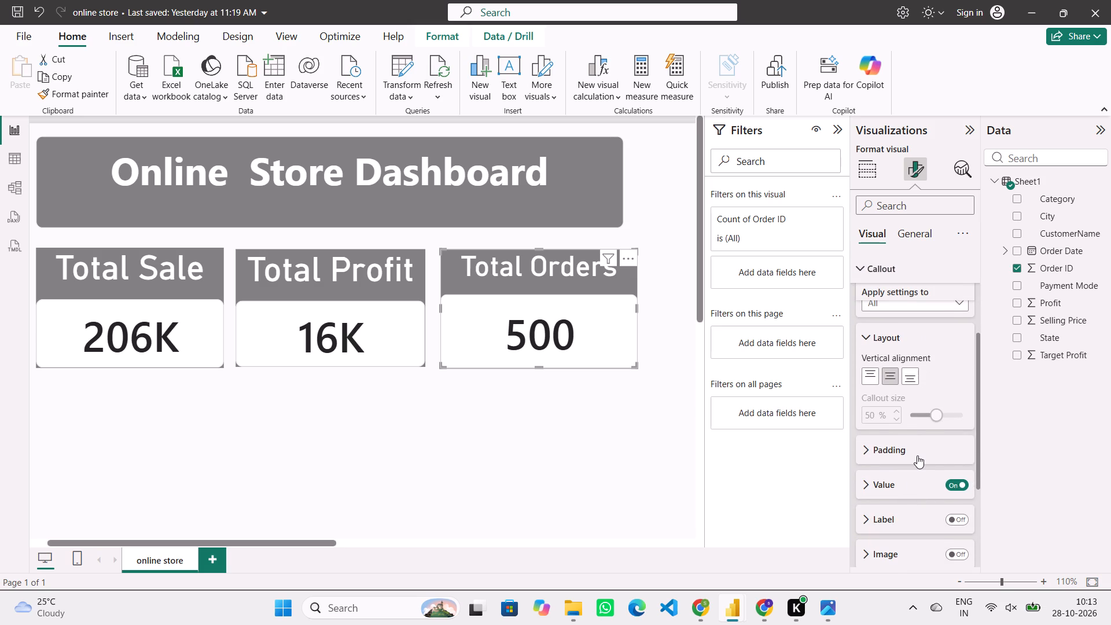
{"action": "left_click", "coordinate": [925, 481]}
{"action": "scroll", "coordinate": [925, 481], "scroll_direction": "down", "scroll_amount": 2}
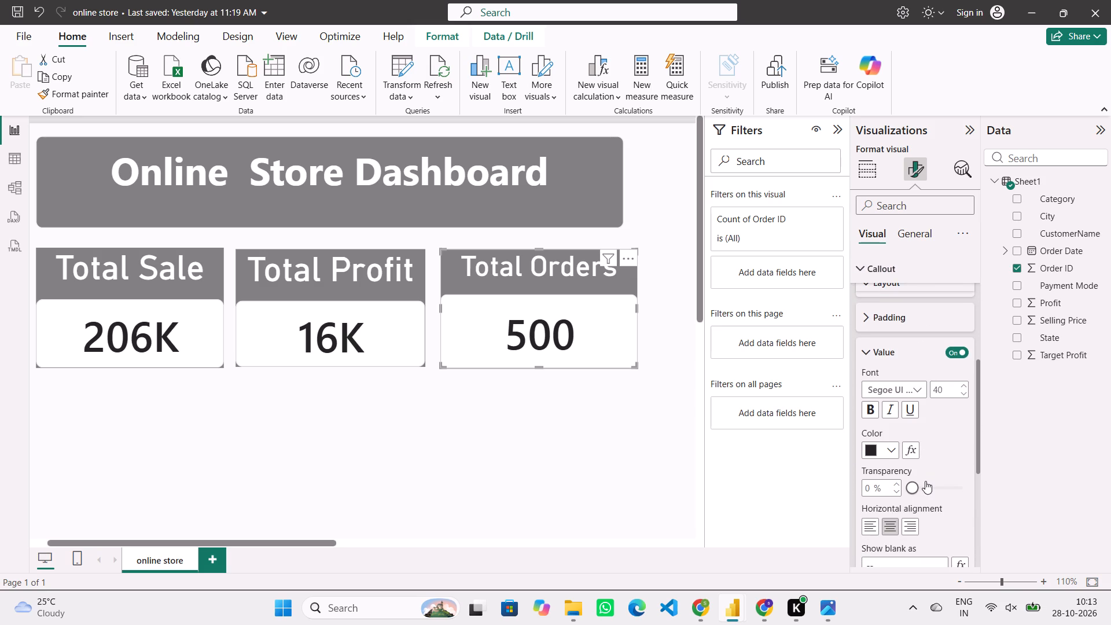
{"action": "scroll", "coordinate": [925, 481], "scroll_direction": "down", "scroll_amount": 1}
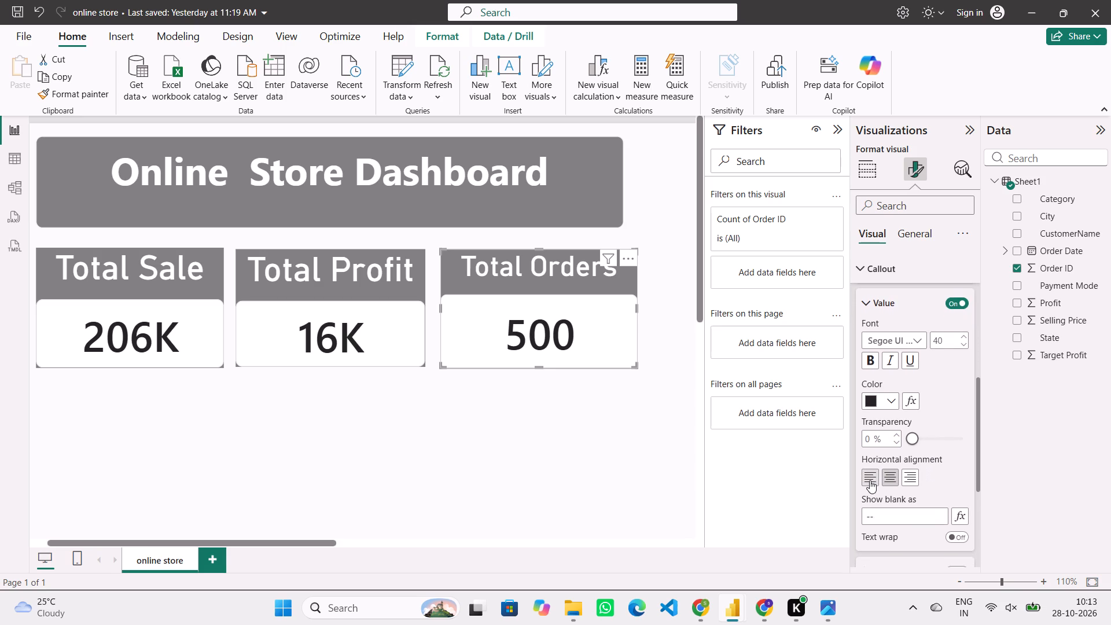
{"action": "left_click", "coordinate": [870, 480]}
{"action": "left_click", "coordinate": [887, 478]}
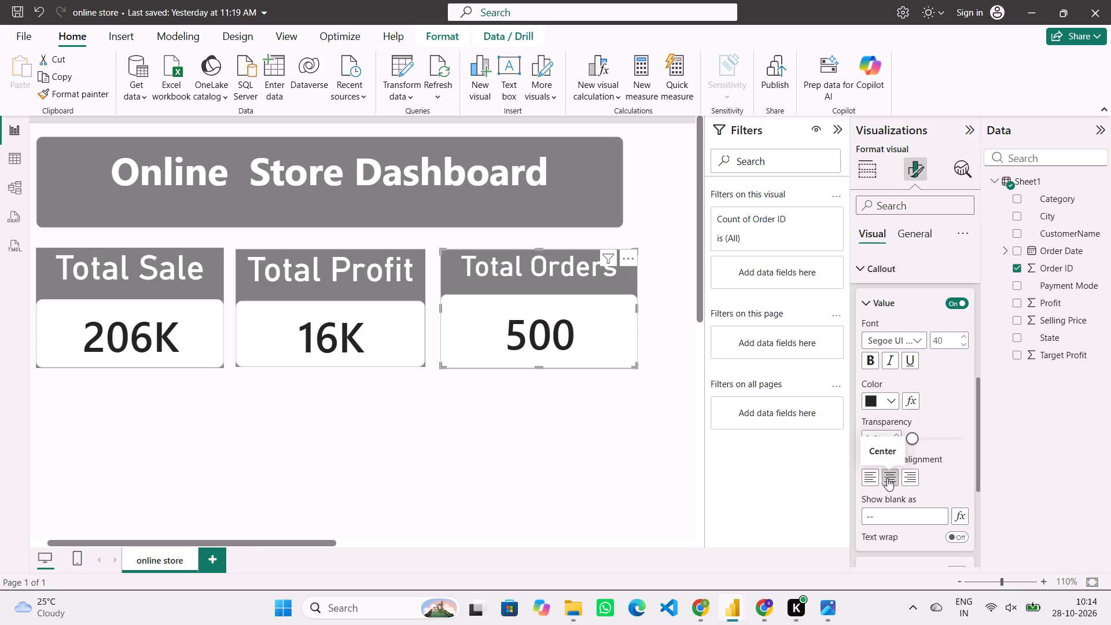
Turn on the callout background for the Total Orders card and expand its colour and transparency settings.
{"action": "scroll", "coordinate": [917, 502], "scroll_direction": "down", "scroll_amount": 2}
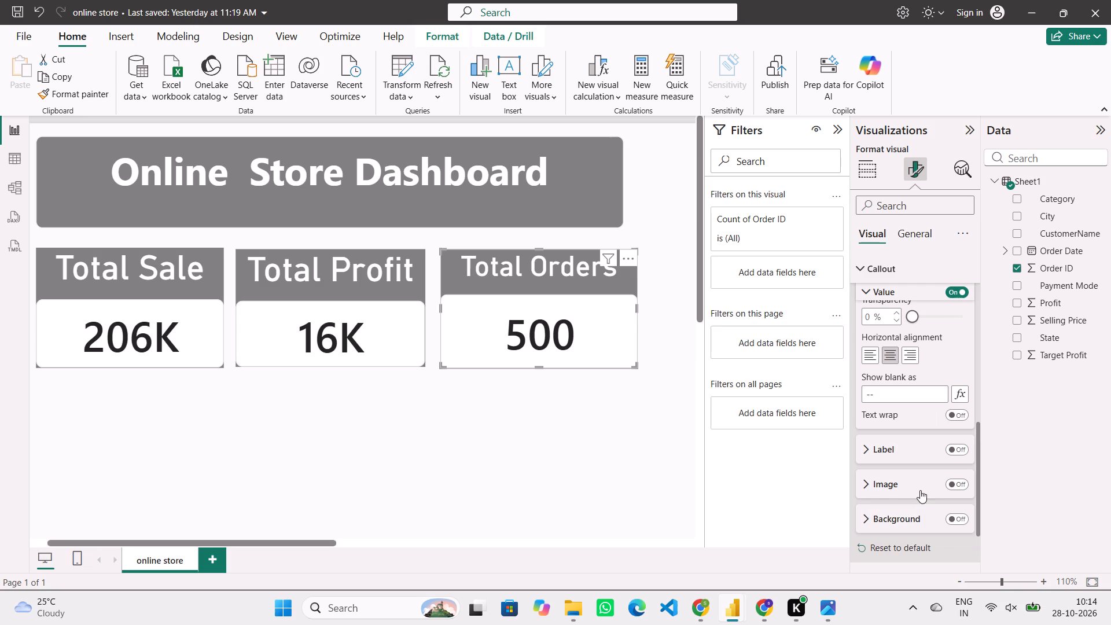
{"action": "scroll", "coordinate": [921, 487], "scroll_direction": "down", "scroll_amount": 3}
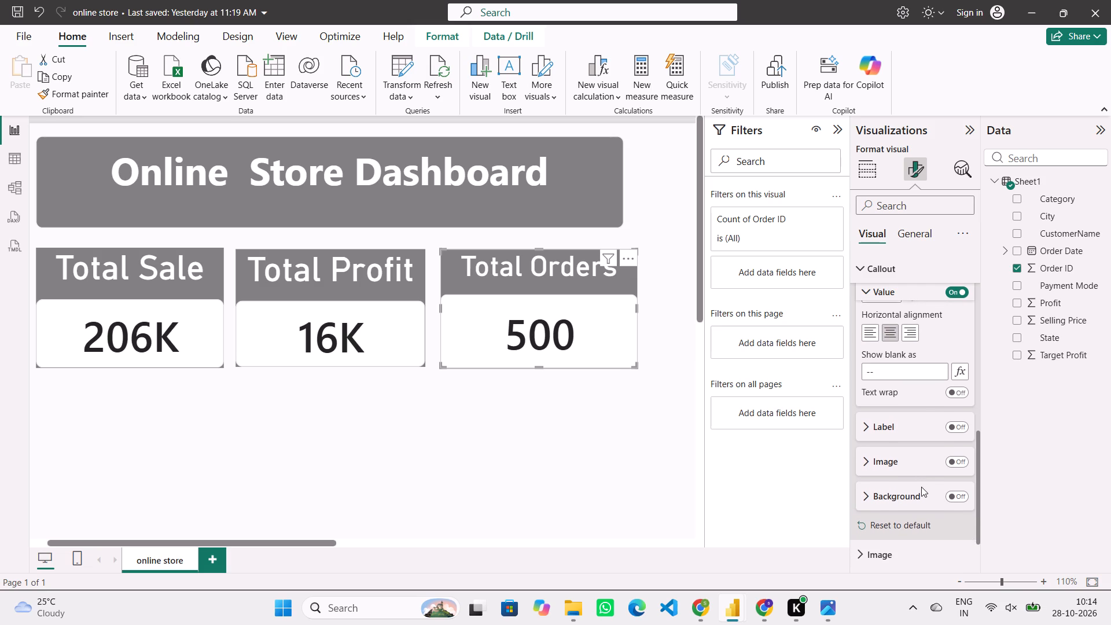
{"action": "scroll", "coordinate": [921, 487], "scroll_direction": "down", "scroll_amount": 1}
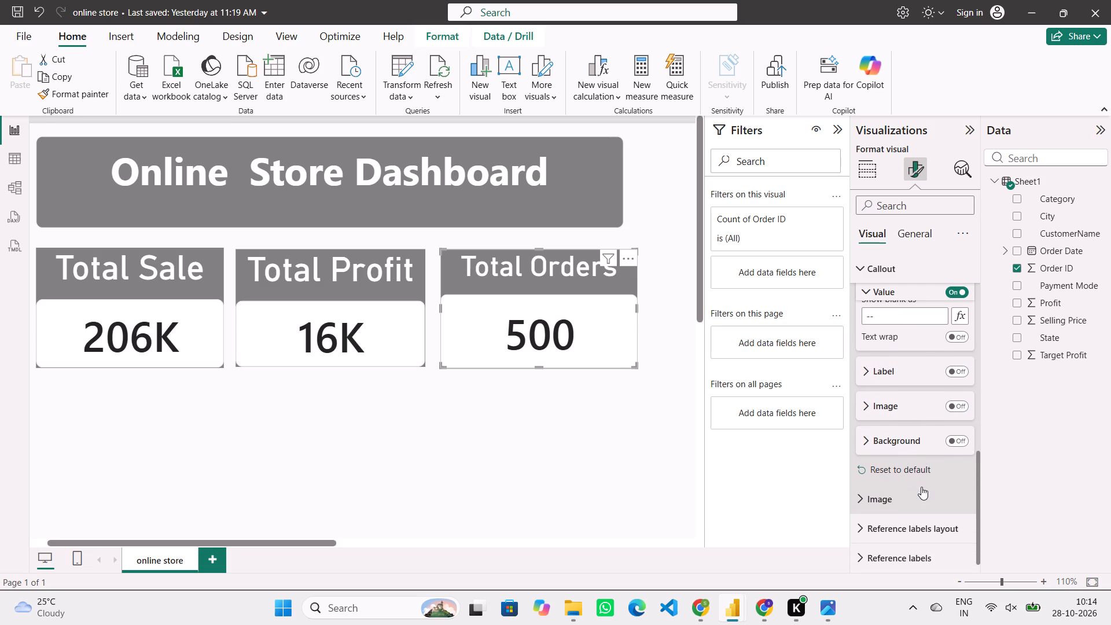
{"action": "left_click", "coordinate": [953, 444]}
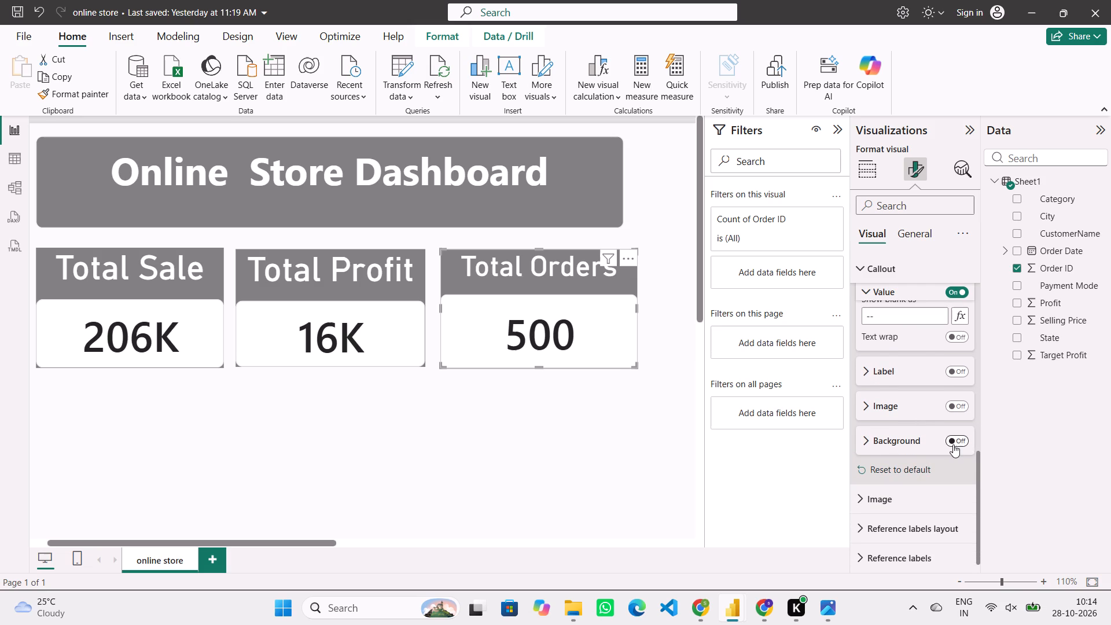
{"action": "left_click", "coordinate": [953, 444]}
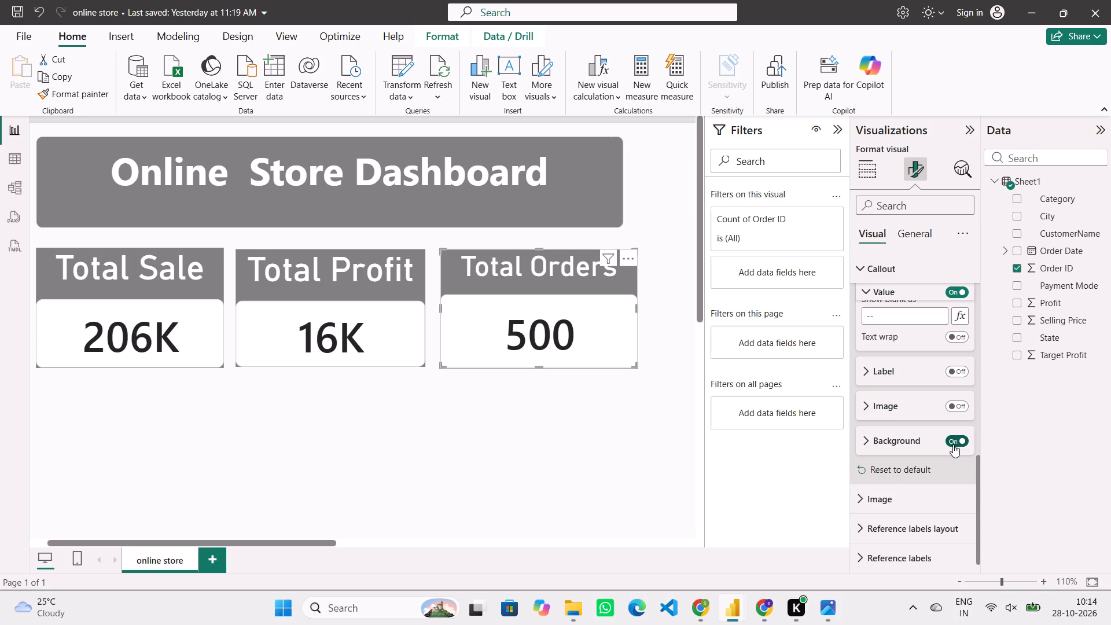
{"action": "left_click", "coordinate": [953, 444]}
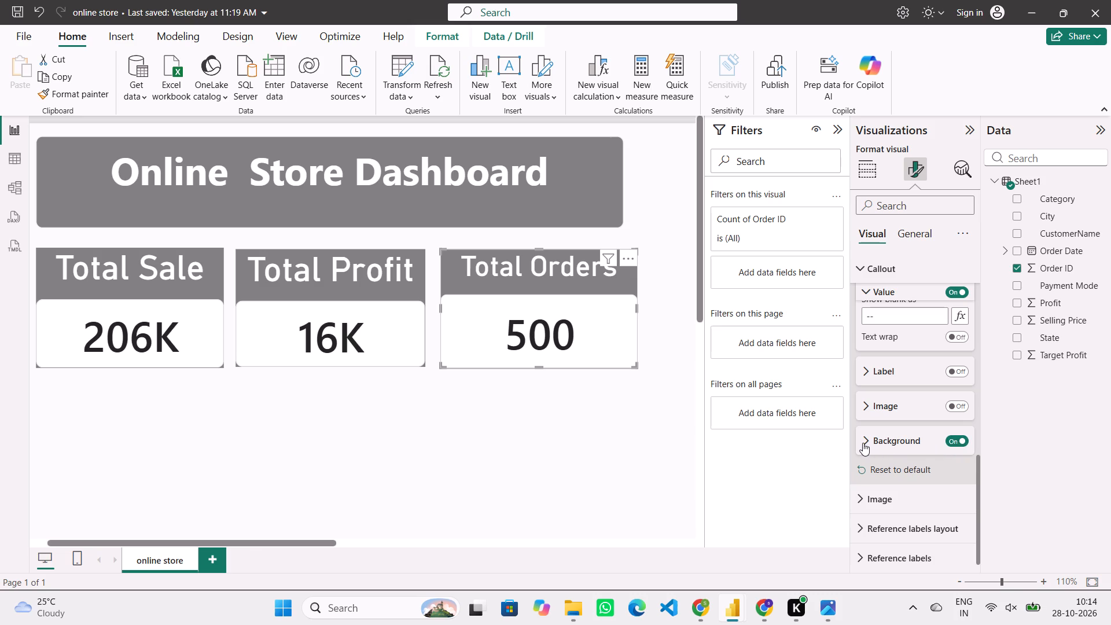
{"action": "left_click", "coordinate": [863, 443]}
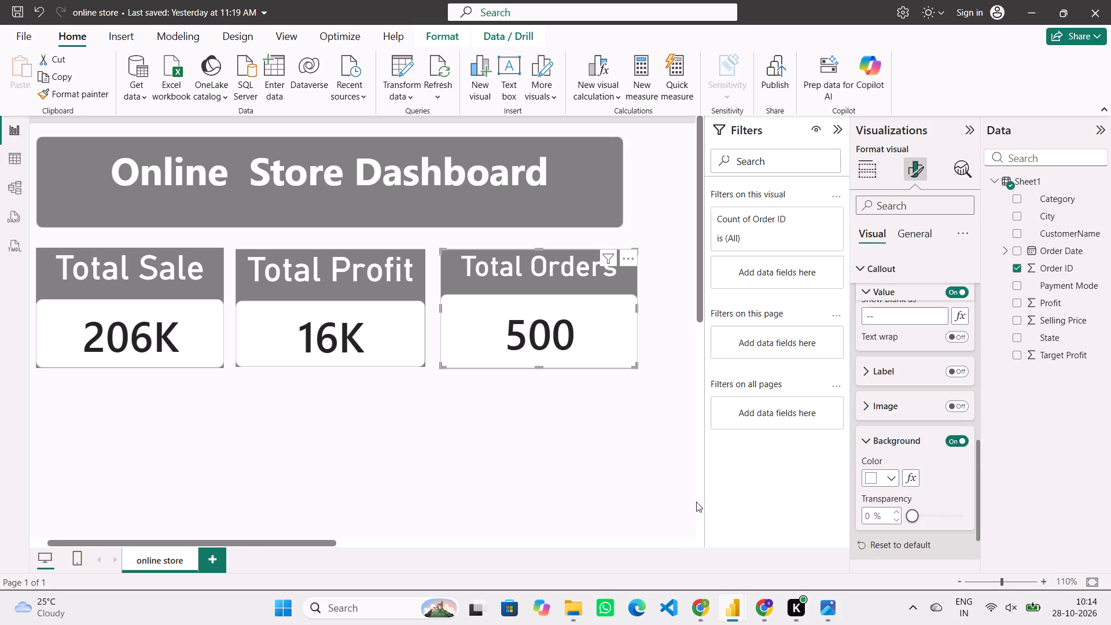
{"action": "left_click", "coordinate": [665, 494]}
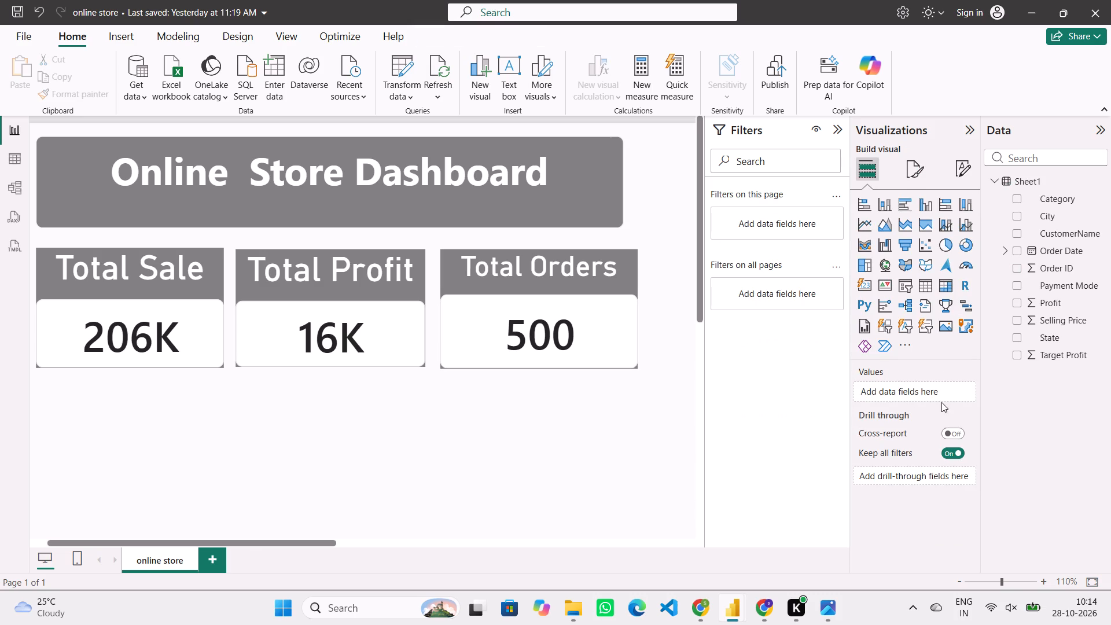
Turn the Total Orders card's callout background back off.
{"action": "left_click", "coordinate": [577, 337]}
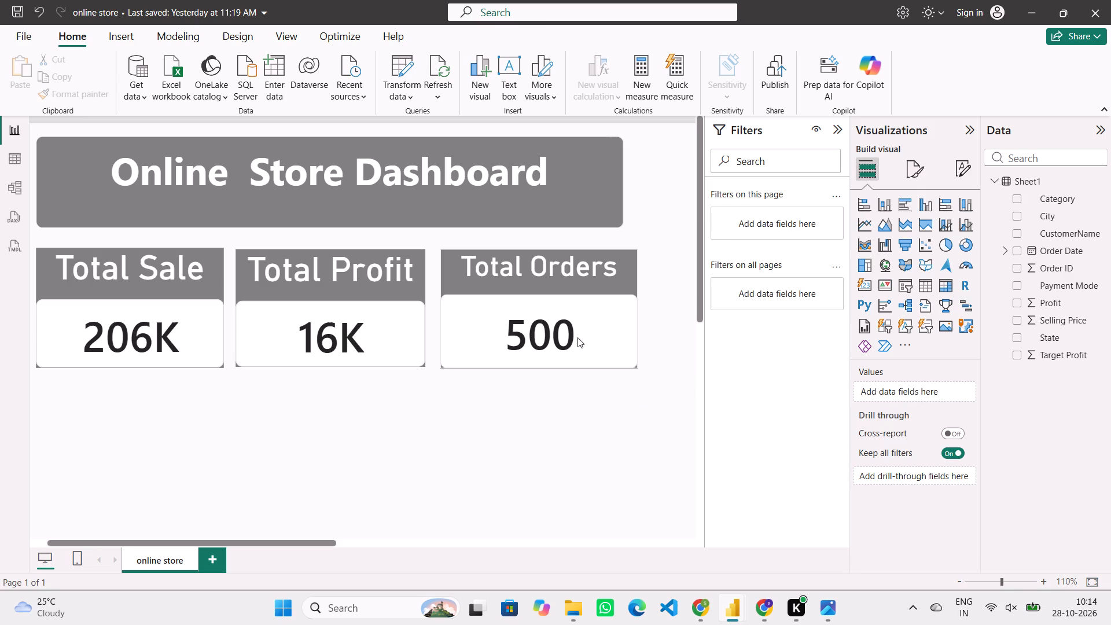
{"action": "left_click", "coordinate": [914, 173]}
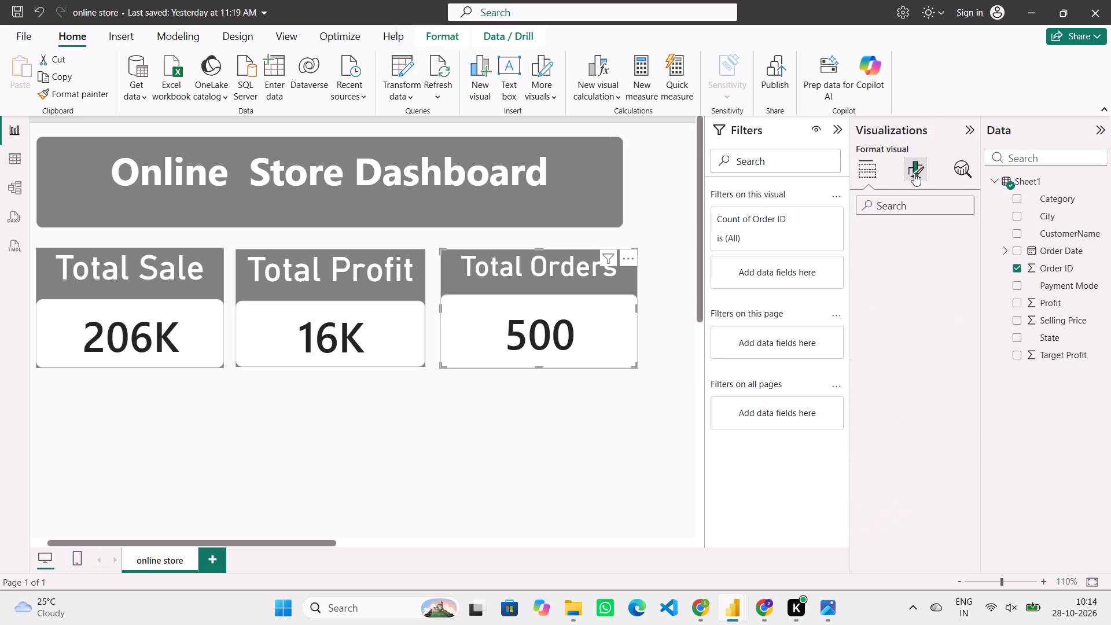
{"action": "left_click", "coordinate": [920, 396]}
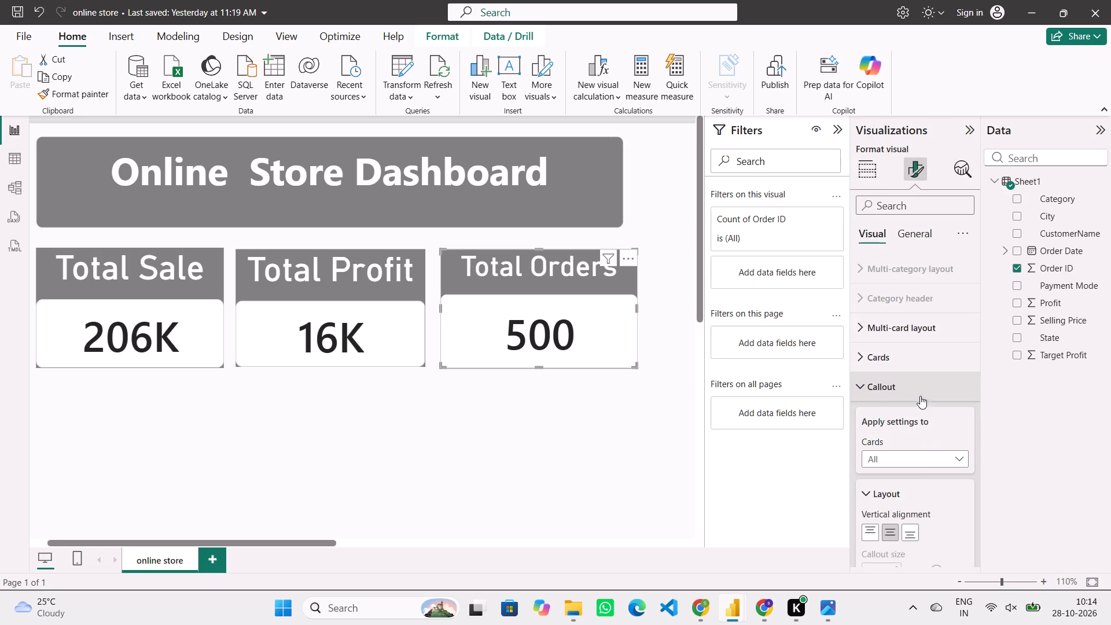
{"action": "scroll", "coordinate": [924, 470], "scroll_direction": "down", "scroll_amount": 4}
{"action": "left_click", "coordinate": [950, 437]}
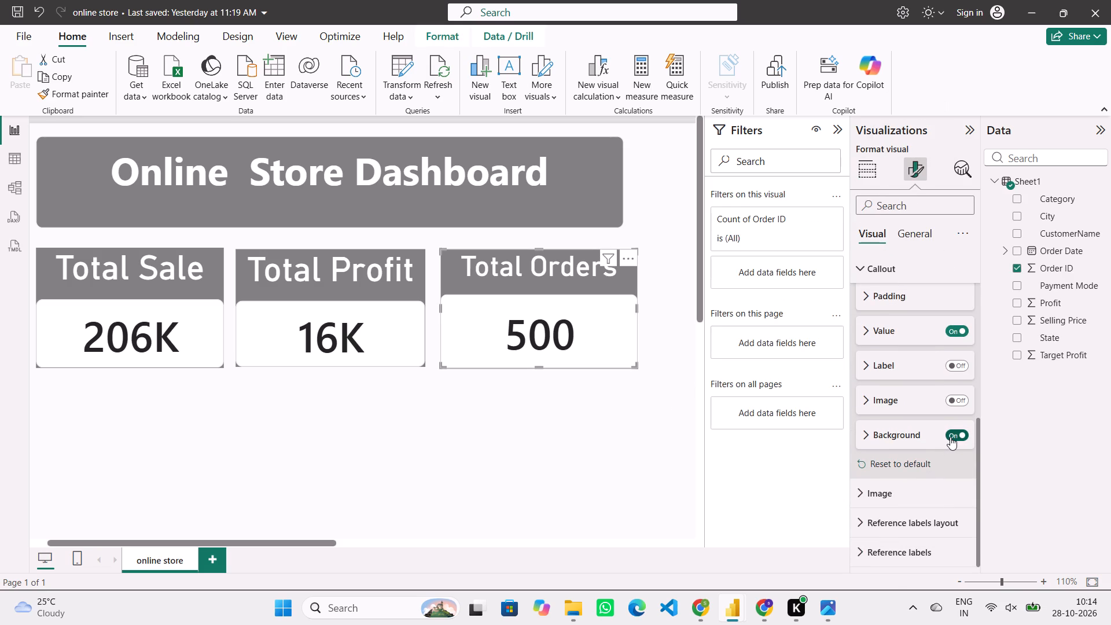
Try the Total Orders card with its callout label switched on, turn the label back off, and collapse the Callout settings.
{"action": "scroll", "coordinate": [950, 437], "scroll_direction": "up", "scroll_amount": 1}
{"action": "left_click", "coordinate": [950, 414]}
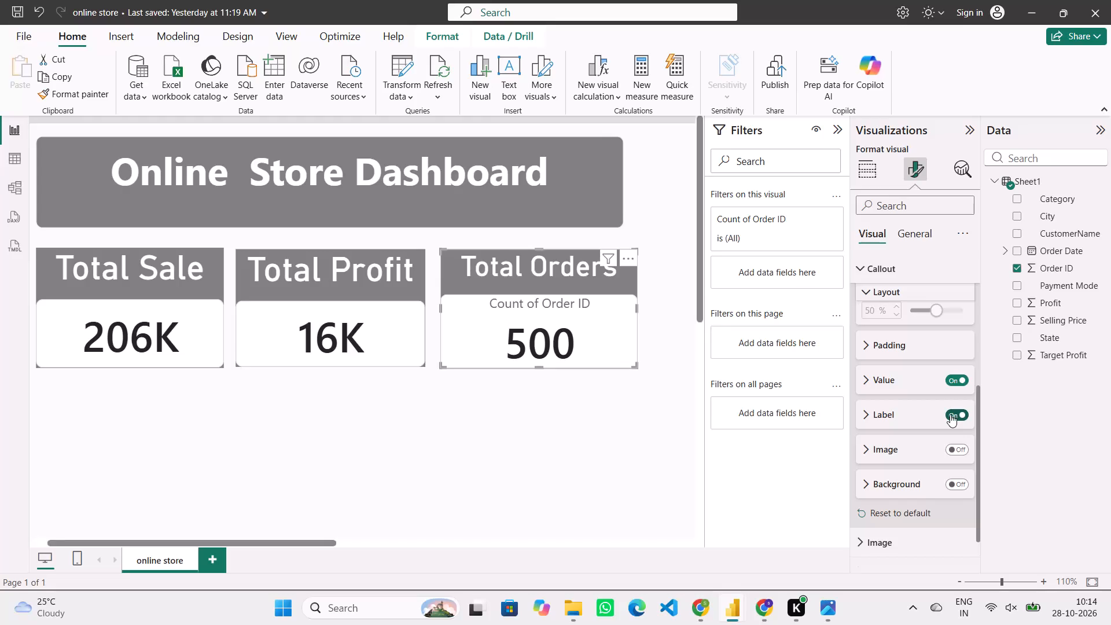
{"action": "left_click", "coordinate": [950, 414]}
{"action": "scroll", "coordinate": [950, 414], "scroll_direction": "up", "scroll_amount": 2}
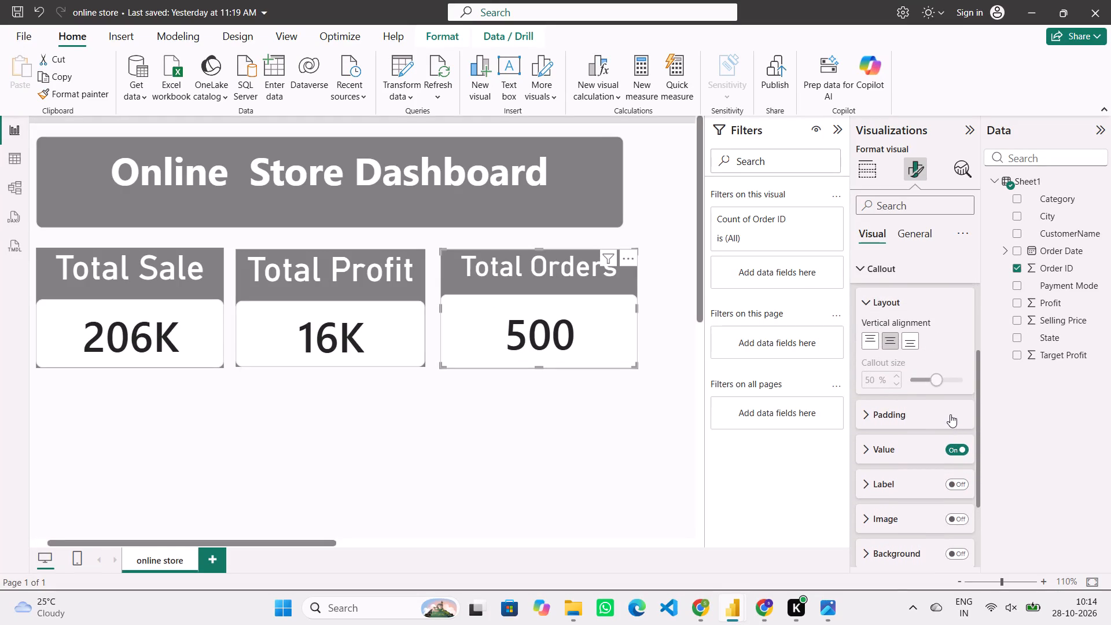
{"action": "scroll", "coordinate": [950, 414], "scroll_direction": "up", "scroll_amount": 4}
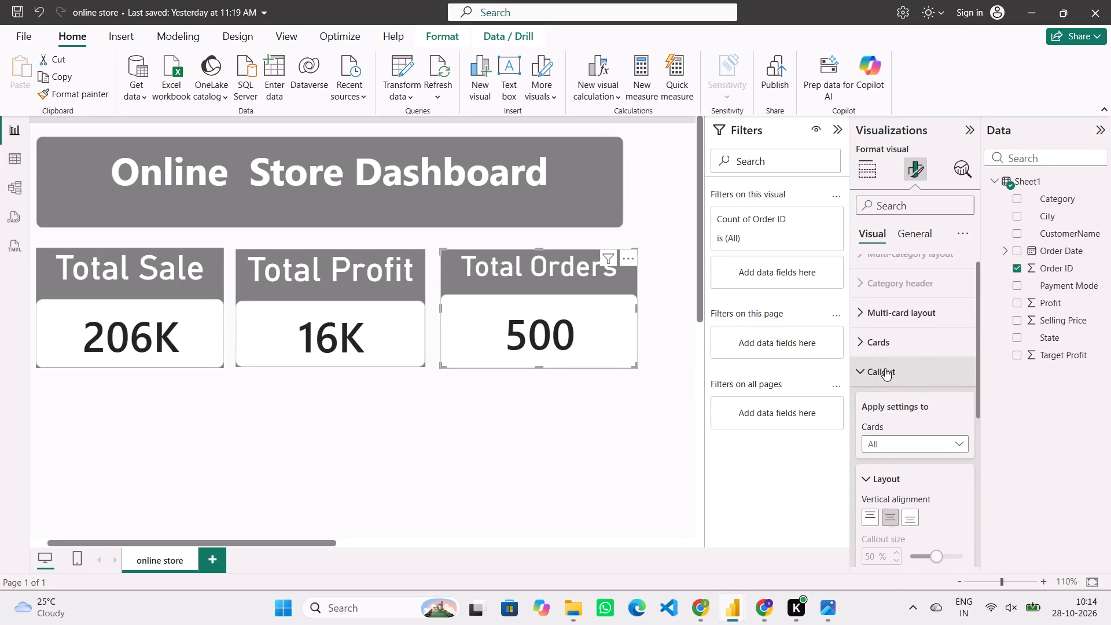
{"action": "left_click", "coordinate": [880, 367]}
Turn off individual padding in the Total Orders card's Cards settings and deselect the card.
{"action": "left_click", "coordinate": [890, 352]}
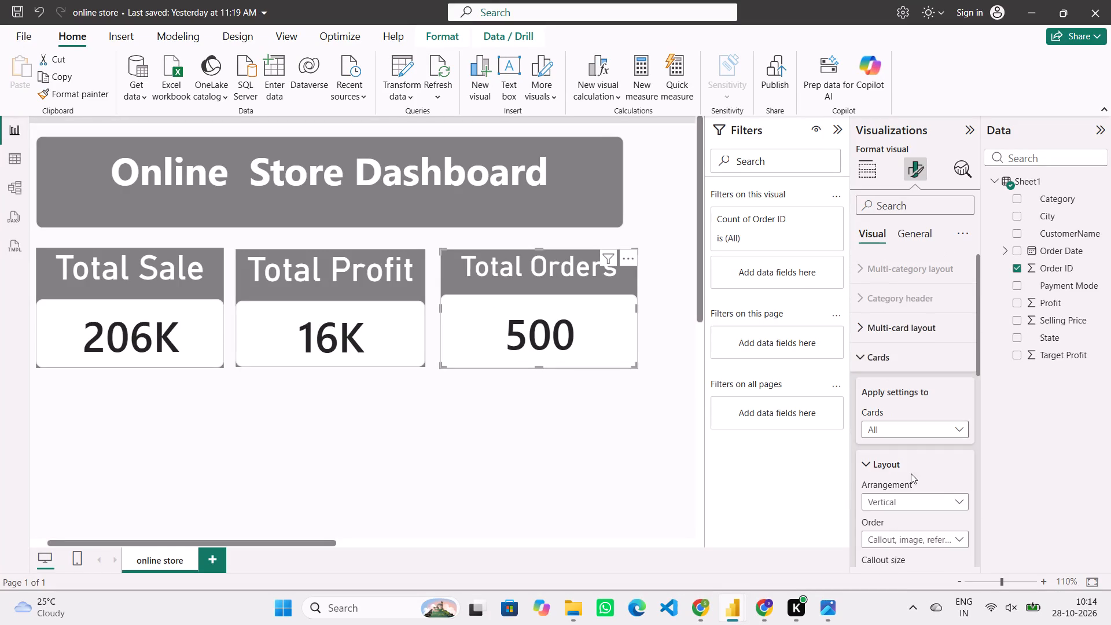
{"action": "scroll", "coordinate": [911, 473], "scroll_direction": "down", "scroll_amount": 4}
{"action": "left_click", "coordinate": [929, 461]}
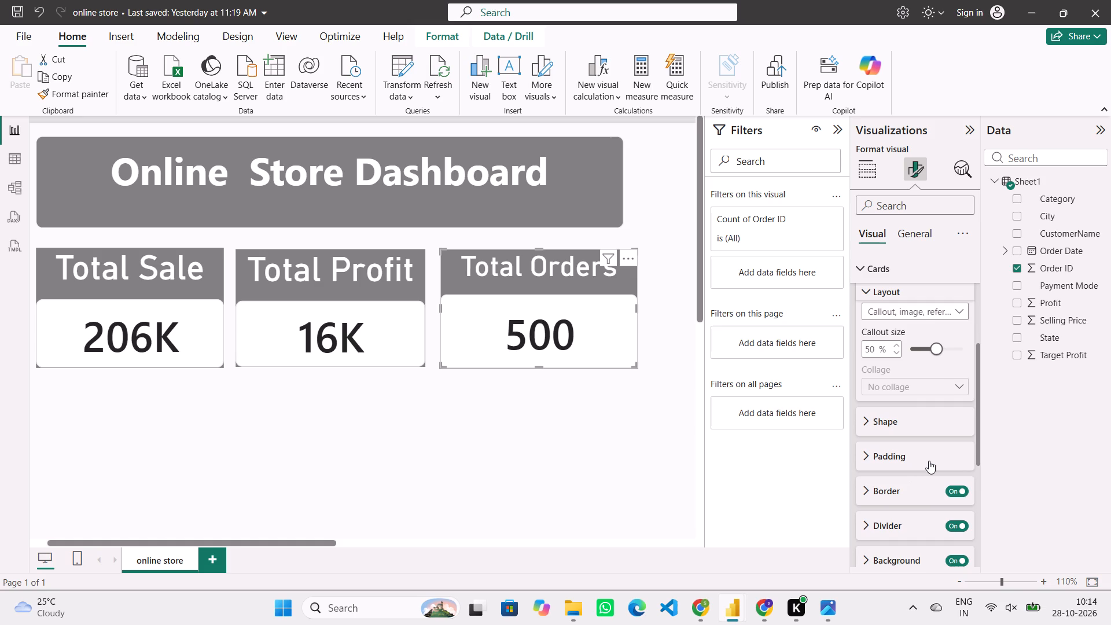
{"action": "scroll", "coordinate": [929, 461], "scroll_direction": "down", "scroll_amount": 2}
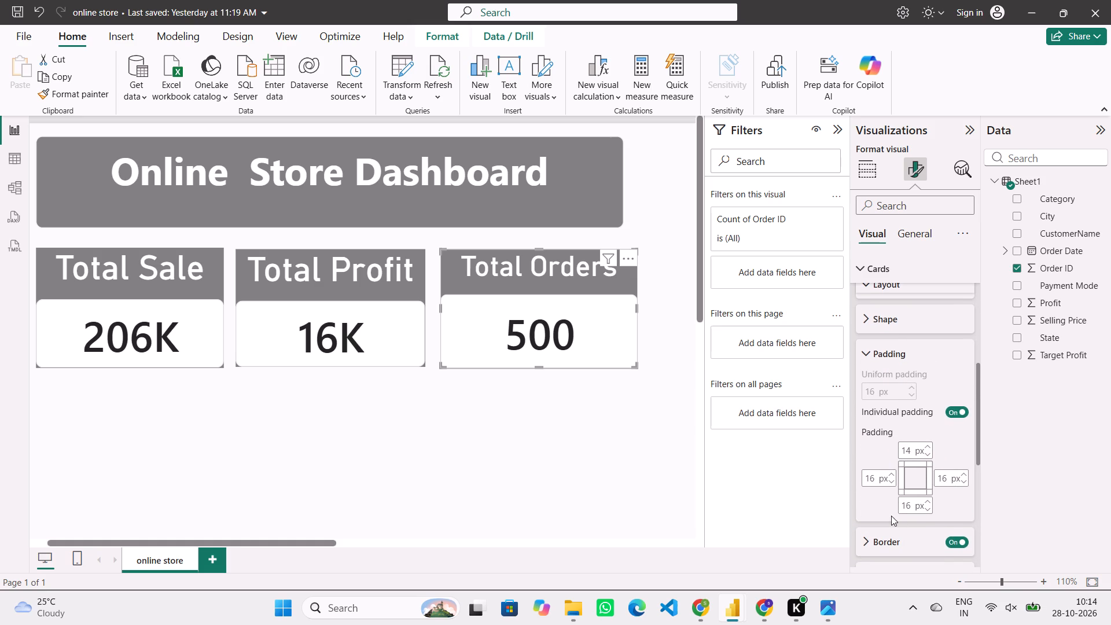
{"action": "left_click", "coordinate": [959, 411]}
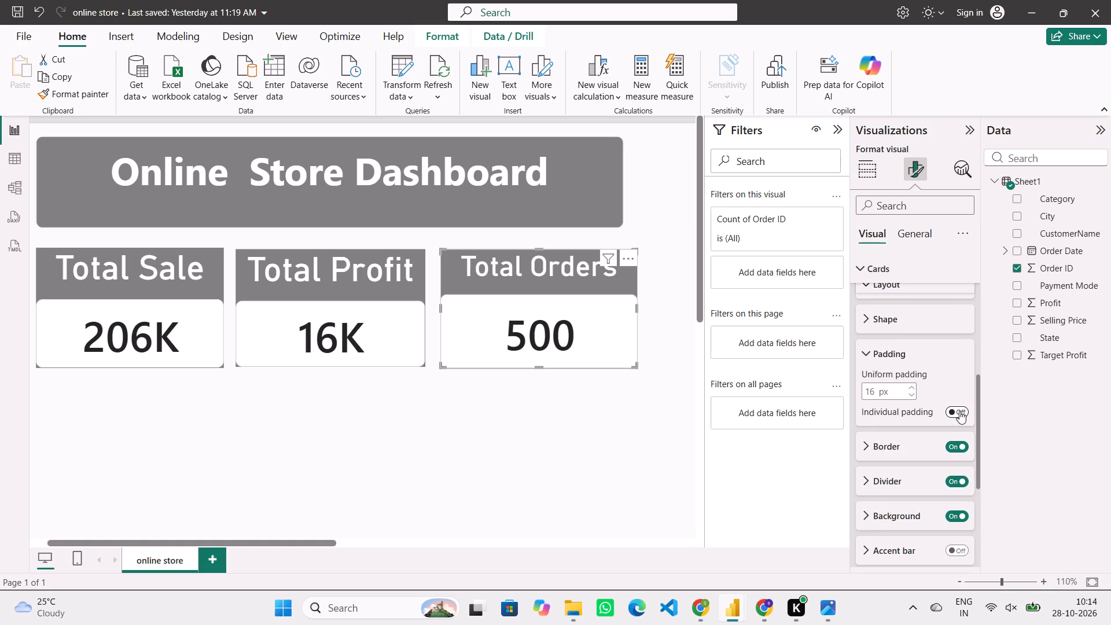
{"action": "left_click", "coordinate": [602, 453]}
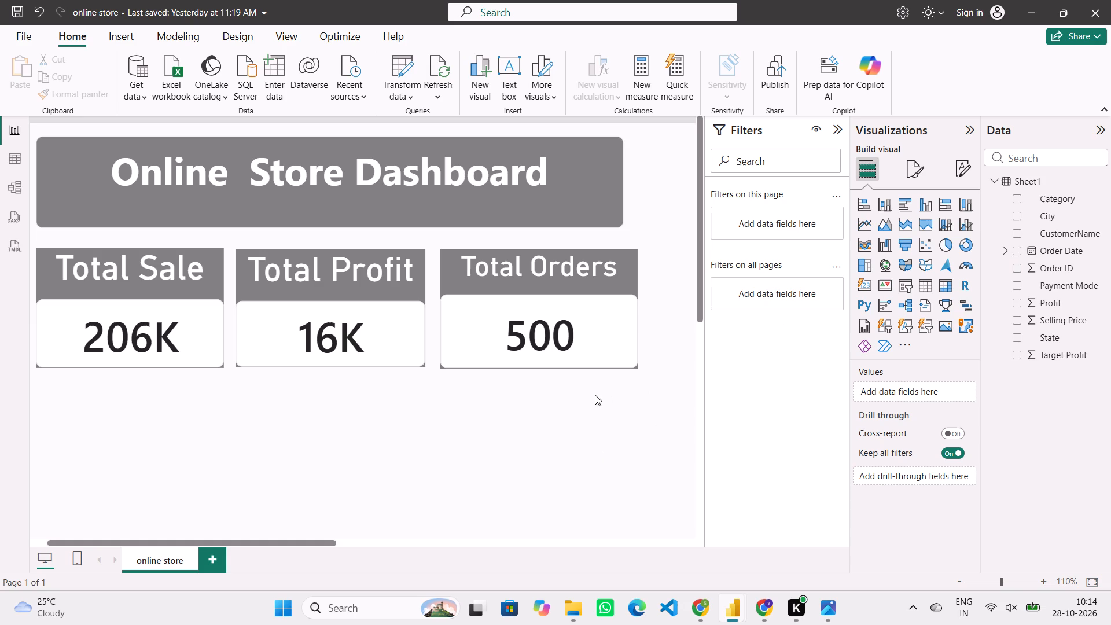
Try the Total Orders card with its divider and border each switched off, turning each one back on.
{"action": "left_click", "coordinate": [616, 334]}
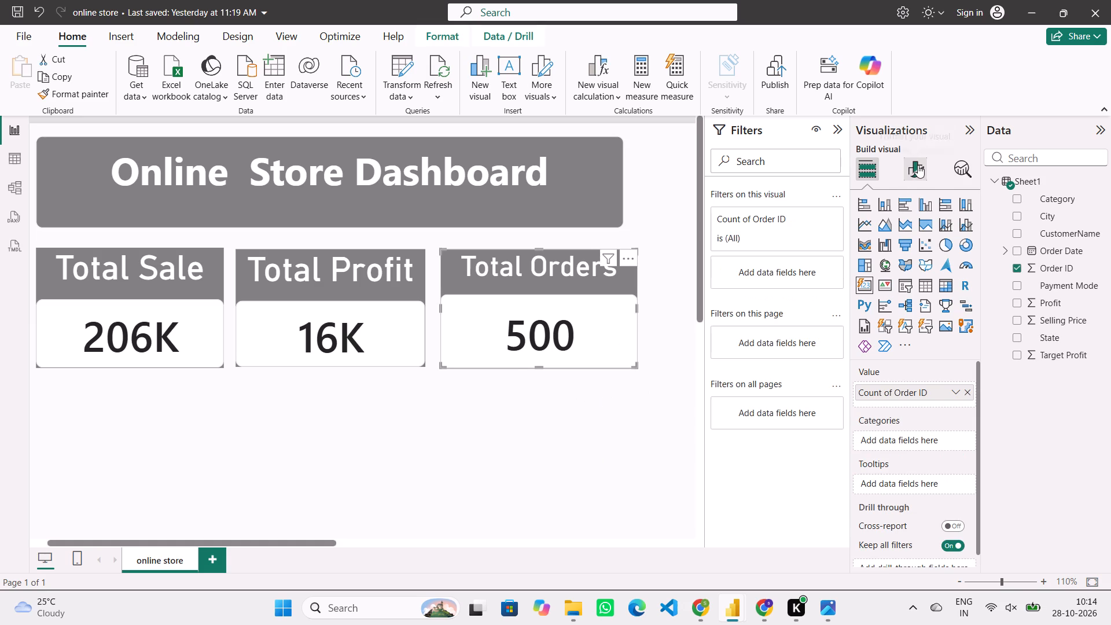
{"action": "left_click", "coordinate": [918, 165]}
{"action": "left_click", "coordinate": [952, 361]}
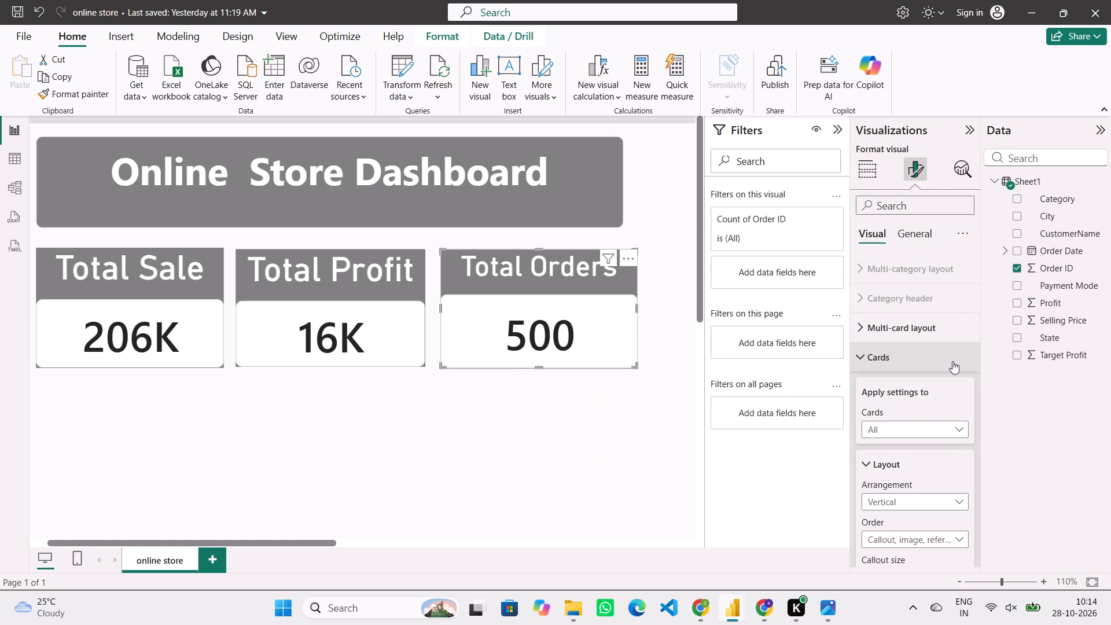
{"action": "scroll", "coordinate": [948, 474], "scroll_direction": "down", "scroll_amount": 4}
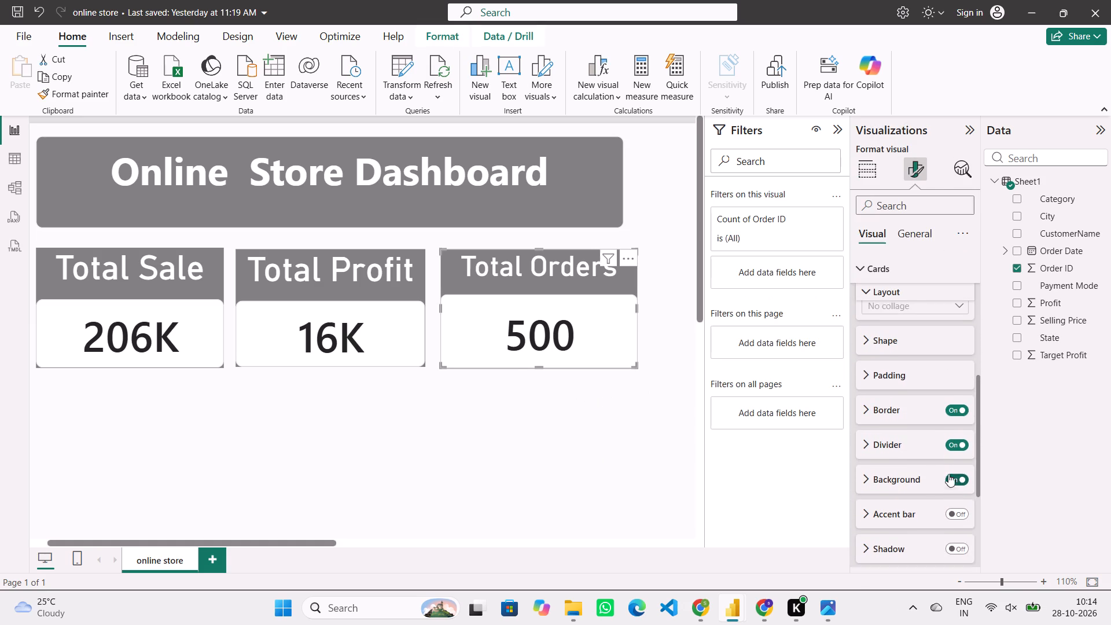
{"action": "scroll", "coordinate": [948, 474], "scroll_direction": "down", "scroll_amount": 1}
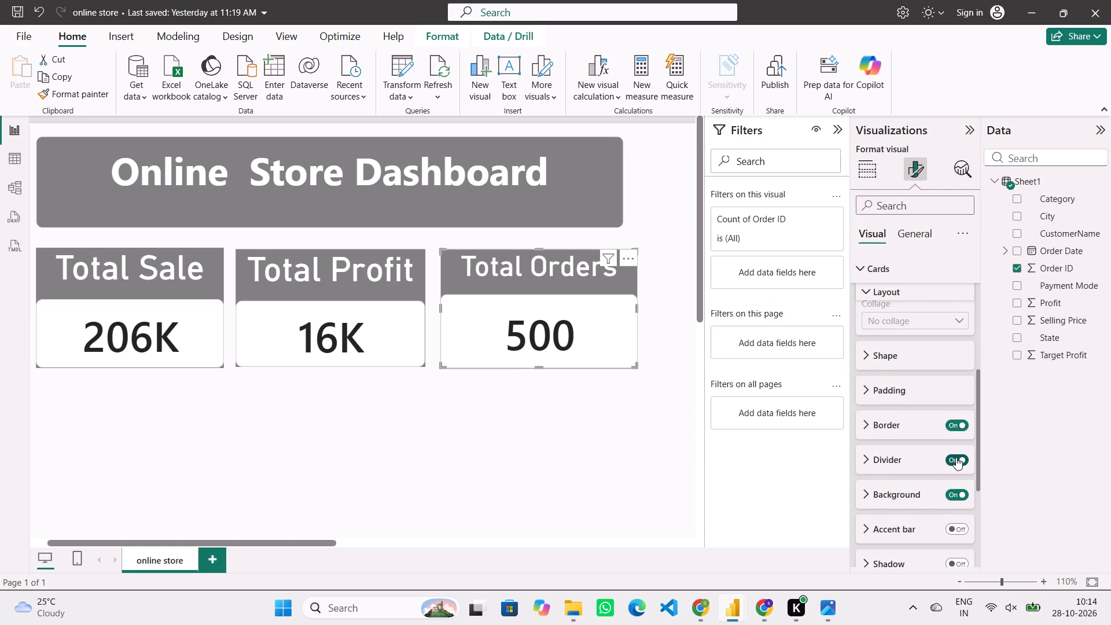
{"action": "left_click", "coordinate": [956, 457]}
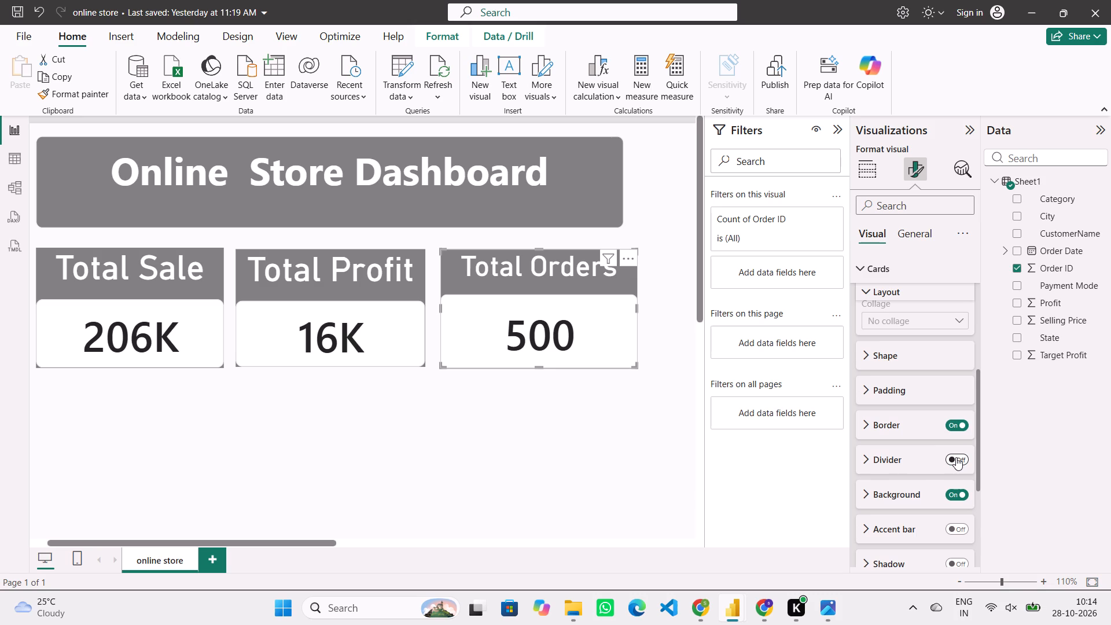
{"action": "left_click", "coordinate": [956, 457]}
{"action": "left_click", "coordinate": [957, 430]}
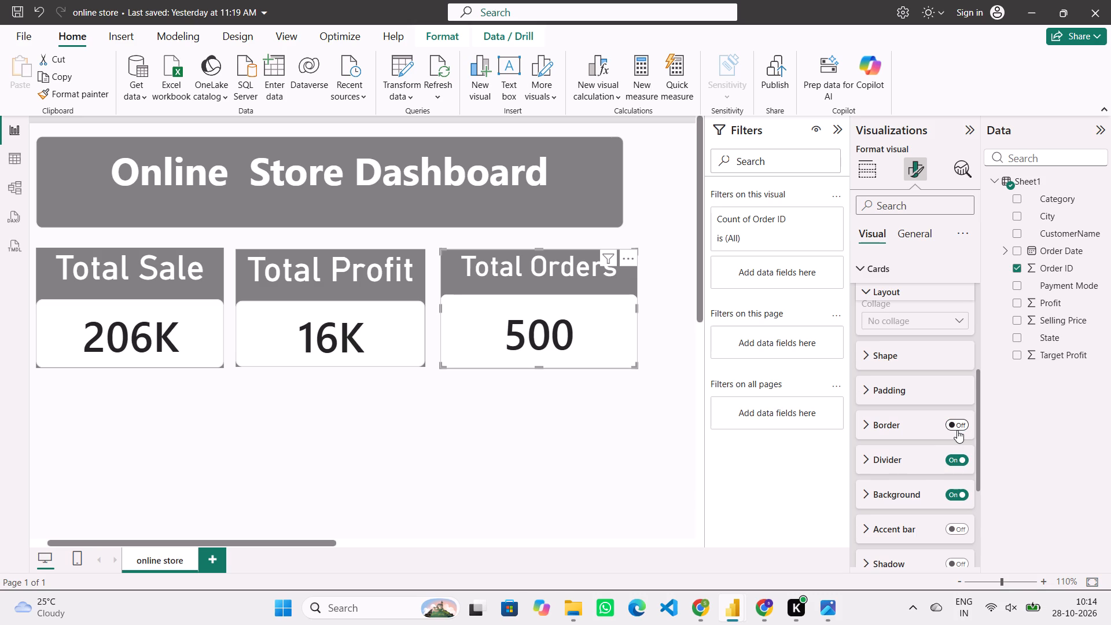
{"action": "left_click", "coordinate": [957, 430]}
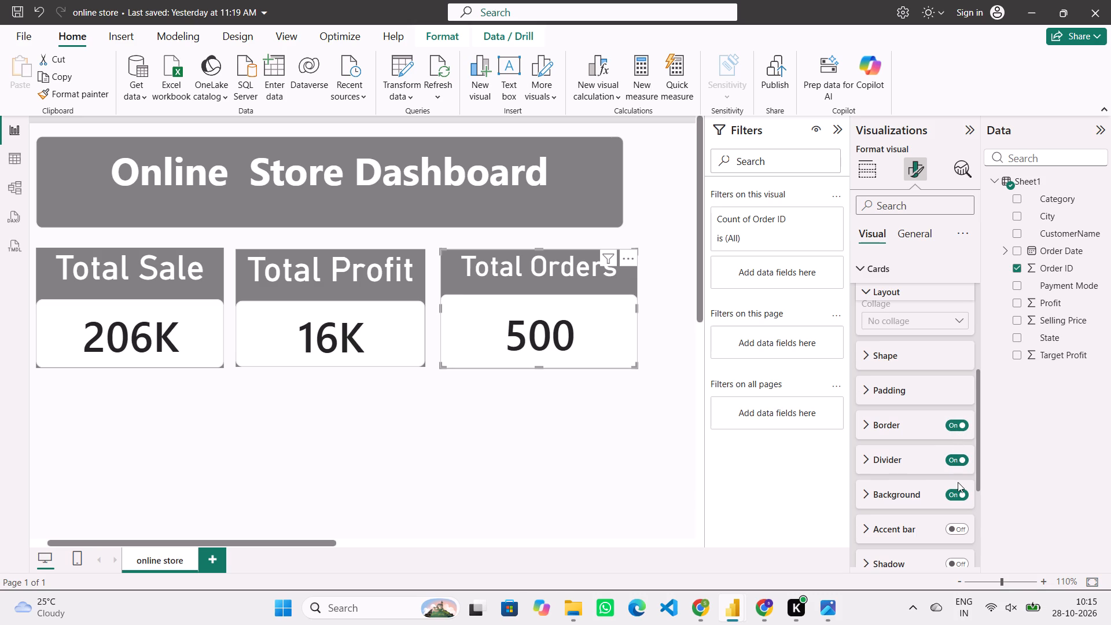
Change the Total Orders card's shape to Rectangle in its Cards settings and deselect the card.
{"action": "left_click", "coordinate": [939, 363]}
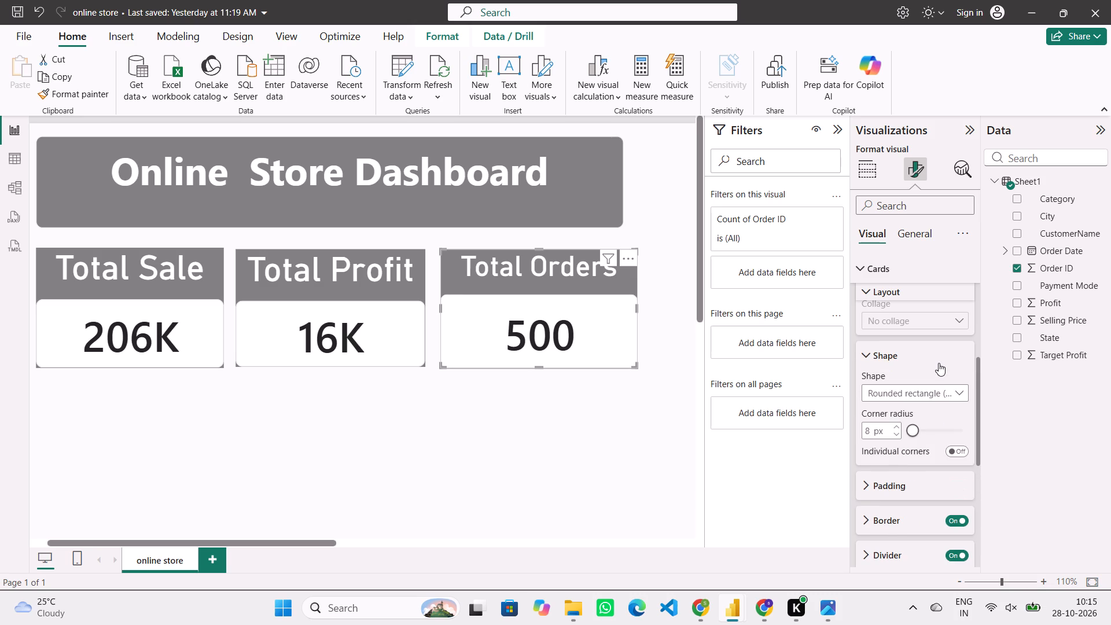
{"action": "left_click", "coordinate": [953, 390]}
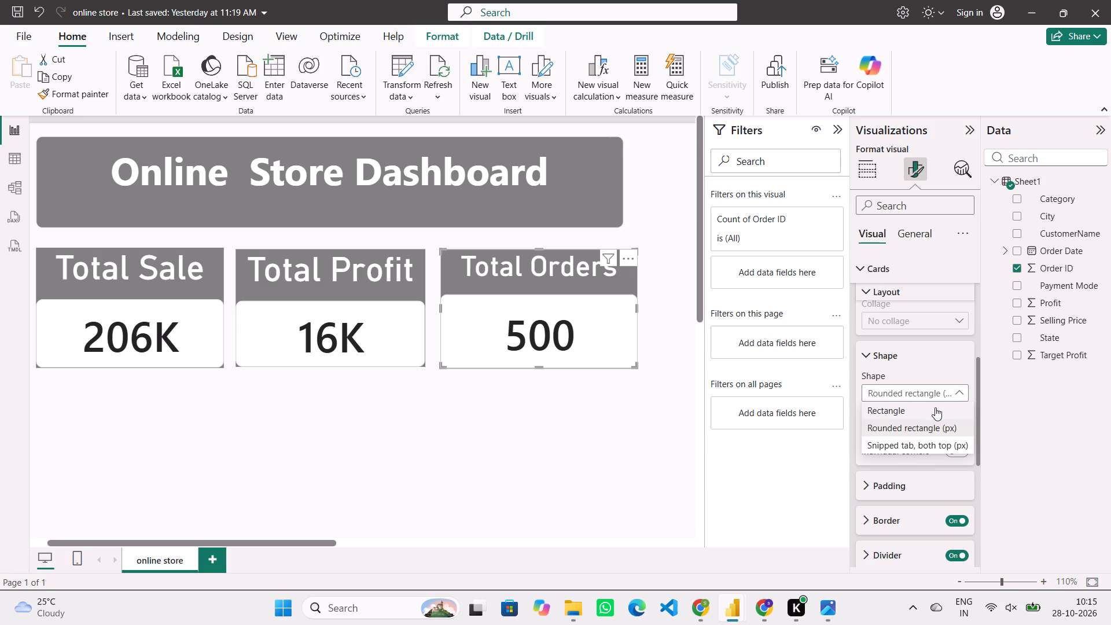
{"action": "scroll", "coordinate": [938, 449], "scroll_direction": "down", "scroll_amount": 1}
{"action": "left_click", "coordinate": [915, 411]}
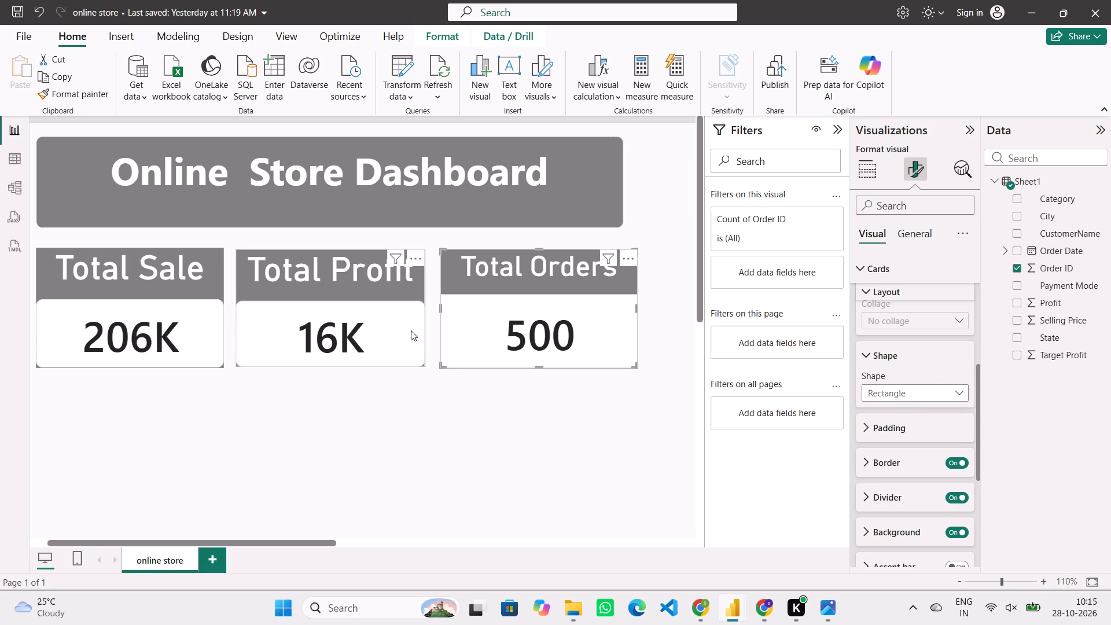
{"action": "left_click", "coordinate": [501, 337]}
{"action": "left_click", "coordinate": [488, 424]}
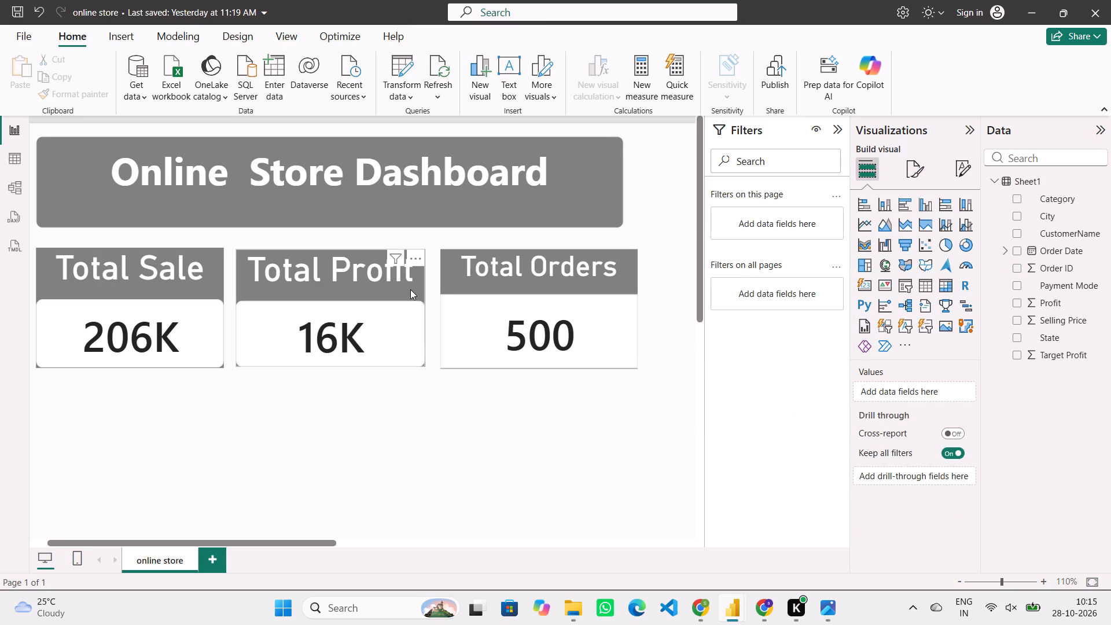
Resize the Total Orders card slightly so its bottom edge aligns with the Total Profit card, and deselect it.
{"action": "left_click", "coordinate": [565, 304]}
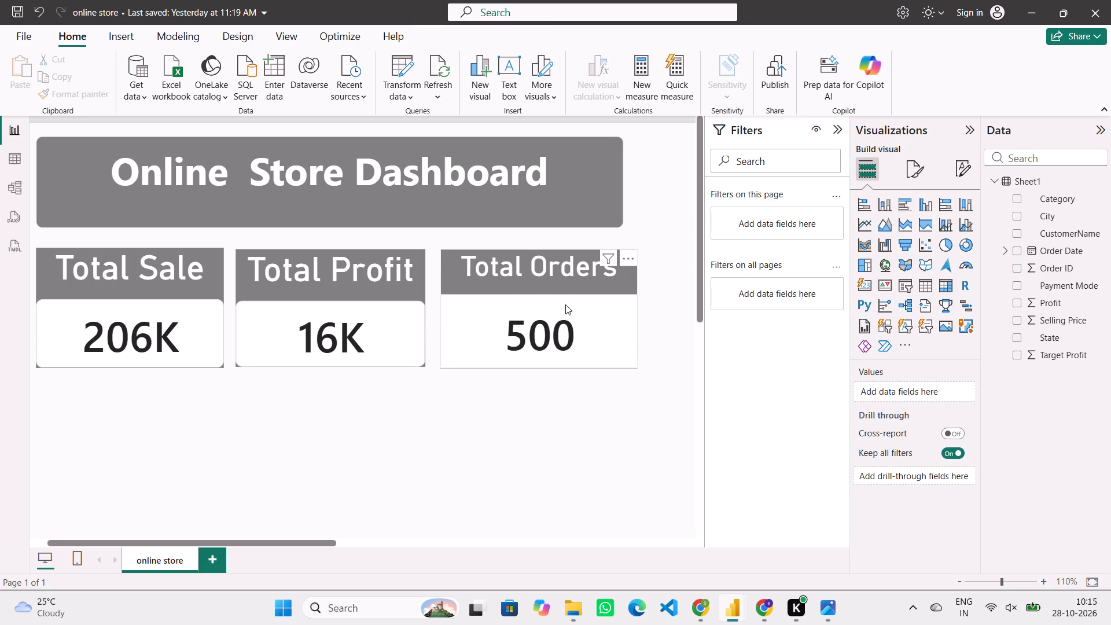
{"action": "left_click", "coordinate": [539, 368]}
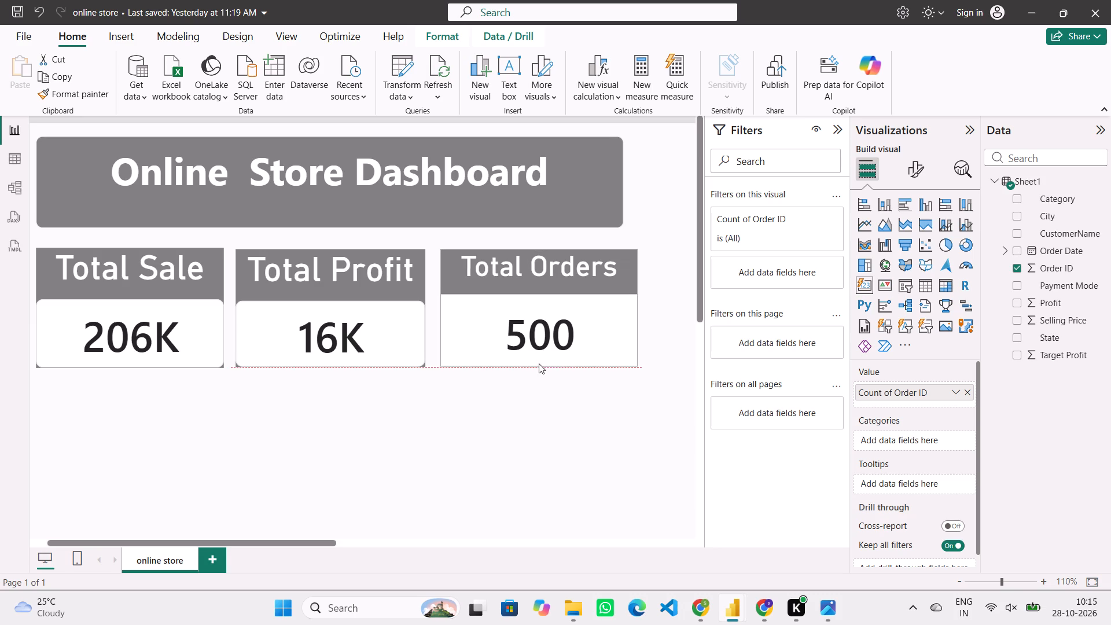
{"action": "left_click", "coordinate": [548, 418]}
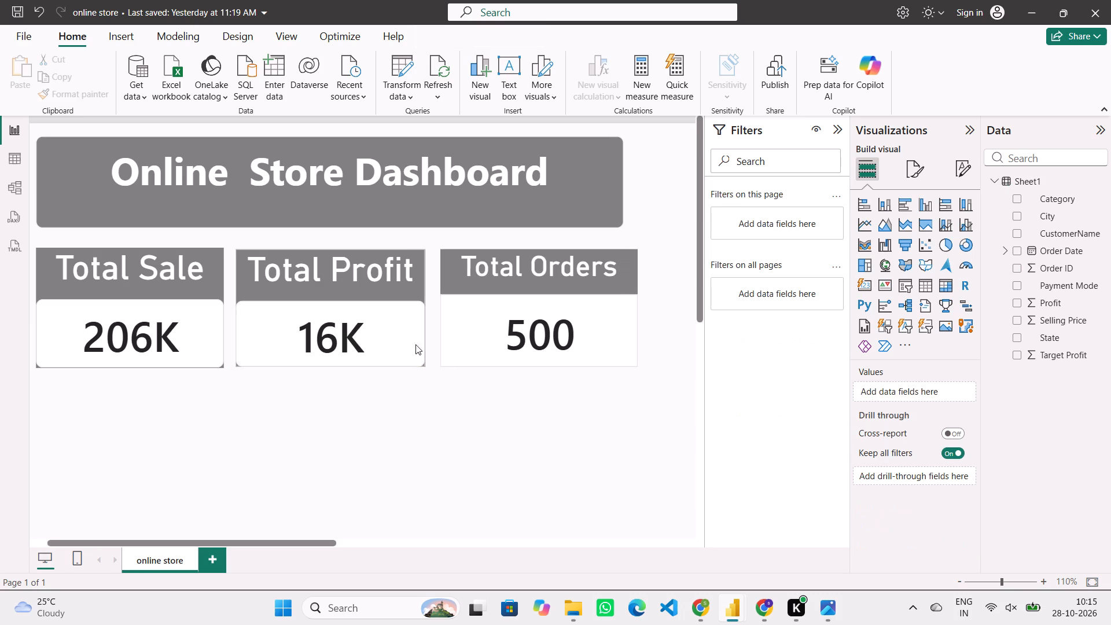
Change the Total Profit card's shape to Rectangle in its Cards settings and deselect the card.
{"action": "left_click", "coordinate": [380, 325]}
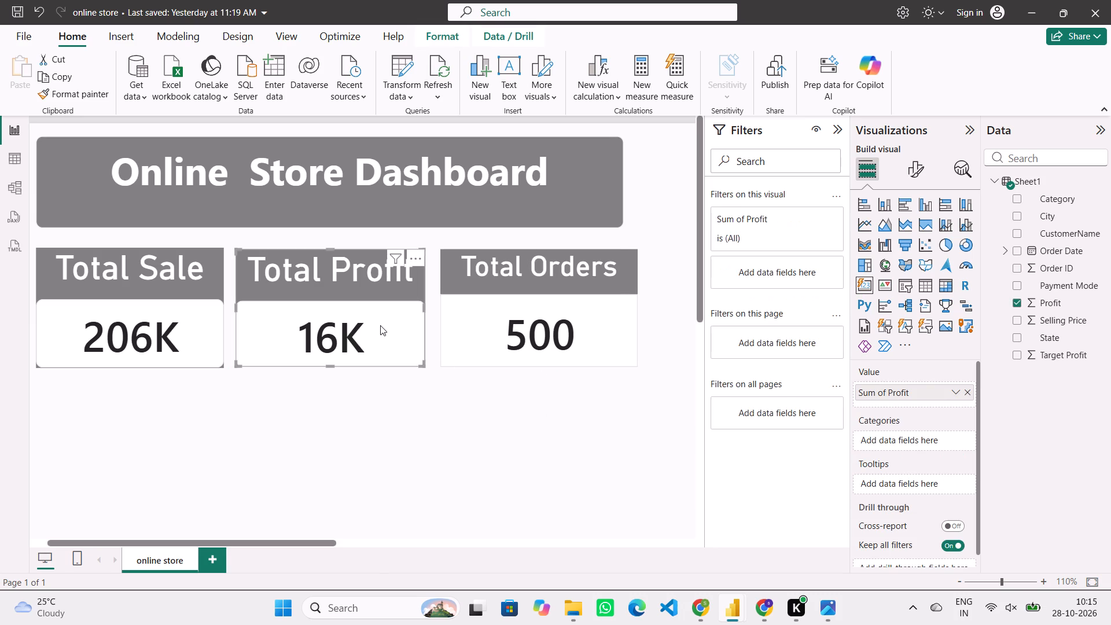
{"action": "left_click", "coordinate": [908, 169]}
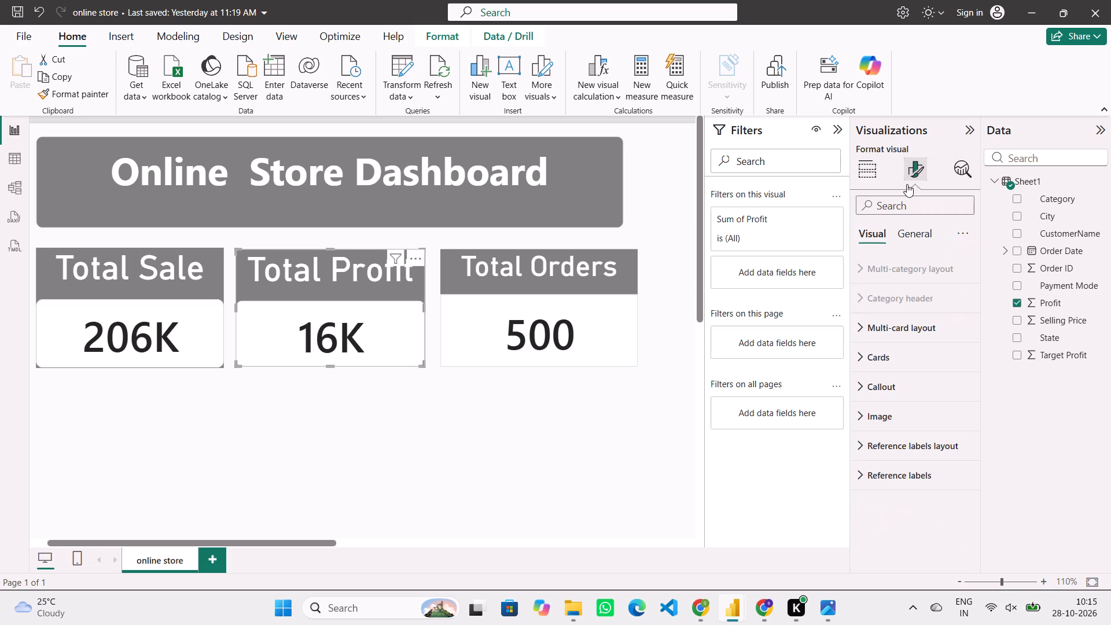
{"action": "left_click", "coordinate": [926, 351]}
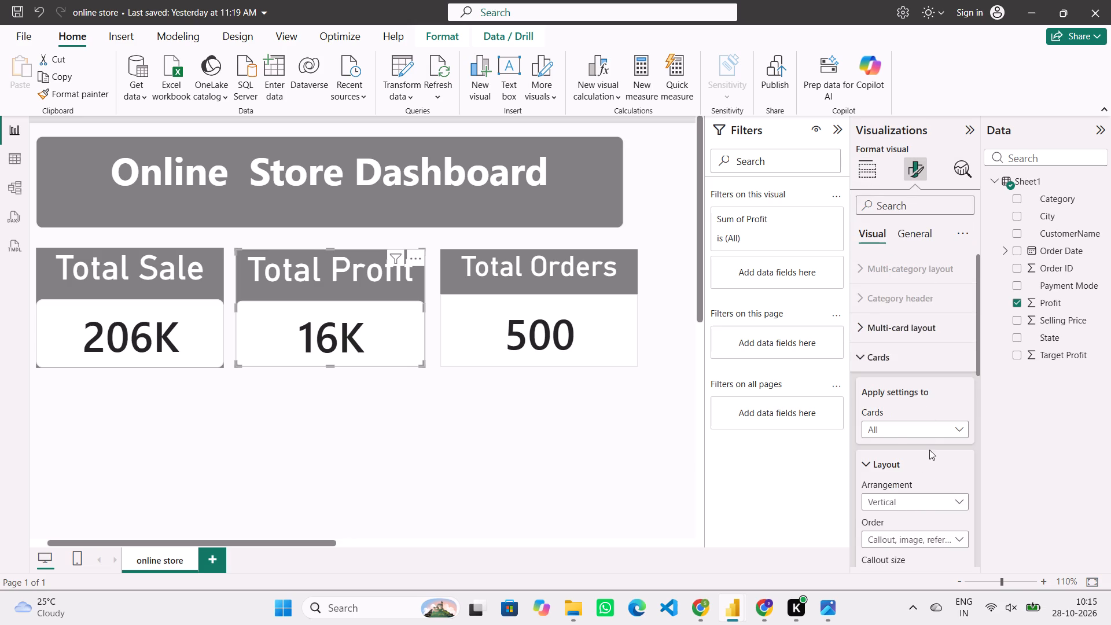
{"action": "scroll", "coordinate": [930, 454], "scroll_direction": "down", "scroll_amount": 1}
{"action": "left_click", "coordinate": [952, 412]}
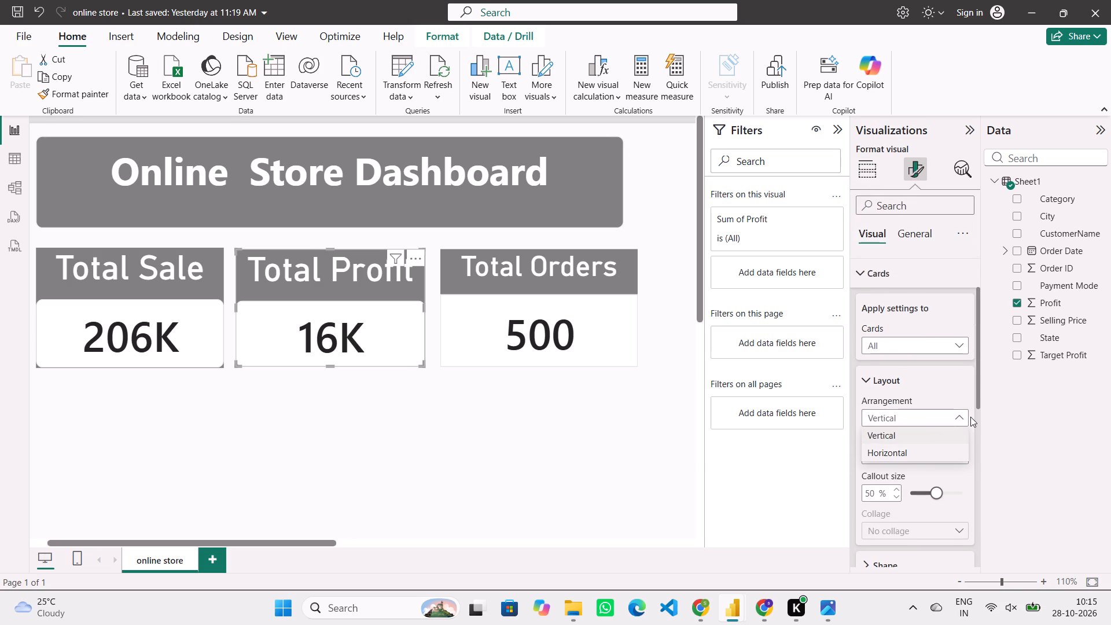
{"action": "left_click", "coordinate": [970, 417]}
{"action": "left_click", "coordinate": [947, 348]}
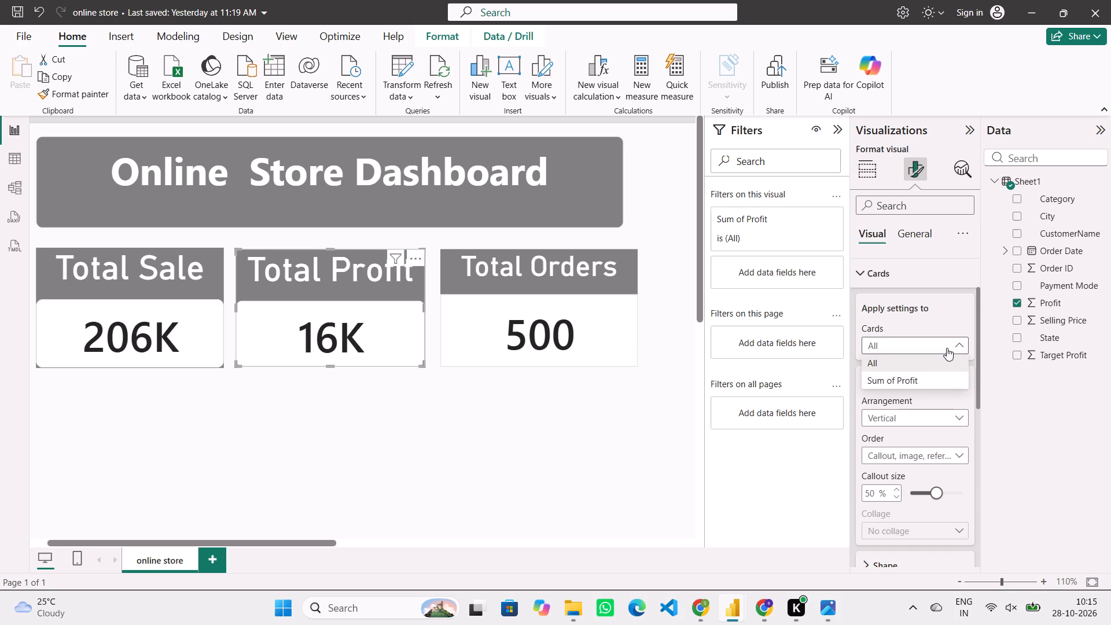
{"action": "left_click", "coordinate": [961, 344]}
{"action": "left_click", "coordinate": [961, 457]}
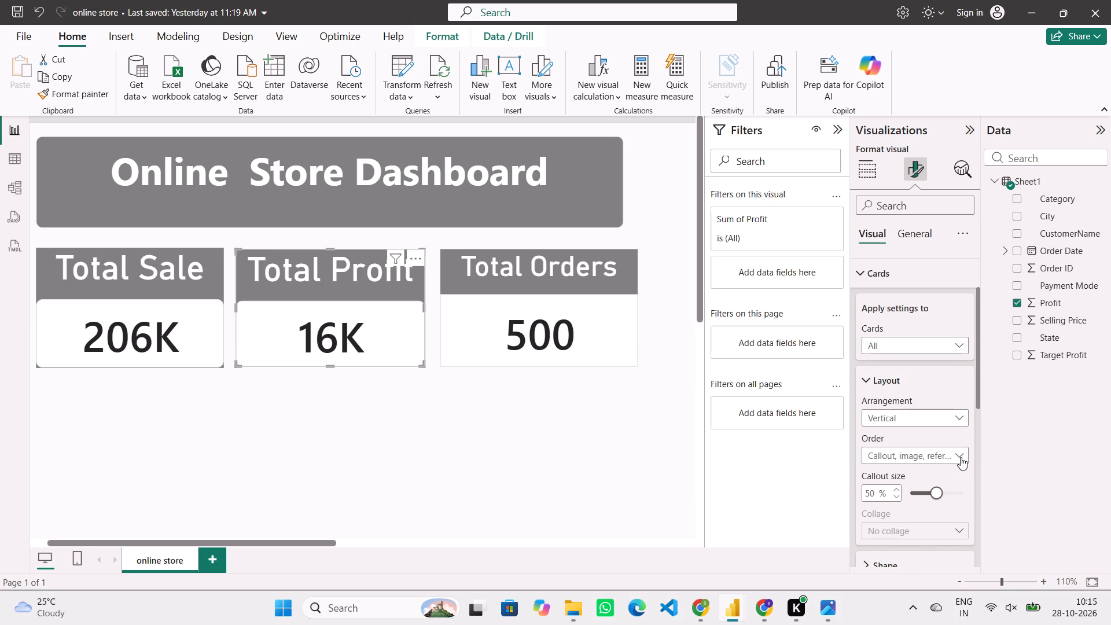
{"action": "left_click", "coordinate": [961, 457]}
{"action": "scroll", "coordinate": [961, 457], "scroll_direction": "down", "scroll_amount": 3}
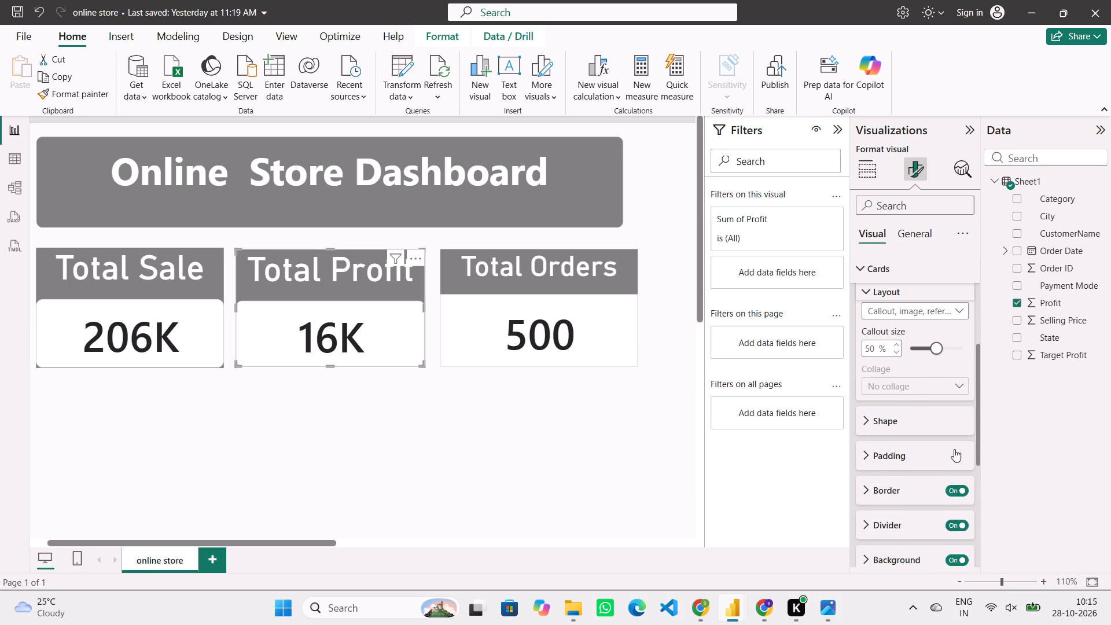
{"action": "left_click", "coordinate": [930, 411]}
{"action": "left_click", "coordinate": [951, 453]}
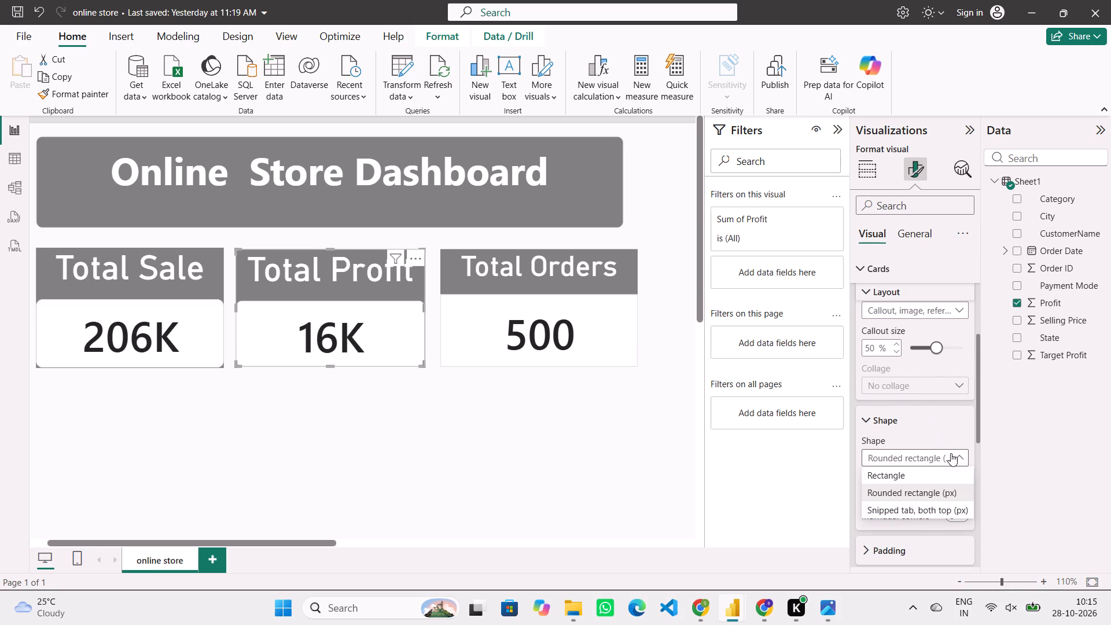
{"action": "left_click", "coordinate": [931, 479]}
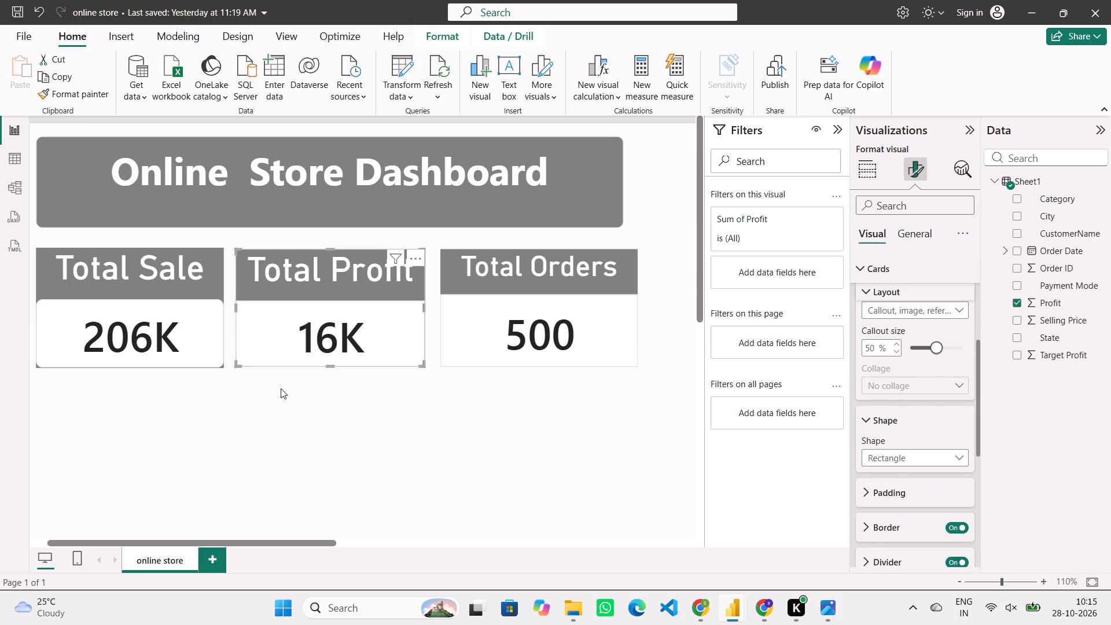
{"action": "left_click", "coordinate": [281, 389]}
Change the Total Sale card's shape to Rectangle in its Cards settings.
{"action": "left_click", "coordinate": [191, 345]}
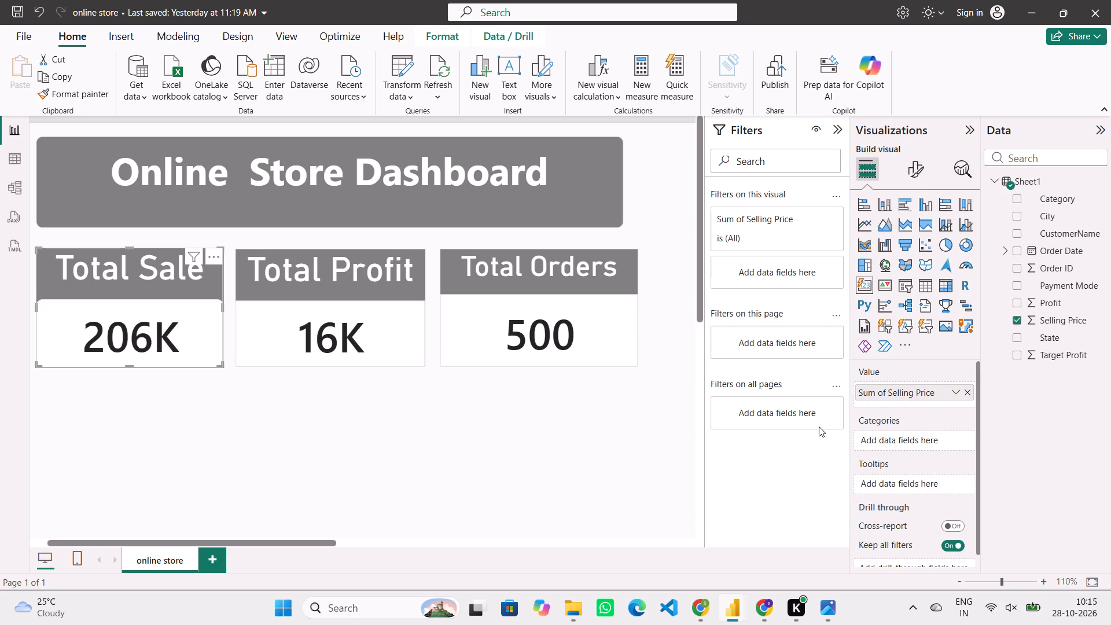
{"action": "left_click", "coordinate": [911, 167]}
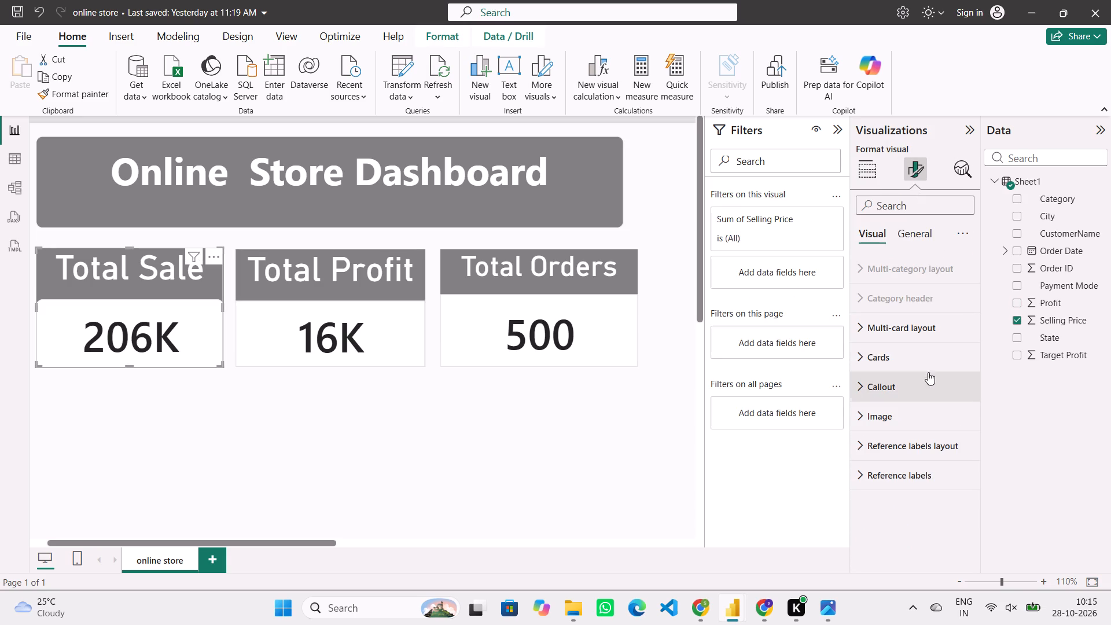
{"action": "left_click", "coordinate": [924, 350]}
{"action": "scroll", "coordinate": [944, 473], "scroll_direction": "down", "scroll_amount": 4}
{"action": "double_click", "coordinate": [944, 473]}
{"action": "left_click", "coordinate": [947, 470]}
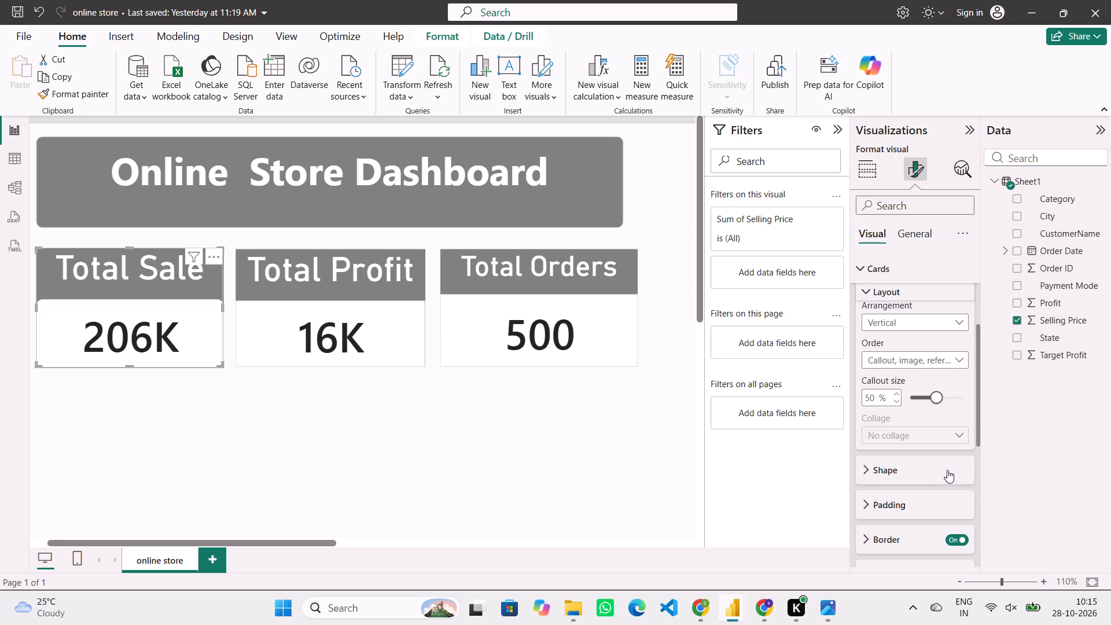
{"action": "left_click", "coordinate": [960, 513]}
{"action": "left_click", "coordinate": [935, 523]}
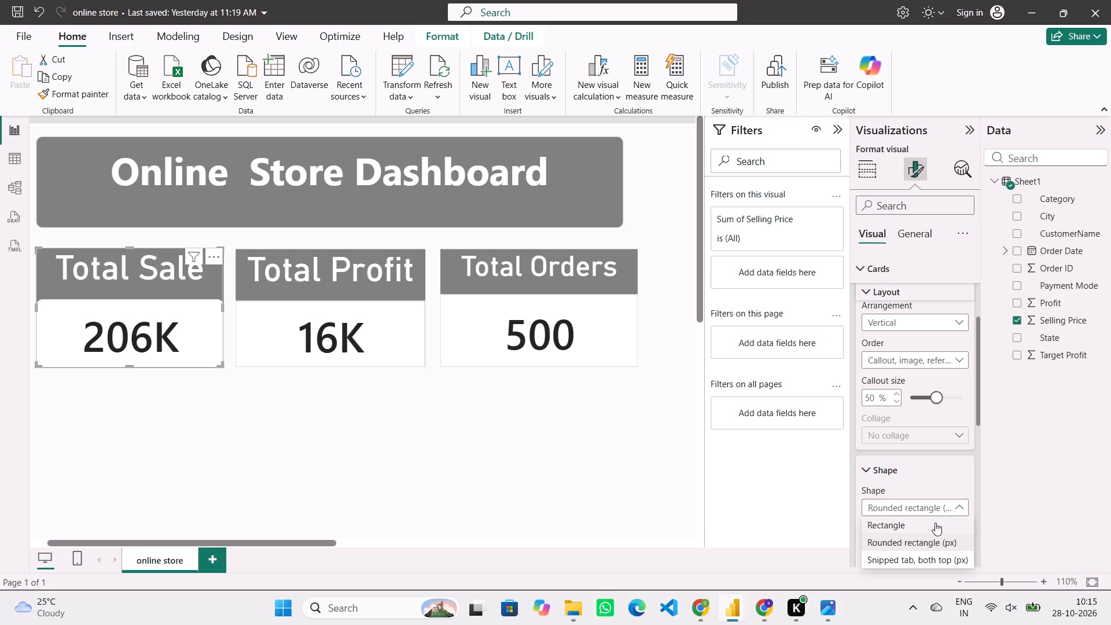
Deselect the Total Sale card on the report canvas.
{"action": "left_click", "coordinate": [548, 446]}
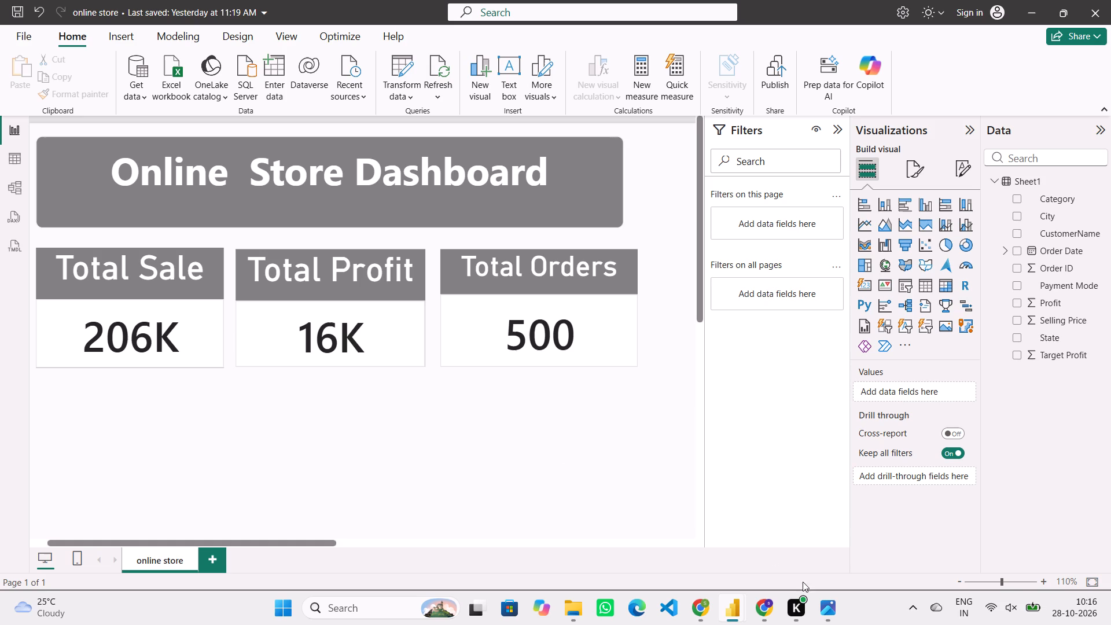
Close the open photo viewer window showing the IMG-20251118 picture.
{"action": "left_click", "coordinate": [899, 488]}
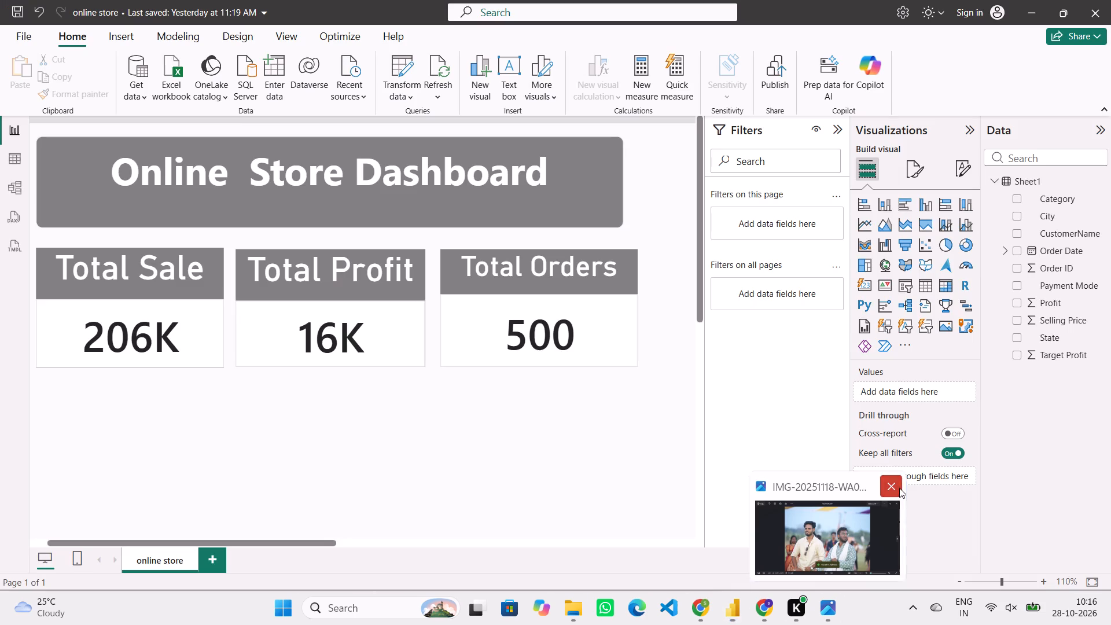
Switch to Google Chrome and open a new browser tab beside the course page.
{"action": "left_click", "coordinate": [715, 616]}
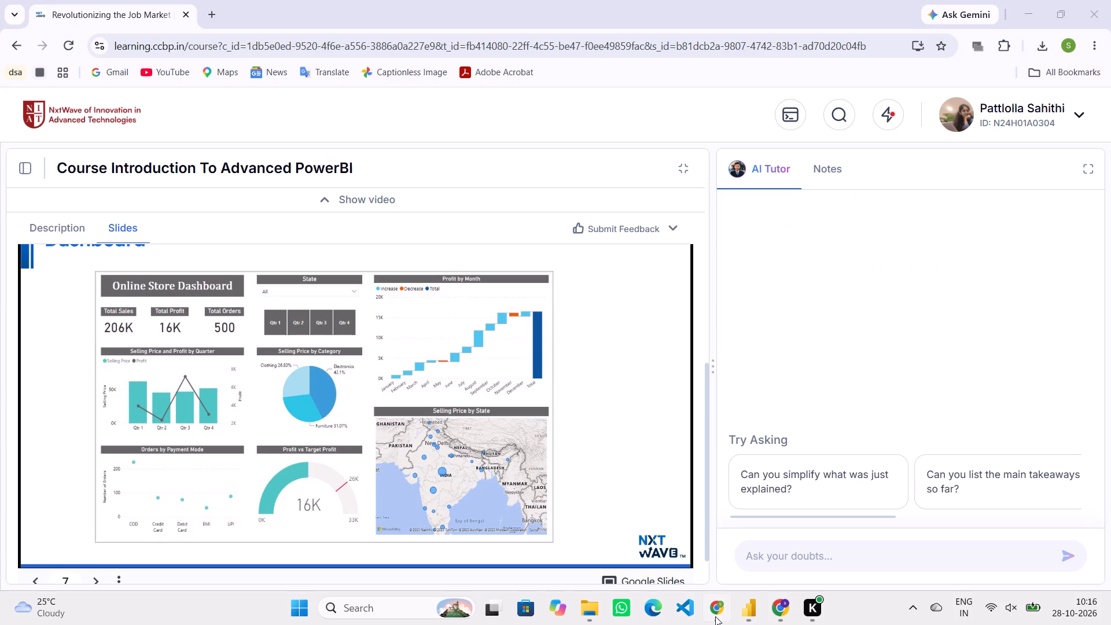
{"action": "left_click", "coordinate": [219, 14]}
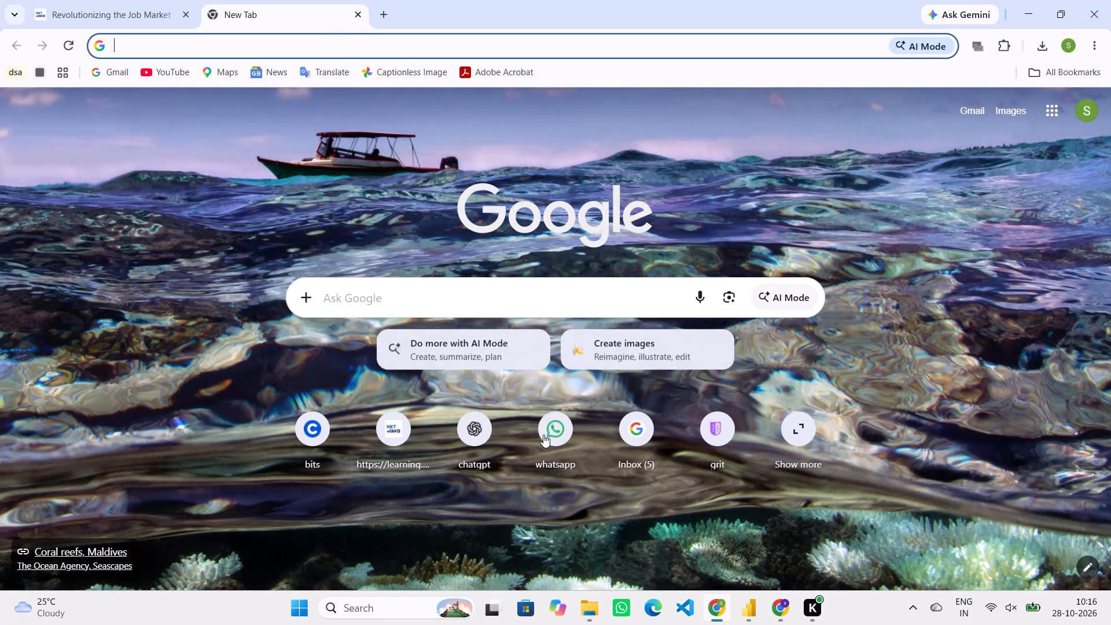
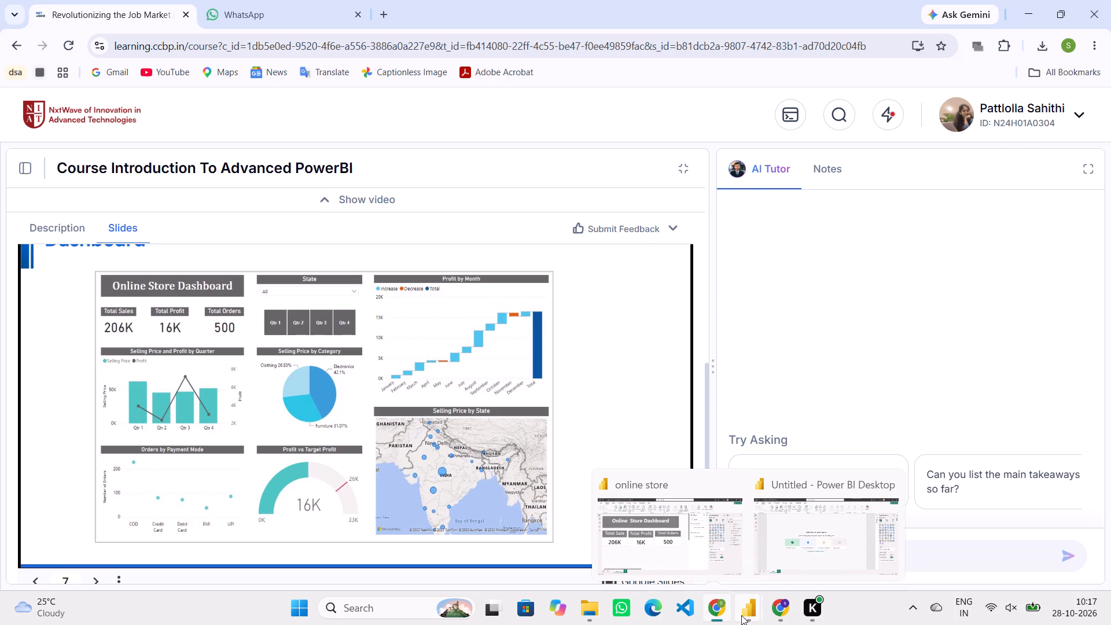
Switch to the online store report in Power BI Desktop and move the Sum of Profit by Quarter chart up to just beneath the cards.
{"action": "left_click", "coordinate": [704, 543]}
{"action": "scroll", "coordinate": [496, 431], "scroll_direction": "down", "scroll_amount": 3}
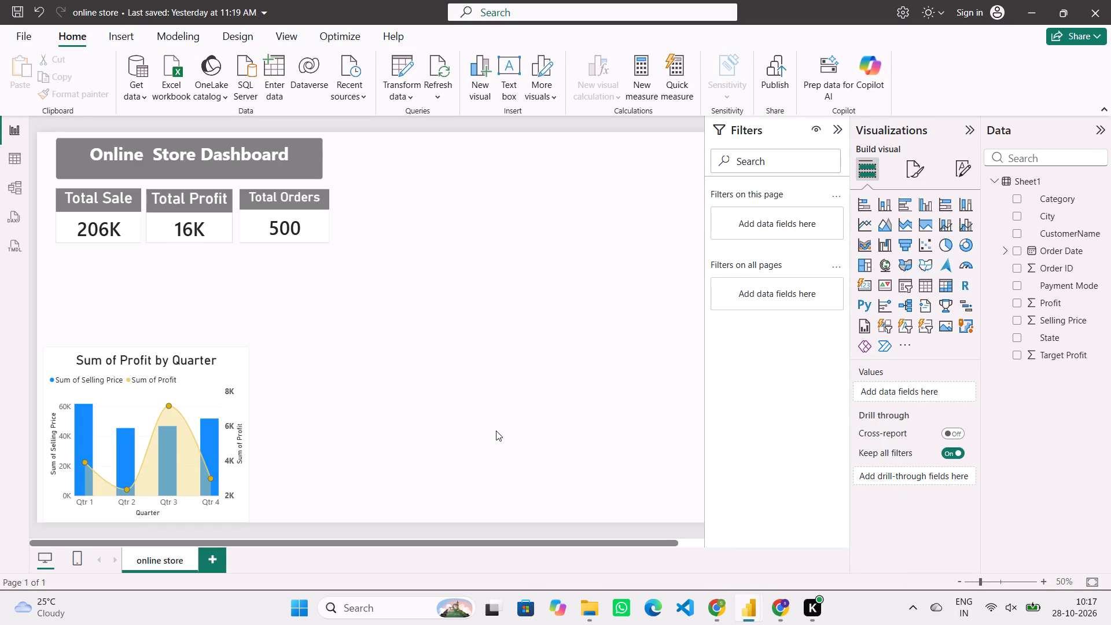
{"action": "left_click_drag", "start_coordinate": [198, 391], "coordinate": [201, 352]}
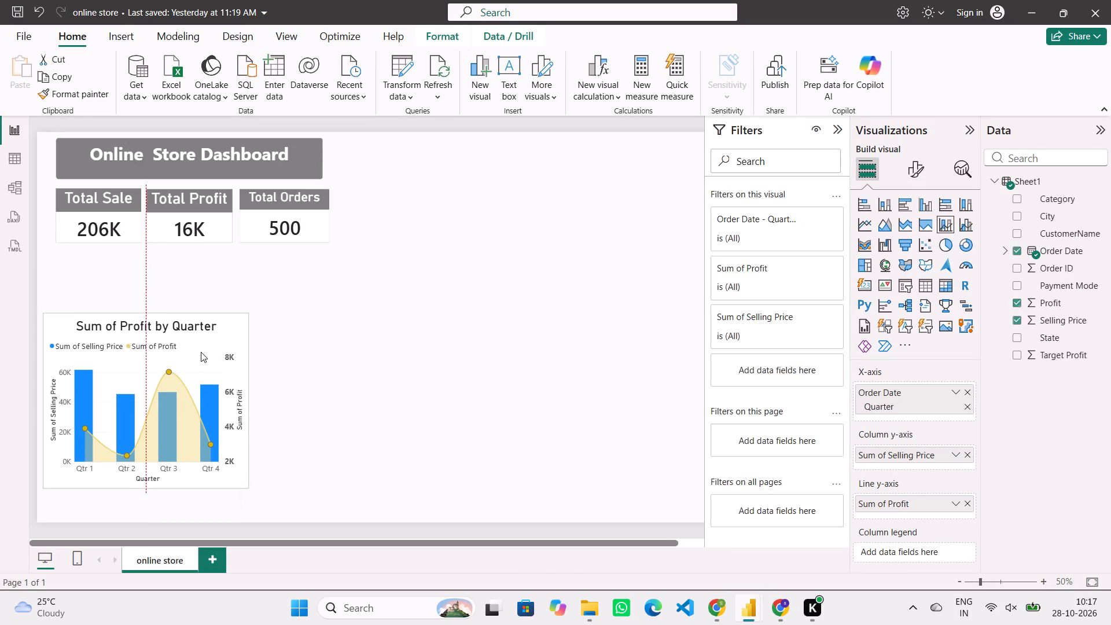
{"action": "left_click_drag", "start_coordinate": [201, 352], "coordinate": [202, 295]}
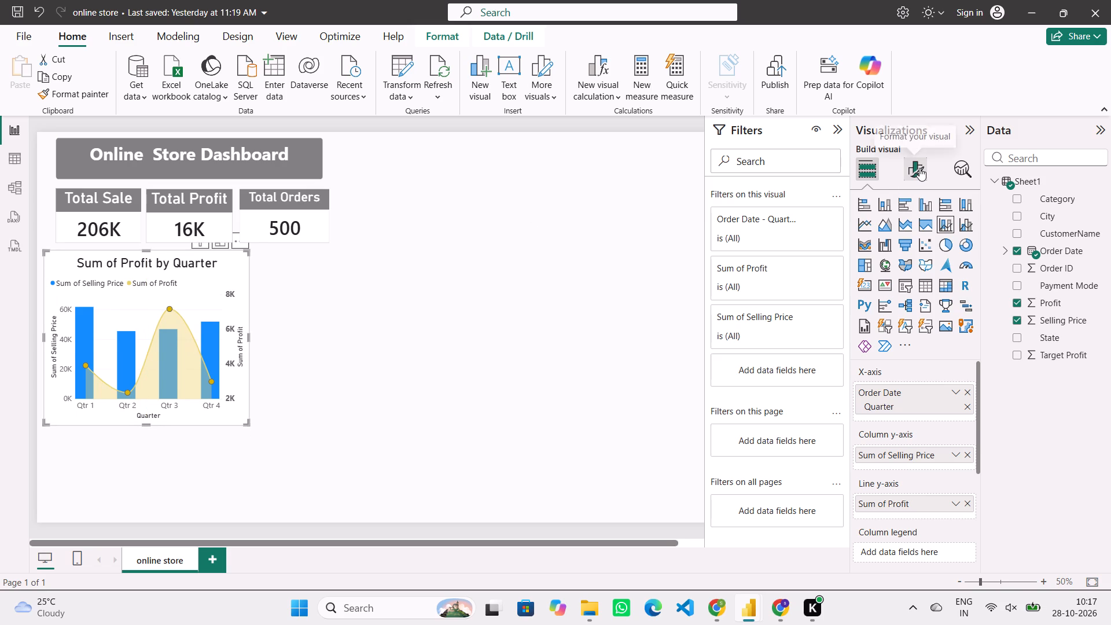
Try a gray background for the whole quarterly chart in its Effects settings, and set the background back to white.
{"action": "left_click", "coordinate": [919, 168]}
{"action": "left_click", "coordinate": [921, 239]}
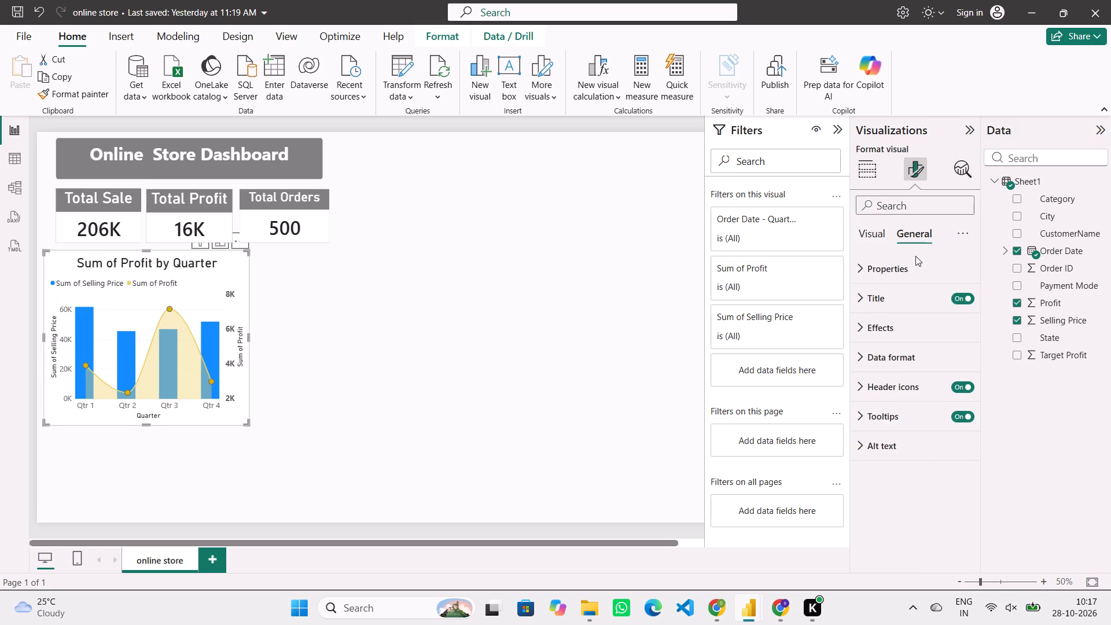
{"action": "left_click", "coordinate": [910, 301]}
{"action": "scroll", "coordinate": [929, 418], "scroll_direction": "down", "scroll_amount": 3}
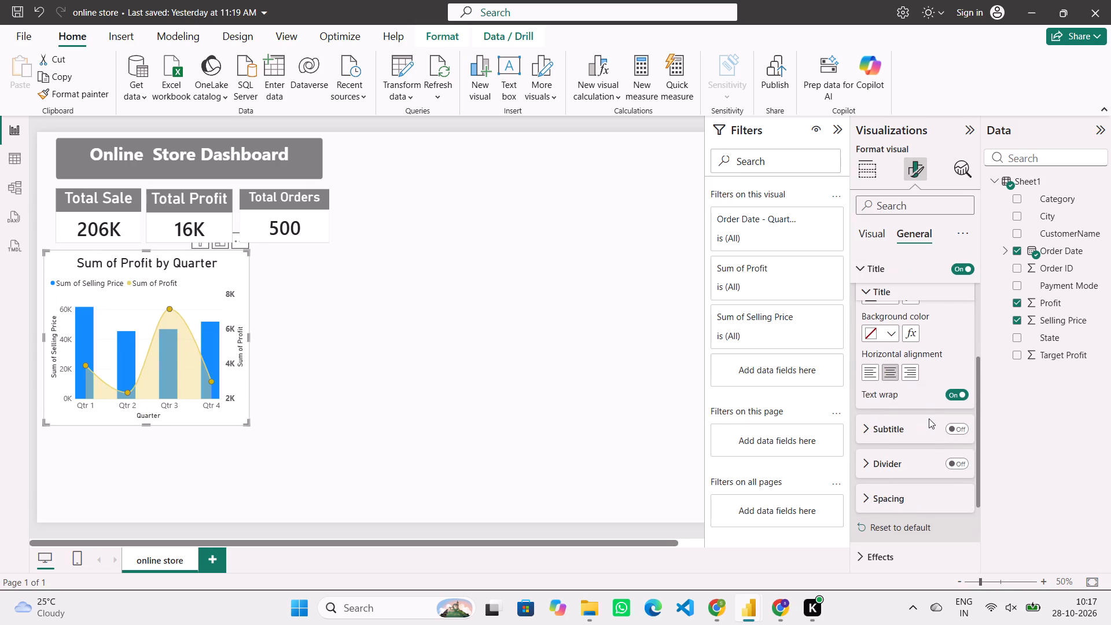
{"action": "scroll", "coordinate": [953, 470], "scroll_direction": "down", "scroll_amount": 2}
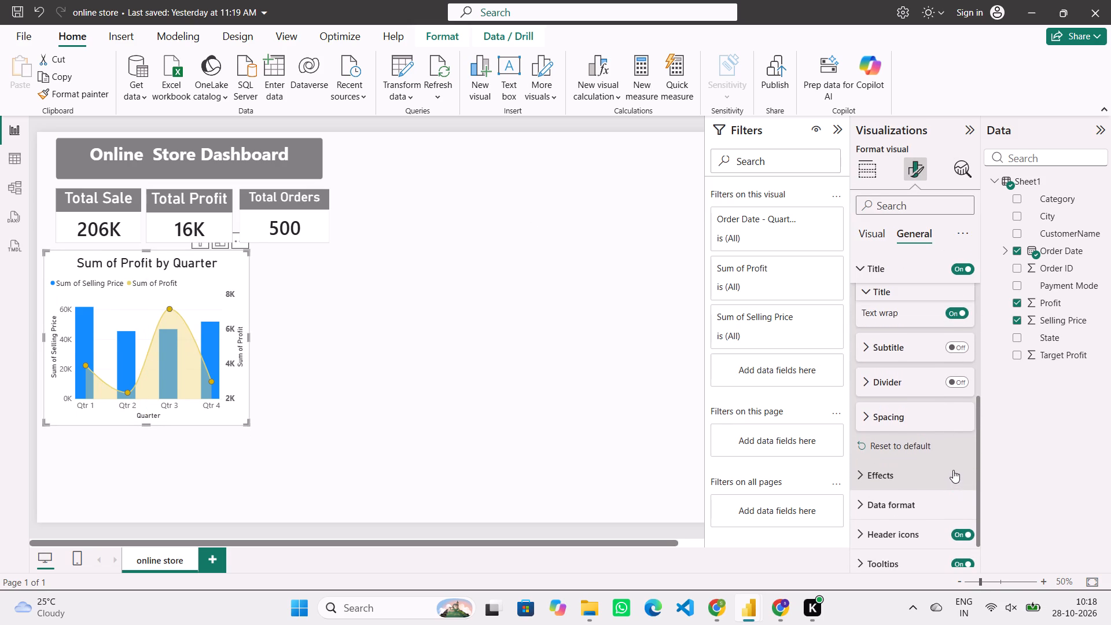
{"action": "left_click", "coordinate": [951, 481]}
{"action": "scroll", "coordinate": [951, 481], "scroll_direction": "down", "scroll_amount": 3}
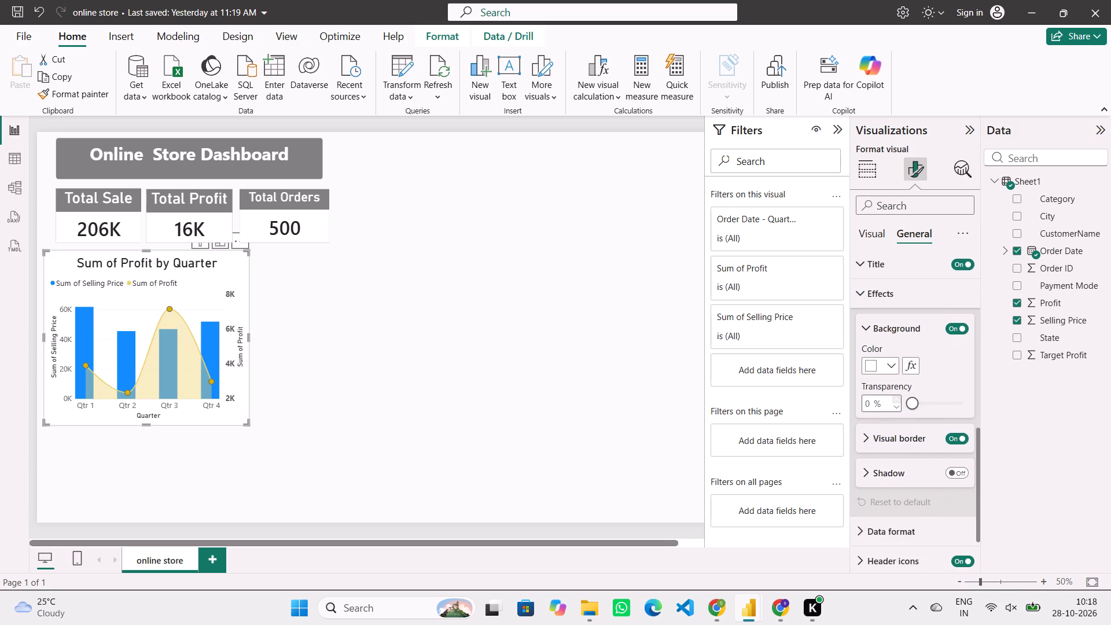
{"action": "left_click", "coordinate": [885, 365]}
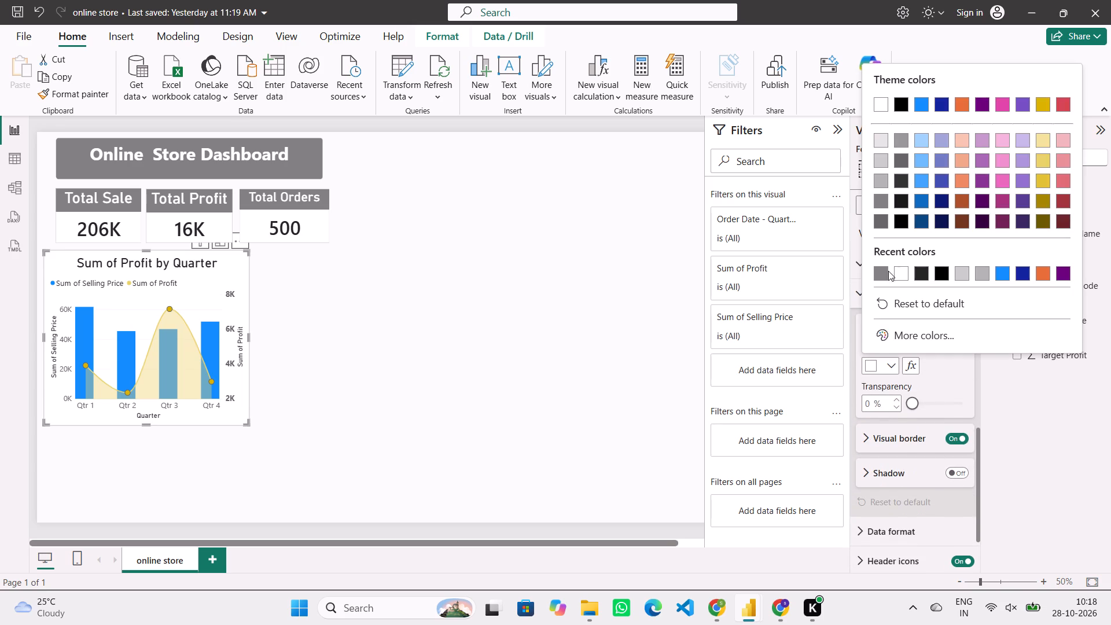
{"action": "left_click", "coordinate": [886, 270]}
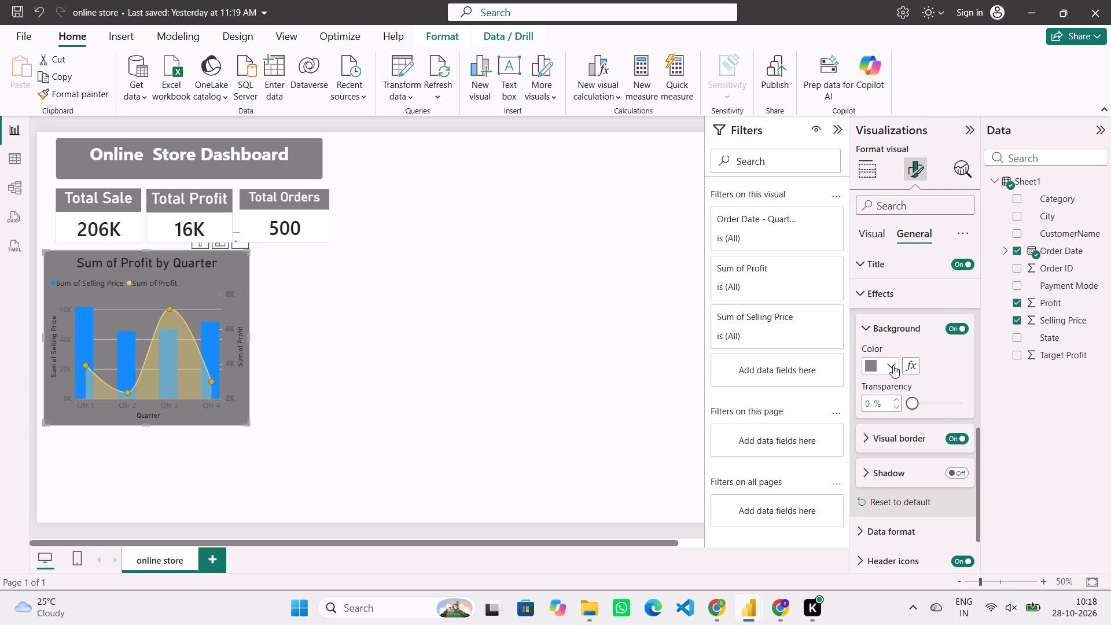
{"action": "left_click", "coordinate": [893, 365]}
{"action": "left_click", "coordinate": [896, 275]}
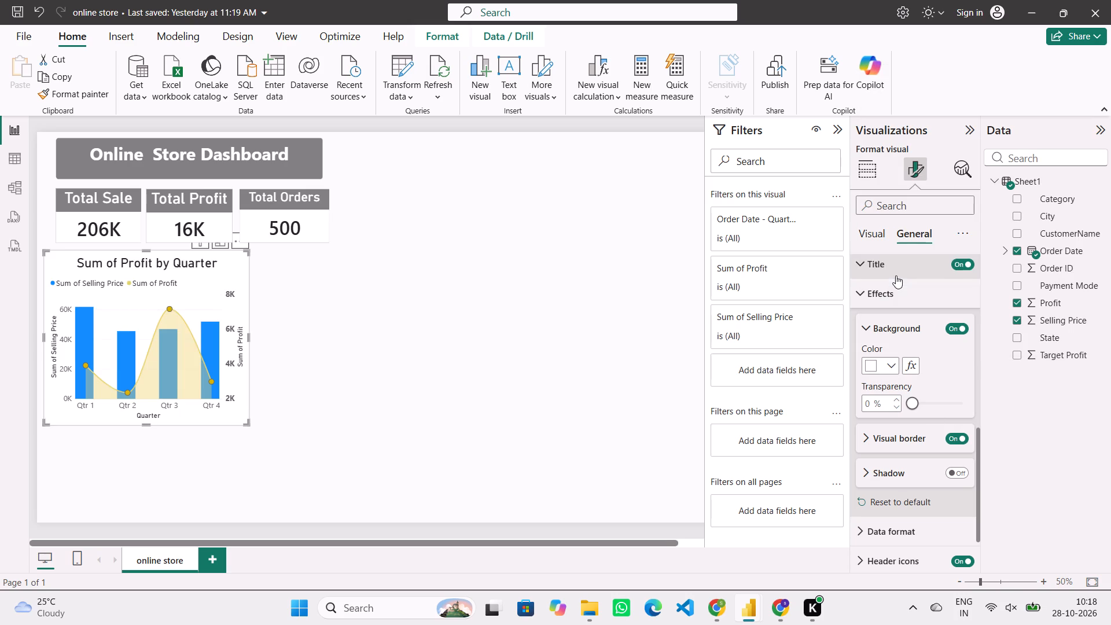
Look through the quarterly chart's Visual format settings, including Plot area background and Legend, for a way to style the title bar.
{"action": "left_click", "coordinate": [871, 234]}
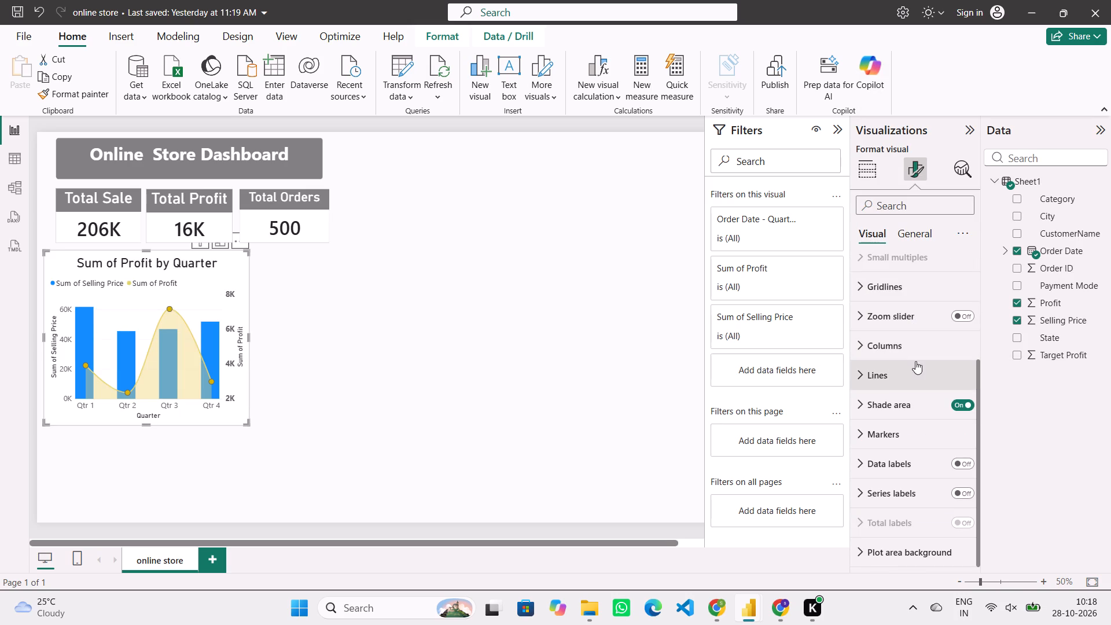
{"action": "scroll", "coordinate": [943, 421], "scroll_direction": "down", "scroll_amount": 3}
{"action": "left_click", "coordinate": [955, 549]}
{"action": "scroll", "coordinate": [955, 549], "scroll_direction": "down", "scroll_amount": 4}
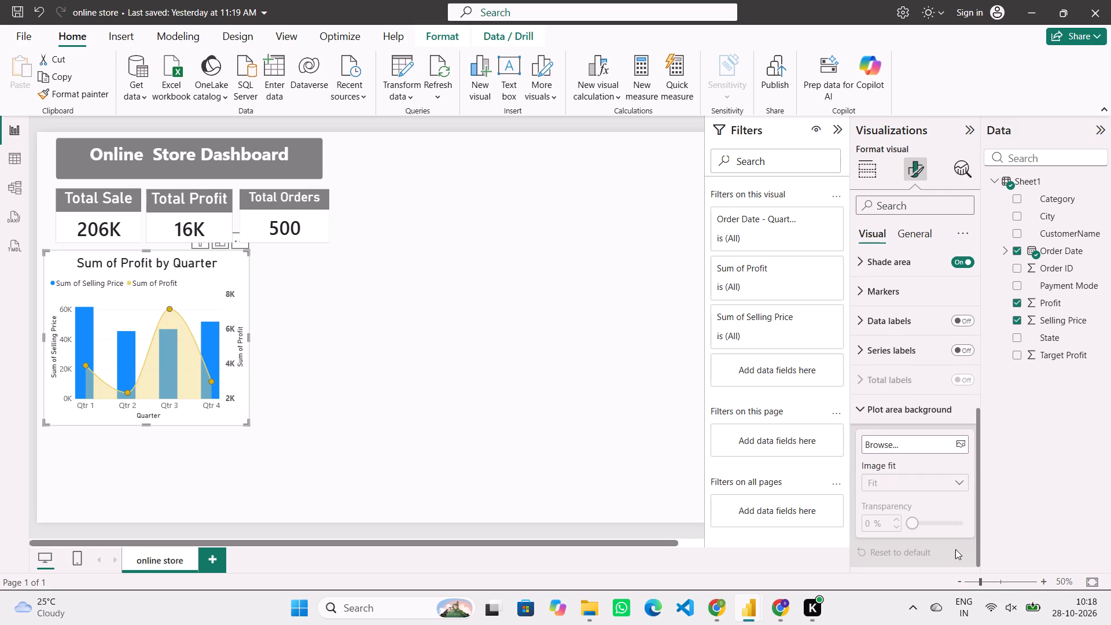
{"action": "left_click", "coordinate": [866, 410]}
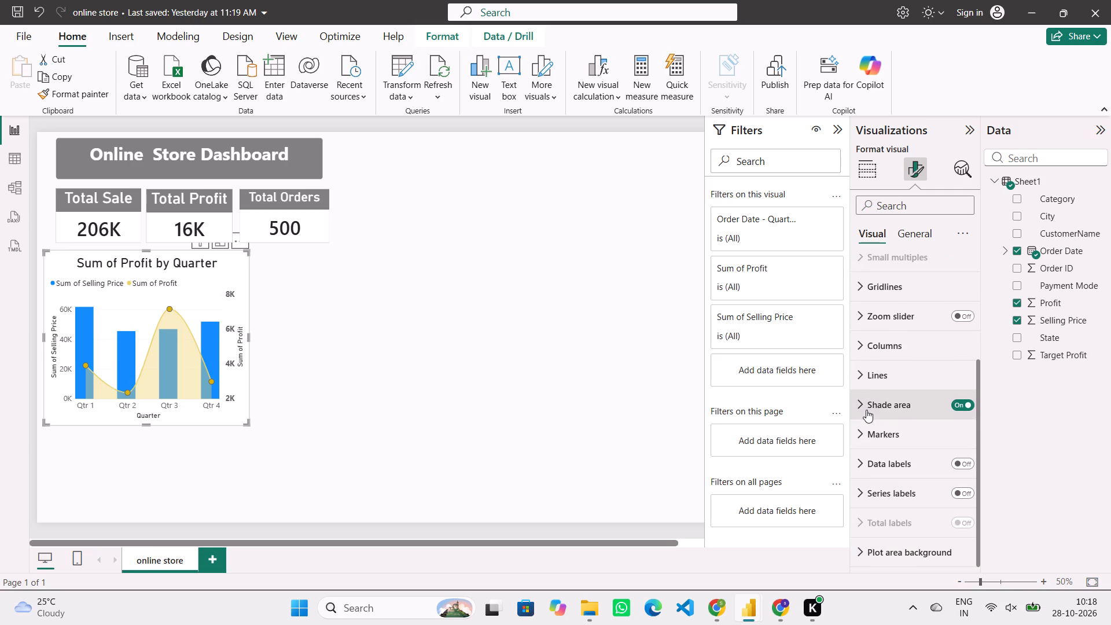
{"action": "scroll", "coordinate": [882, 280], "scroll_direction": "up", "scroll_amount": 5}
{"action": "left_click", "coordinate": [882, 280]}
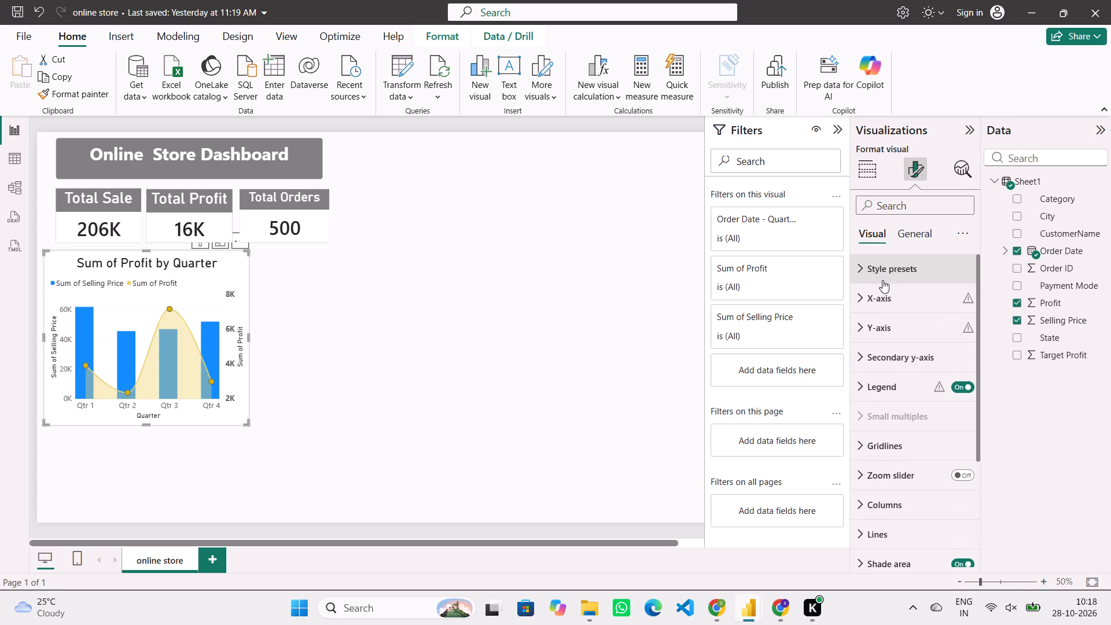
{"action": "left_click", "coordinate": [882, 280]}
{"action": "left_click", "coordinate": [903, 376]}
{"action": "scroll", "coordinate": [903, 376], "scroll_direction": "down", "scroll_amount": 1}
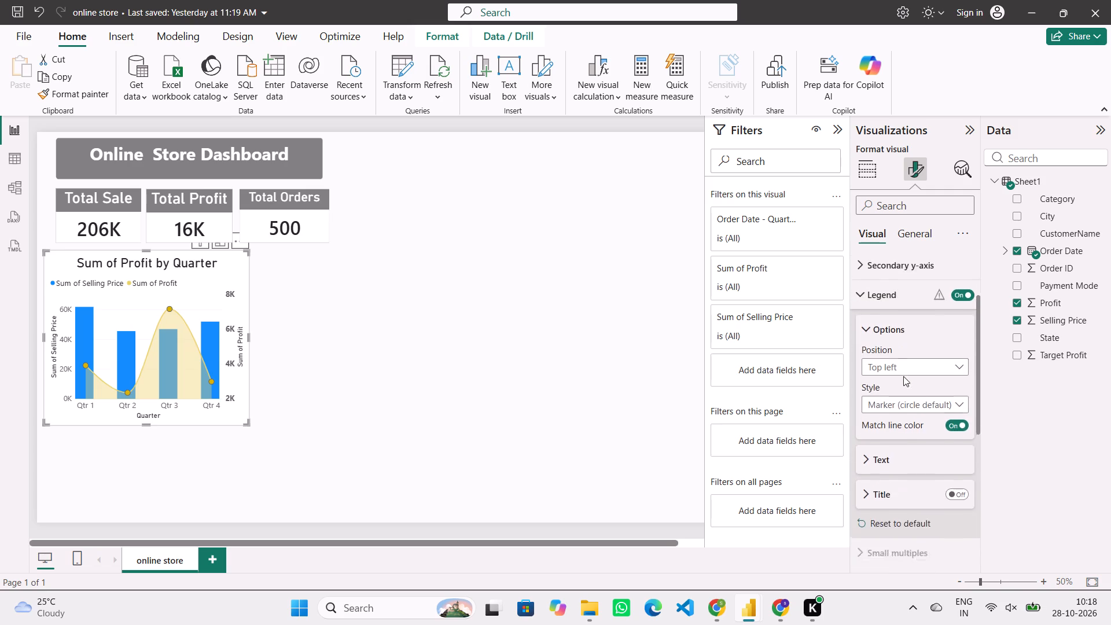
{"action": "scroll", "coordinate": [903, 376], "scroll_direction": "down", "scroll_amount": 1}
{"action": "left_click", "coordinate": [863, 340]}
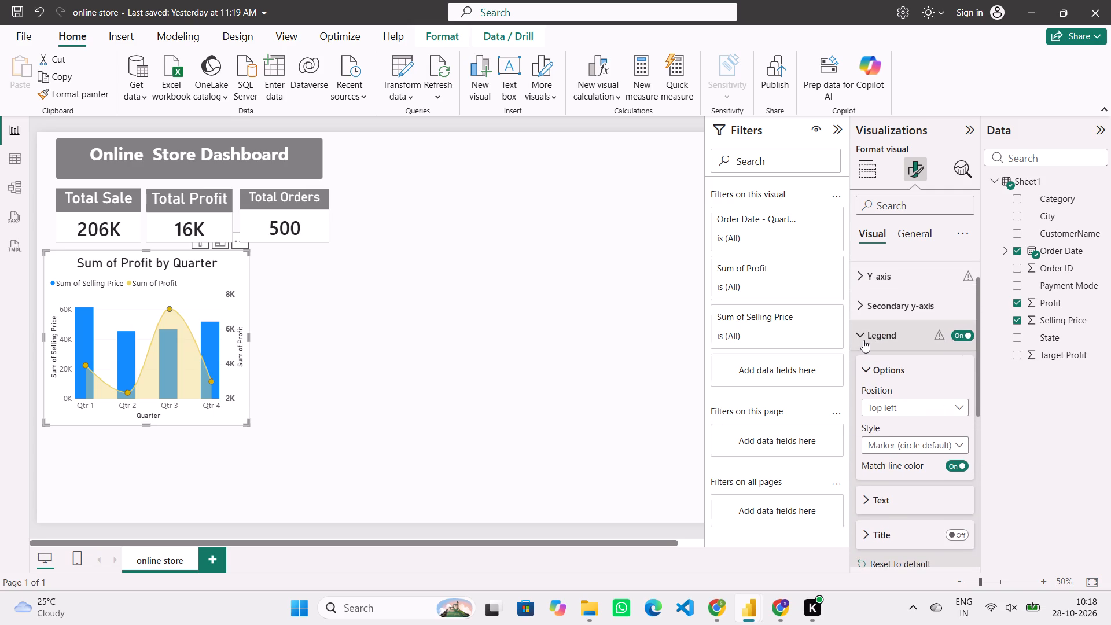
{"action": "scroll", "coordinate": [863, 340], "scroll_direction": "down", "scroll_amount": 3}
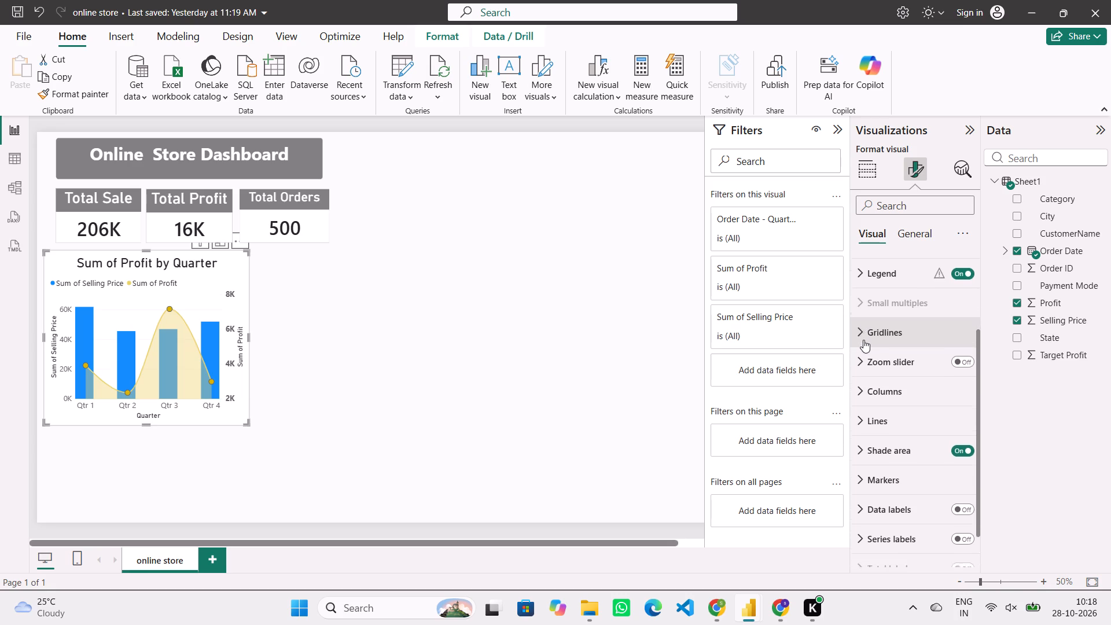
{"action": "scroll", "coordinate": [863, 340], "scroll_direction": "down", "scroll_amount": 2}
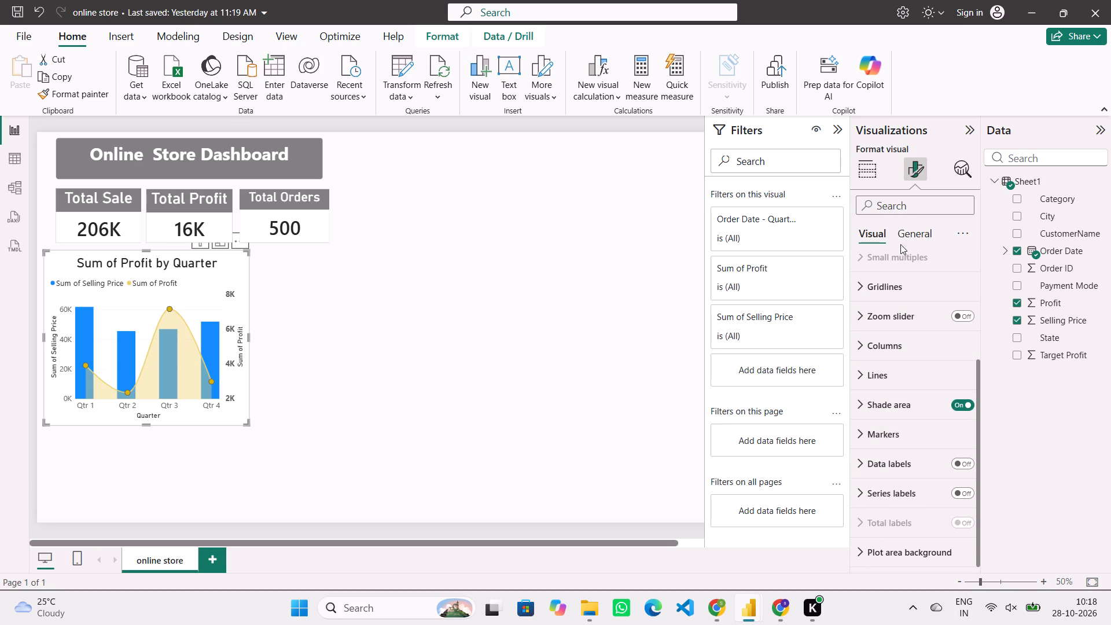
Format the quarterly chart's title with a gray background and white text to match the cards, and deselect the chart.
{"action": "left_click", "coordinate": [915, 236]}
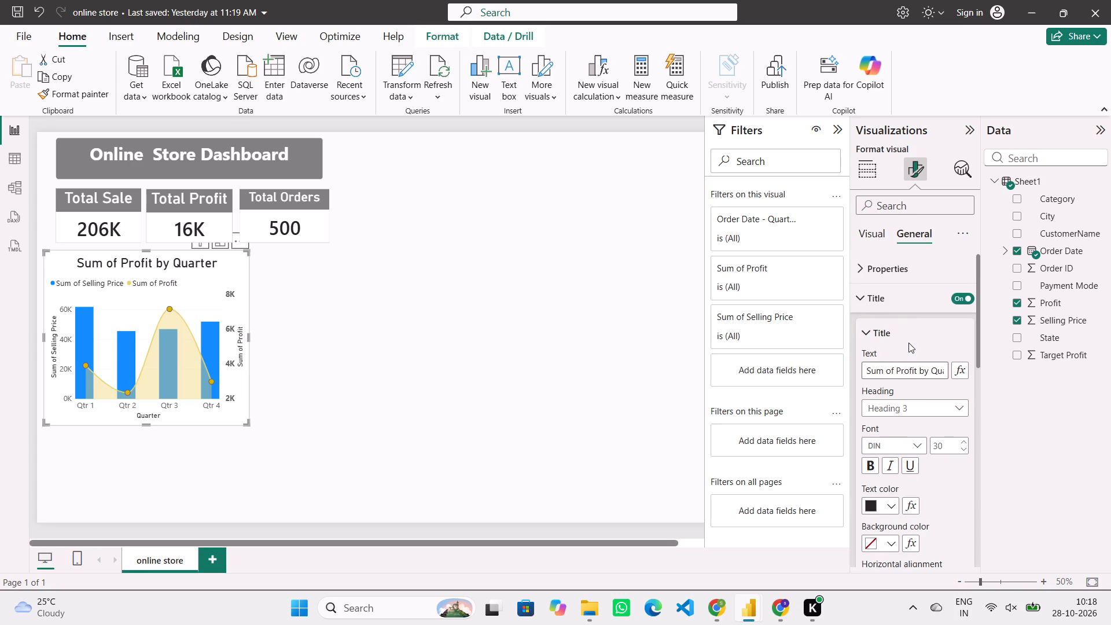
{"action": "scroll", "coordinate": [908, 343], "scroll_direction": "down", "scroll_amount": 4}
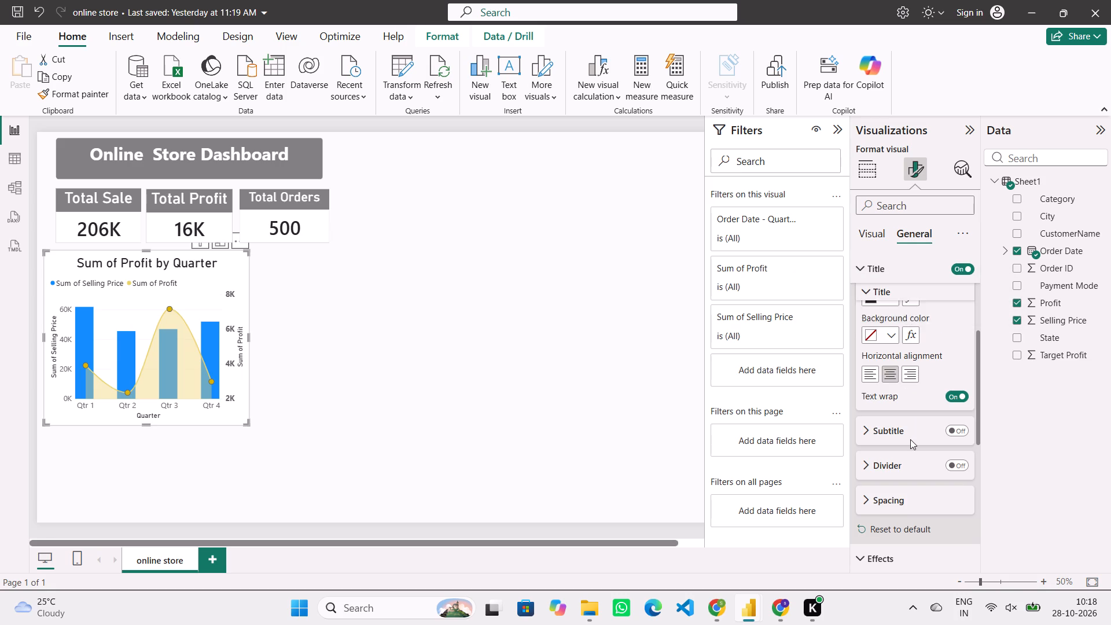
{"action": "scroll", "coordinate": [910, 439], "scroll_direction": "down", "scroll_amount": 1}
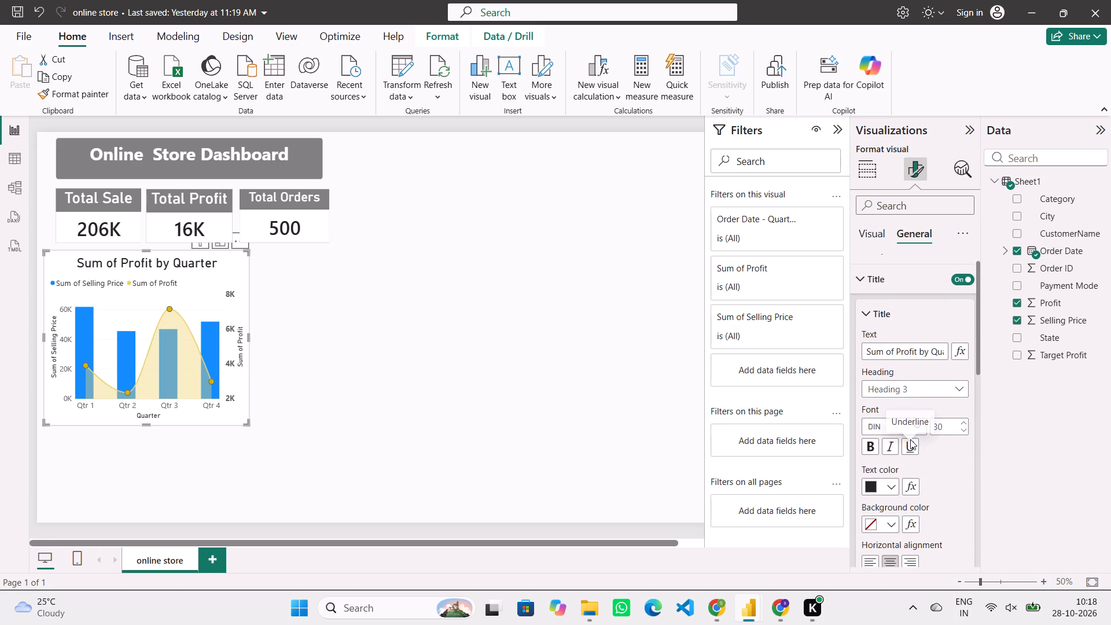
{"action": "scroll", "coordinate": [910, 439], "scroll_direction": "down", "scroll_amount": 2}
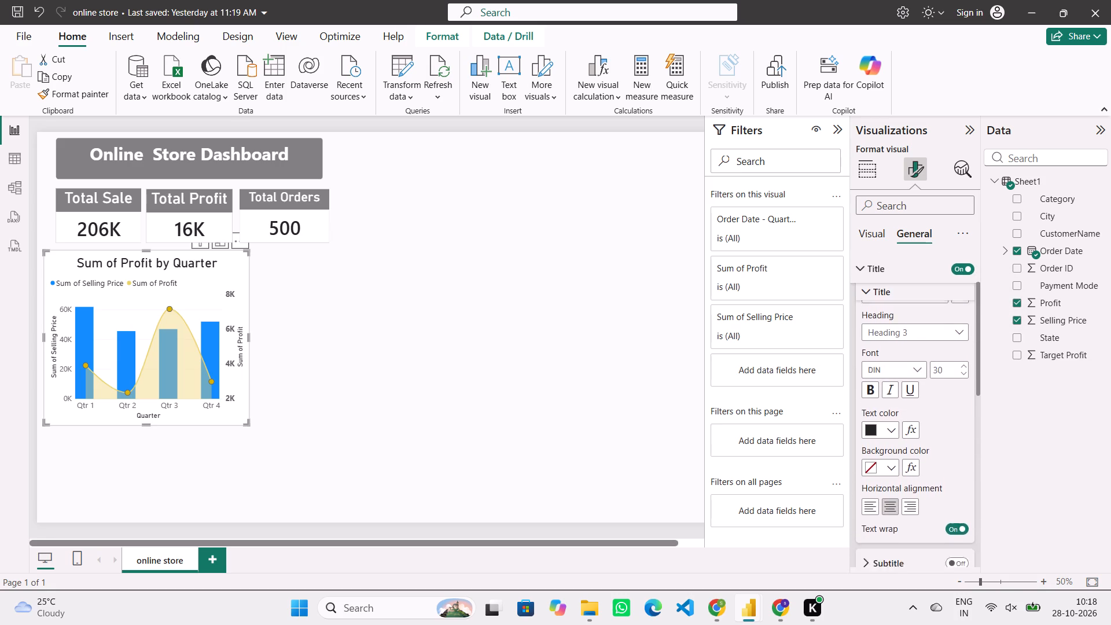
{"action": "scroll", "coordinate": [910, 439], "scroll_direction": "down", "scroll_amount": 1}
{"action": "left_click", "coordinate": [892, 388]}
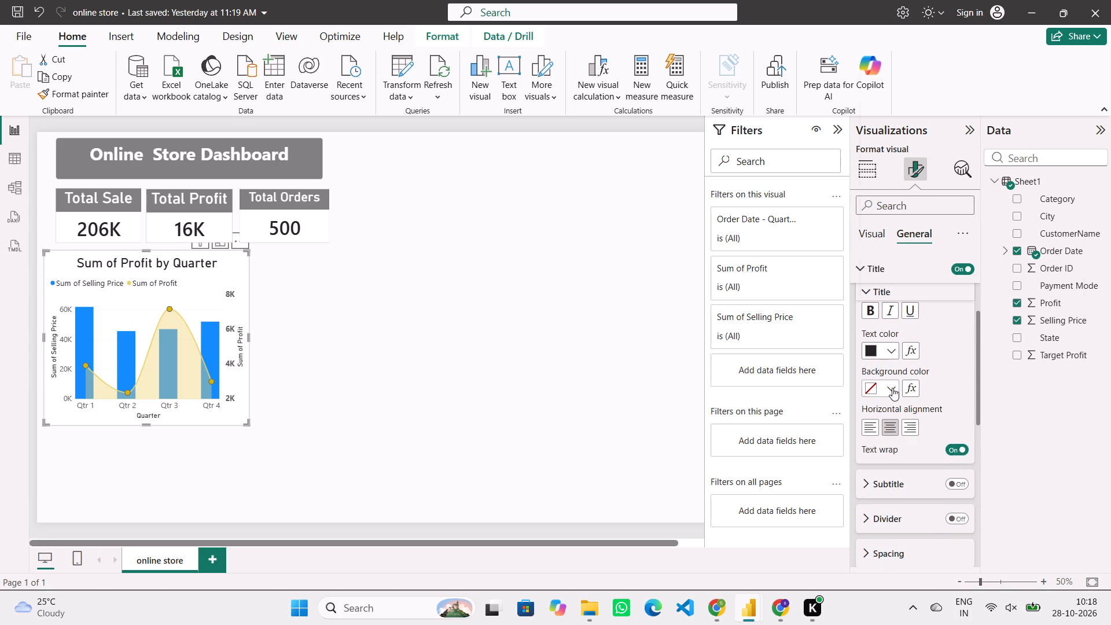
{"action": "left_click", "coordinate": [902, 263]}
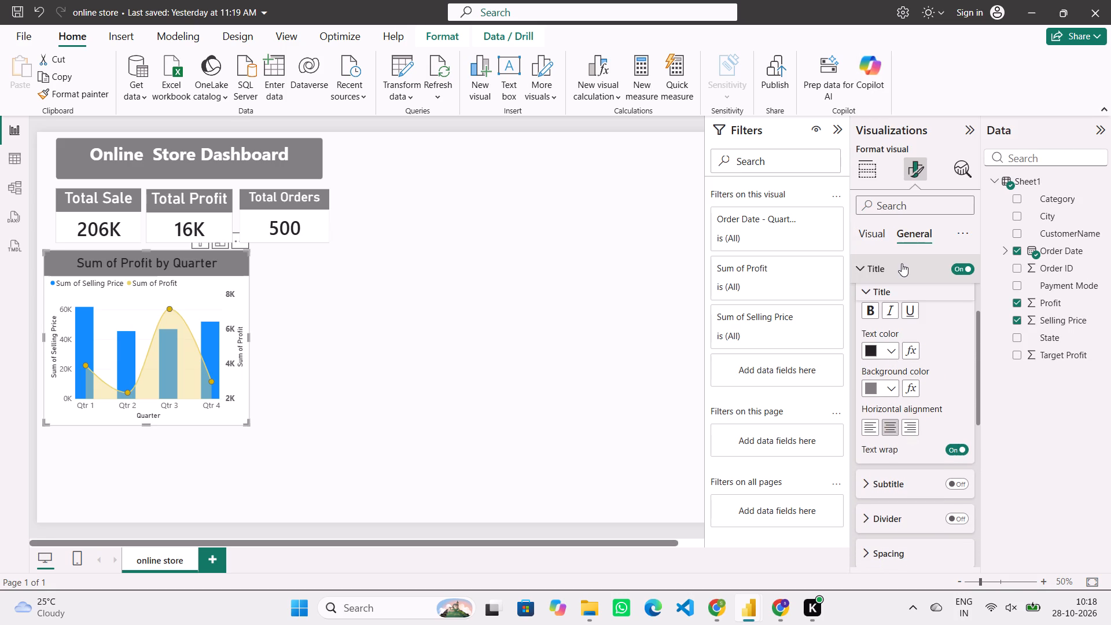
{"action": "left_click", "coordinate": [892, 350]}
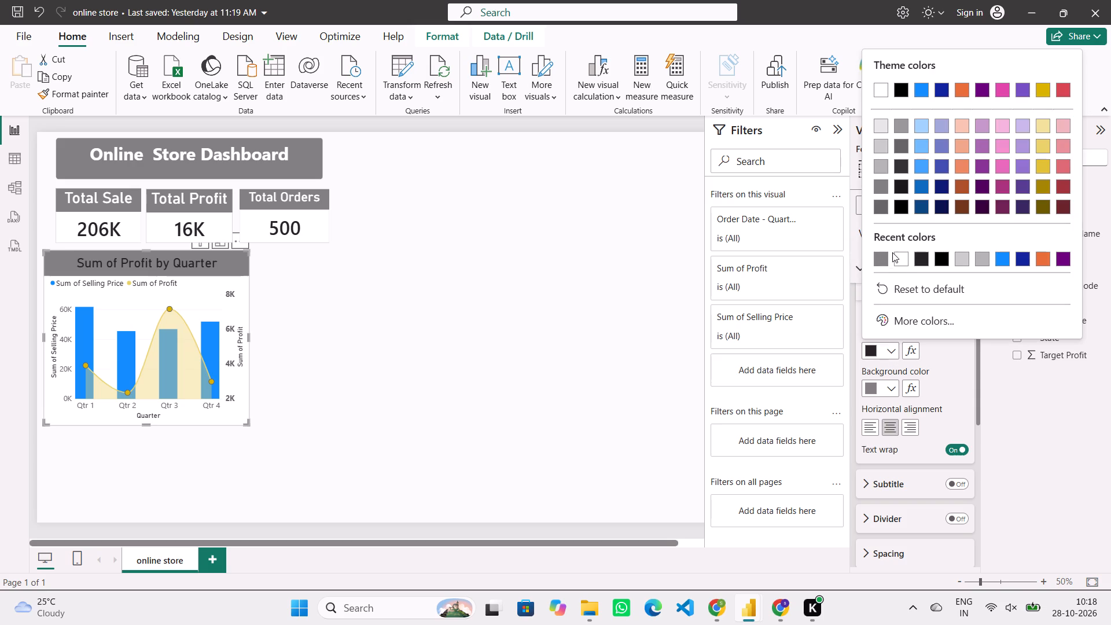
{"action": "left_click", "coordinate": [896, 258]}
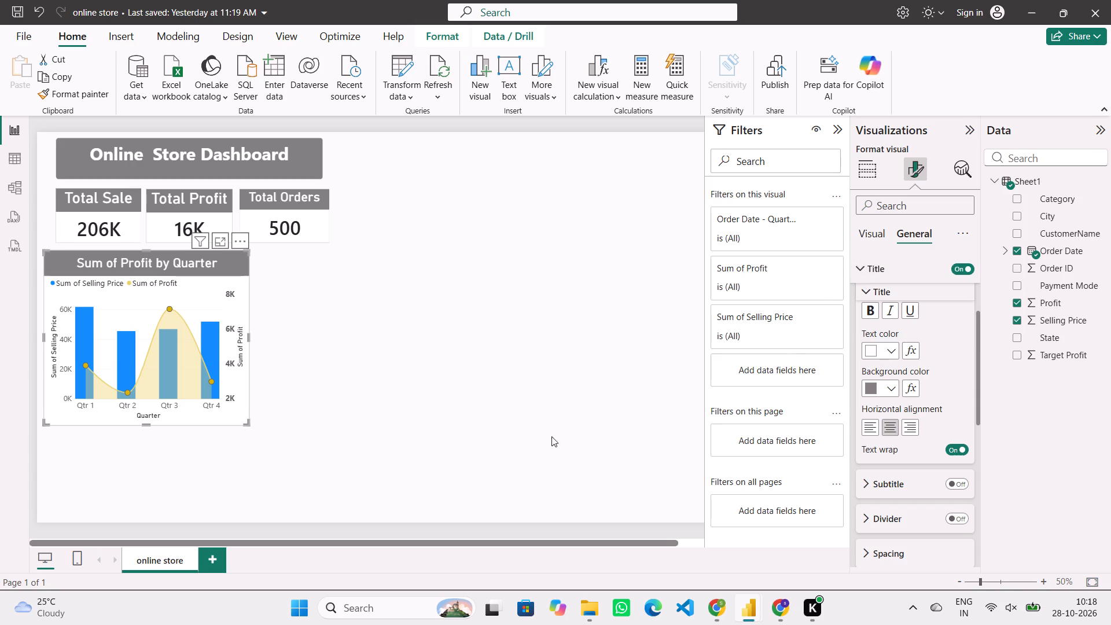
{"action": "left_click", "coordinate": [515, 440]}
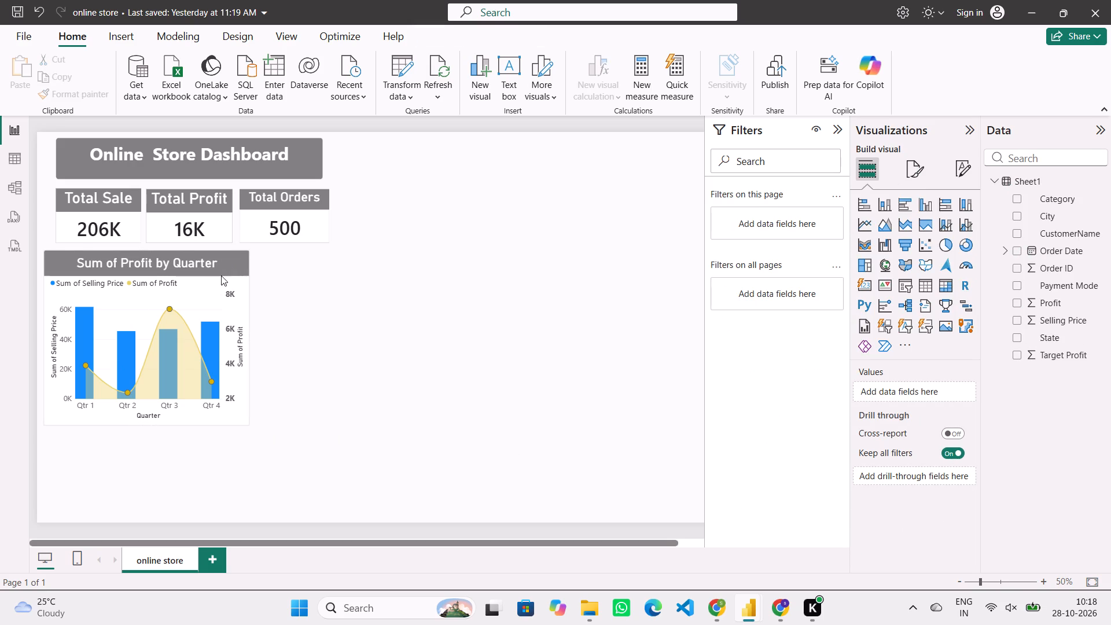
Move the quarterly chart slightly so its left edge aligns with the Total Sale card above, and deselect it.
{"action": "left_click_drag", "start_coordinate": [204, 288], "coordinate": [219, 287]}
{"action": "left_click", "coordinate": [382, 351]}
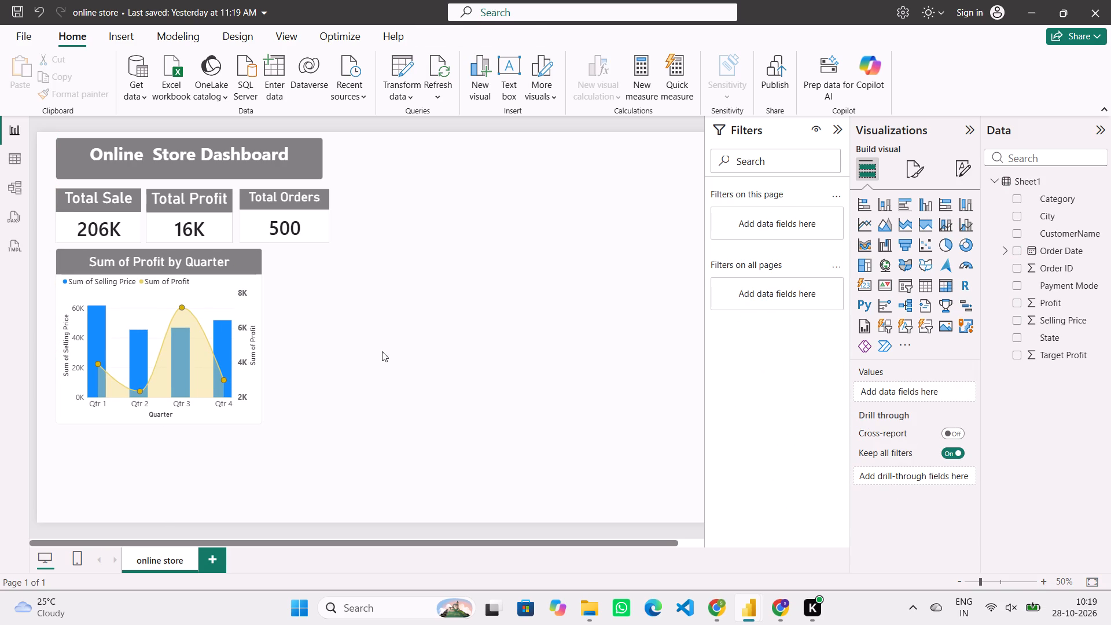
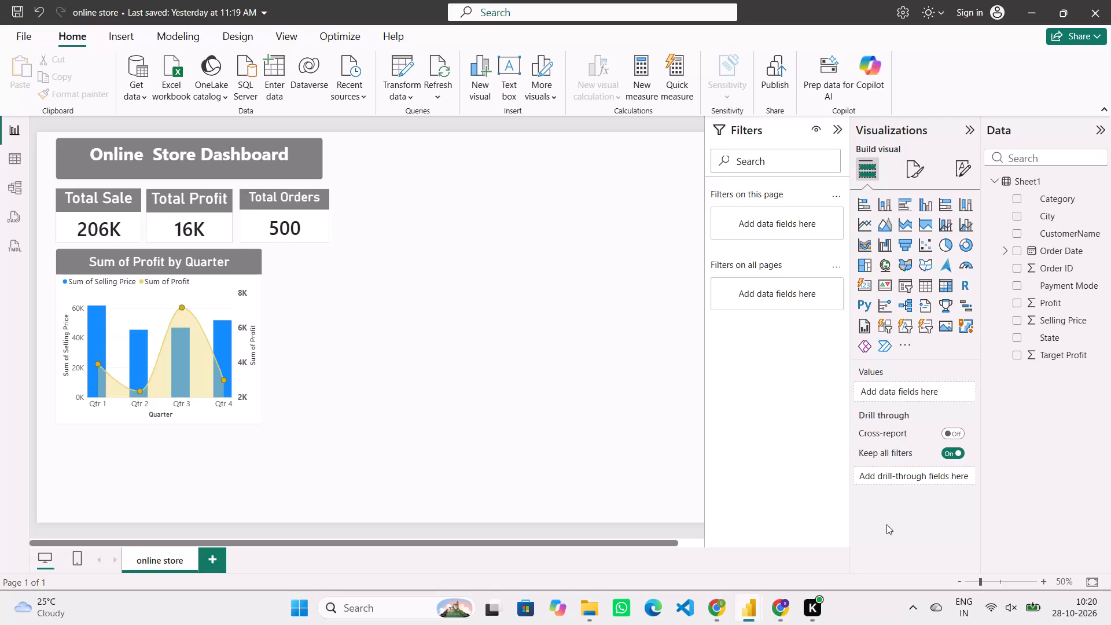
Select the Sum of Profit by Quarter combo chart on the report page.
{"action": "left_click", "coordinate": [222, 286]}
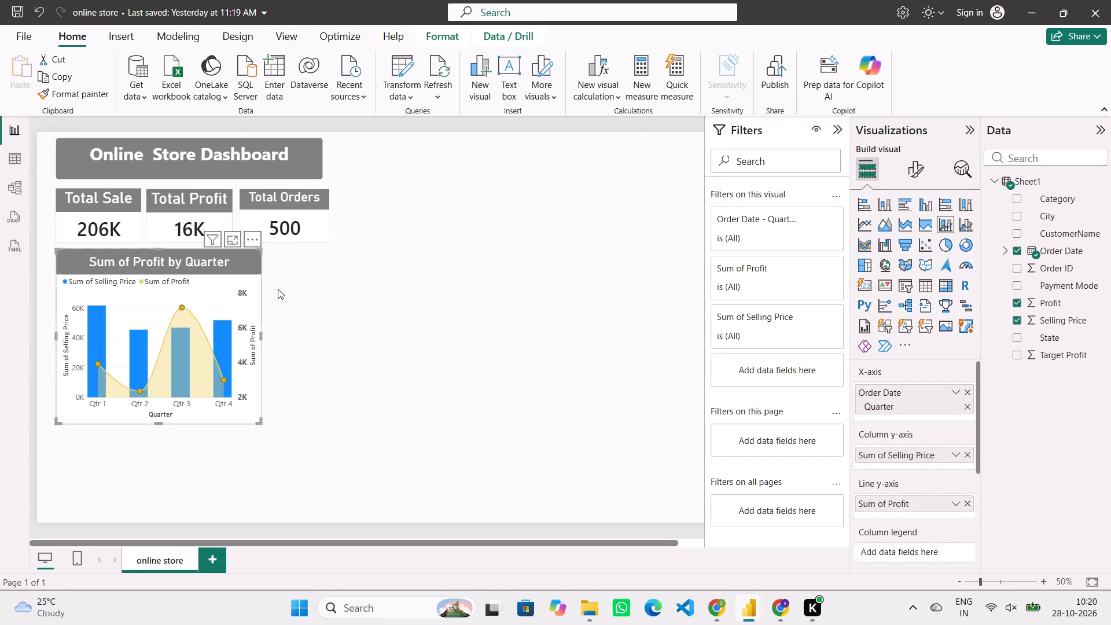
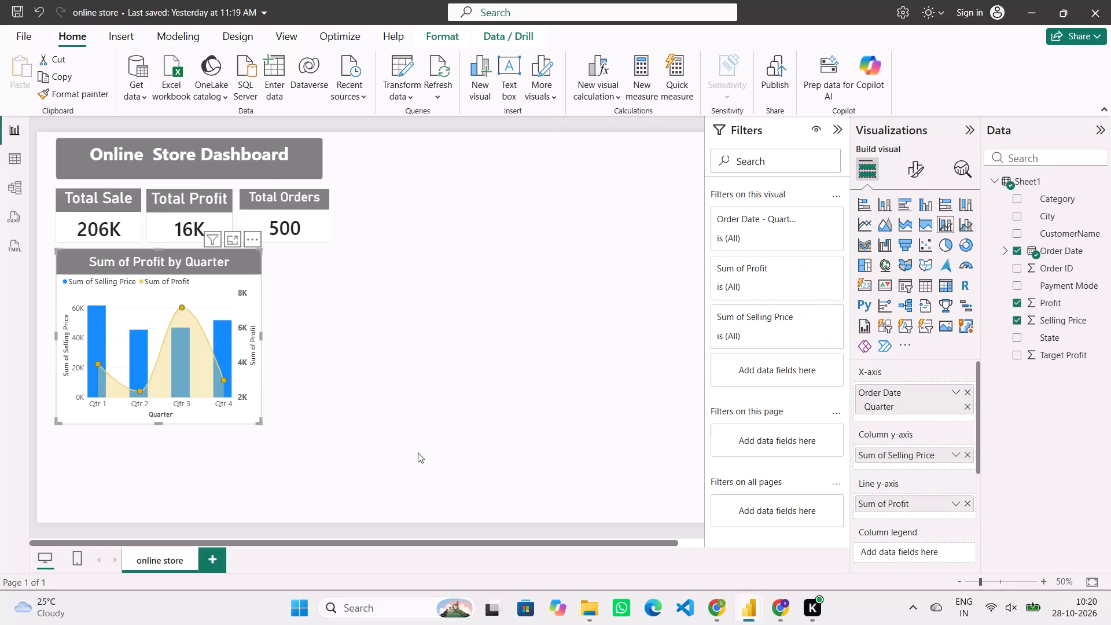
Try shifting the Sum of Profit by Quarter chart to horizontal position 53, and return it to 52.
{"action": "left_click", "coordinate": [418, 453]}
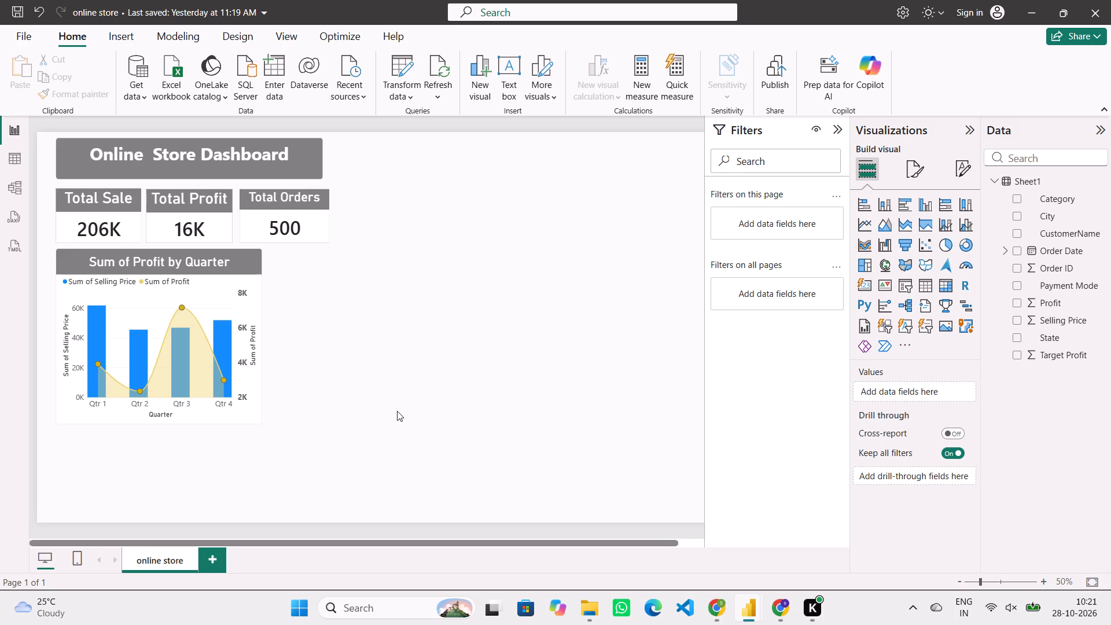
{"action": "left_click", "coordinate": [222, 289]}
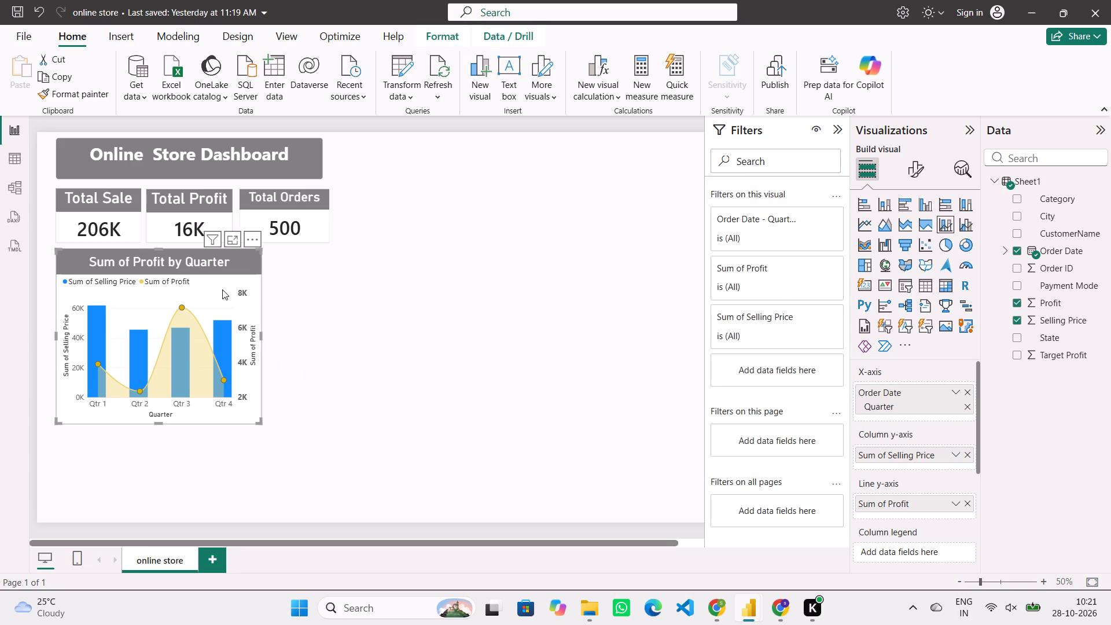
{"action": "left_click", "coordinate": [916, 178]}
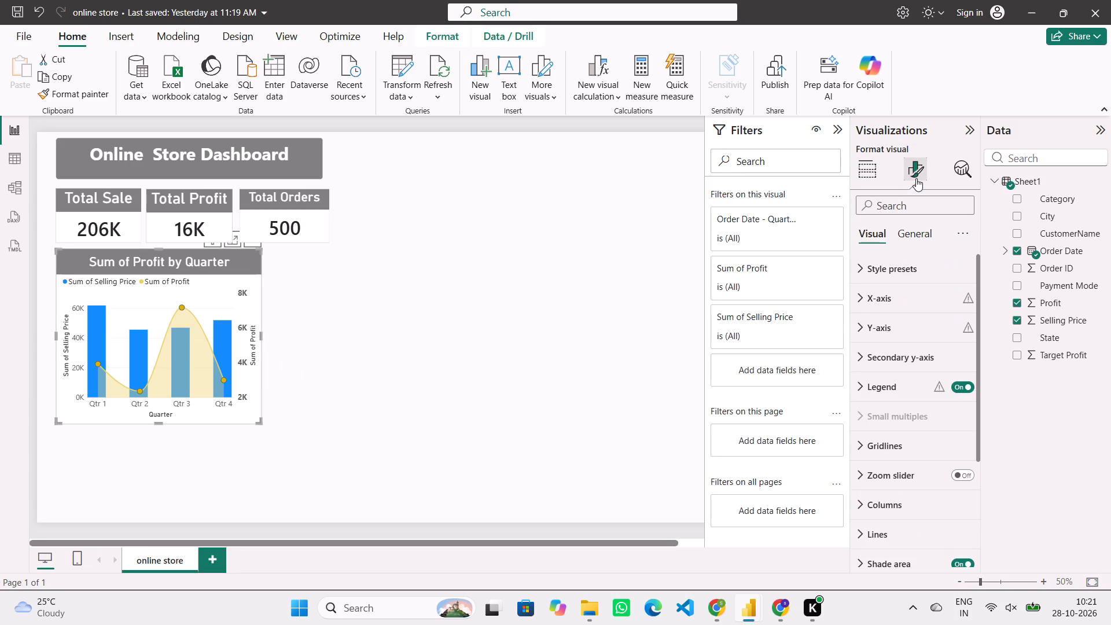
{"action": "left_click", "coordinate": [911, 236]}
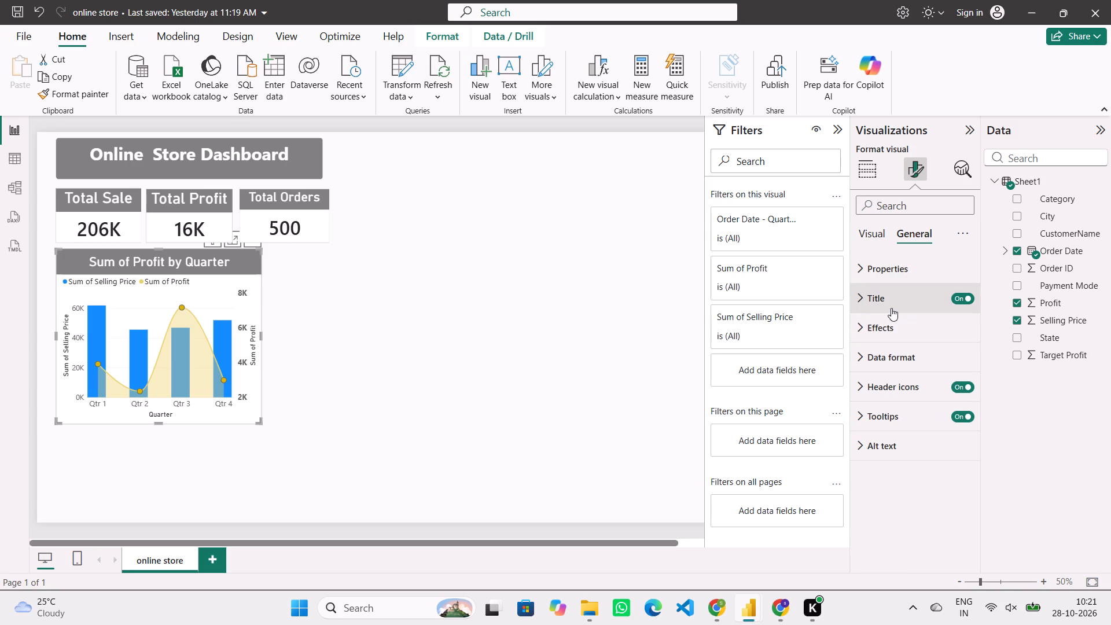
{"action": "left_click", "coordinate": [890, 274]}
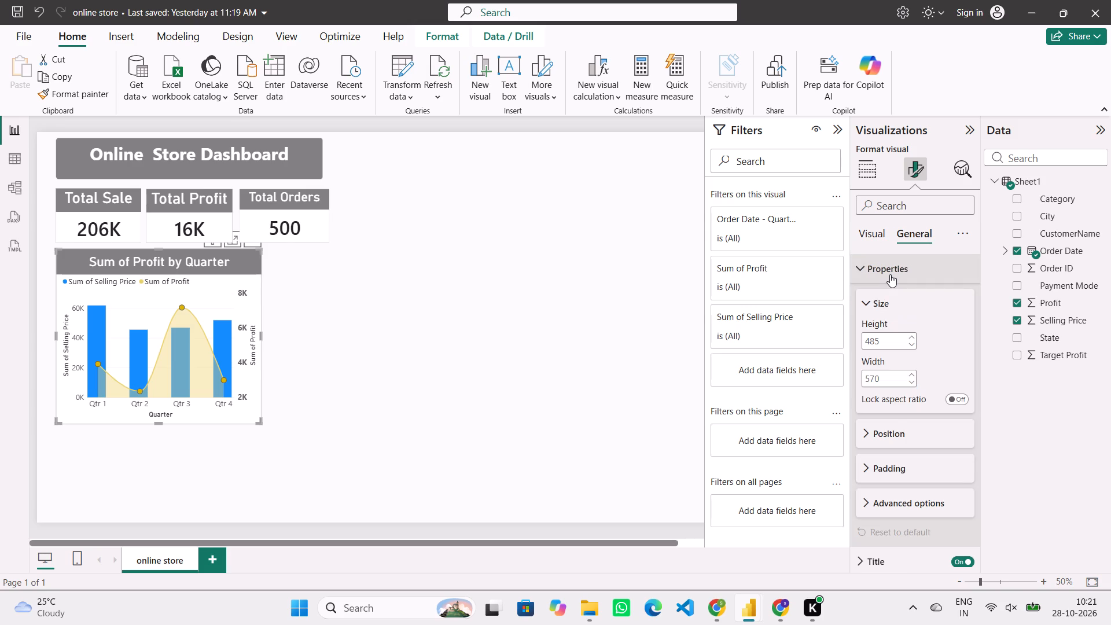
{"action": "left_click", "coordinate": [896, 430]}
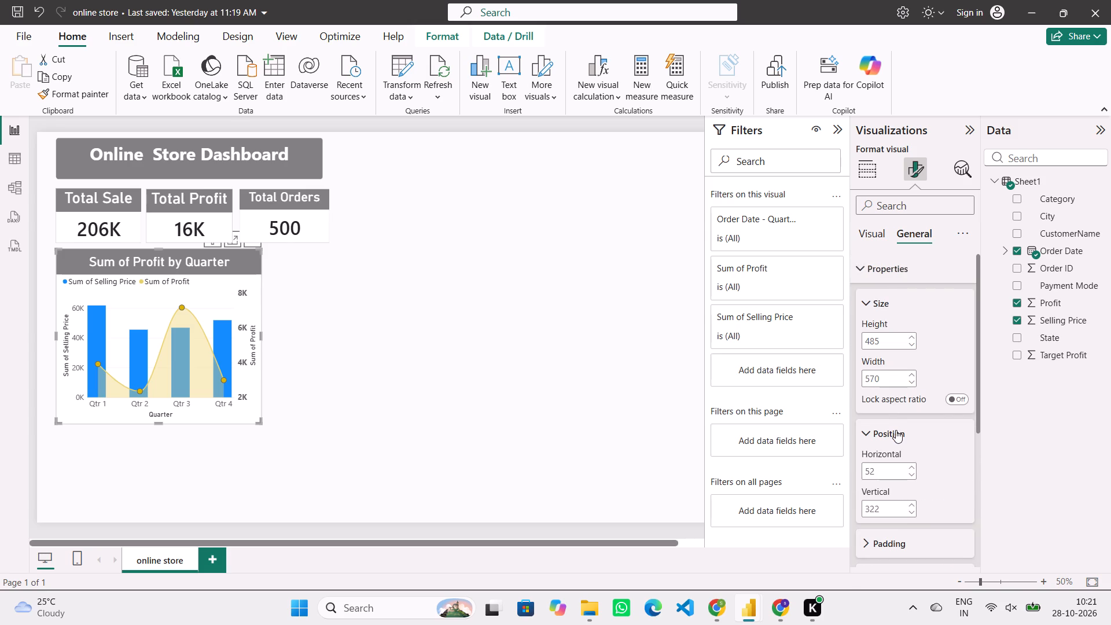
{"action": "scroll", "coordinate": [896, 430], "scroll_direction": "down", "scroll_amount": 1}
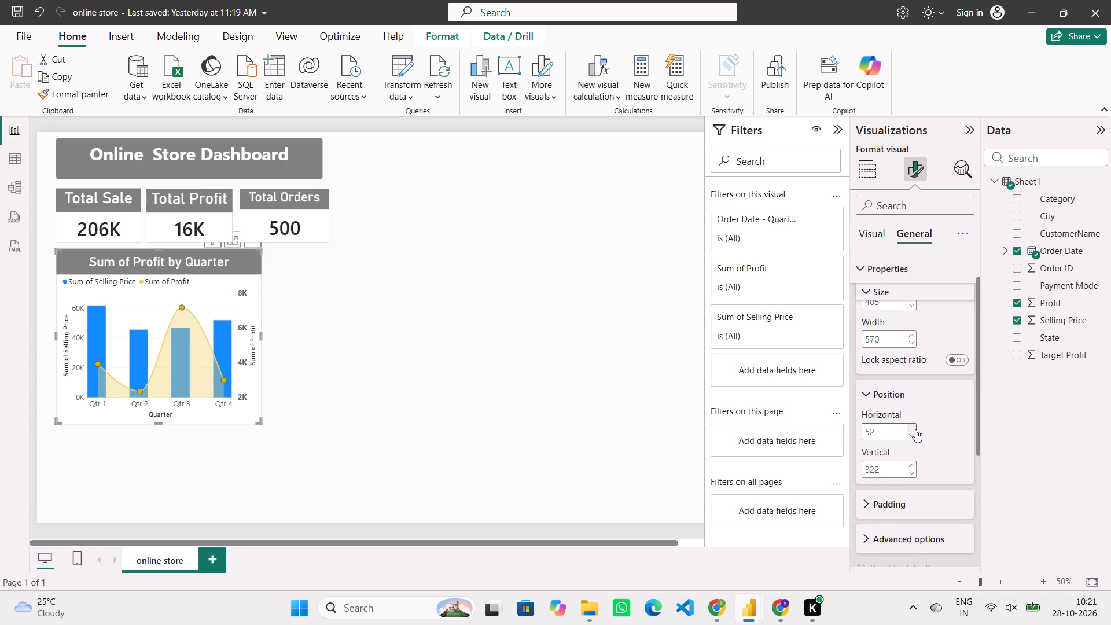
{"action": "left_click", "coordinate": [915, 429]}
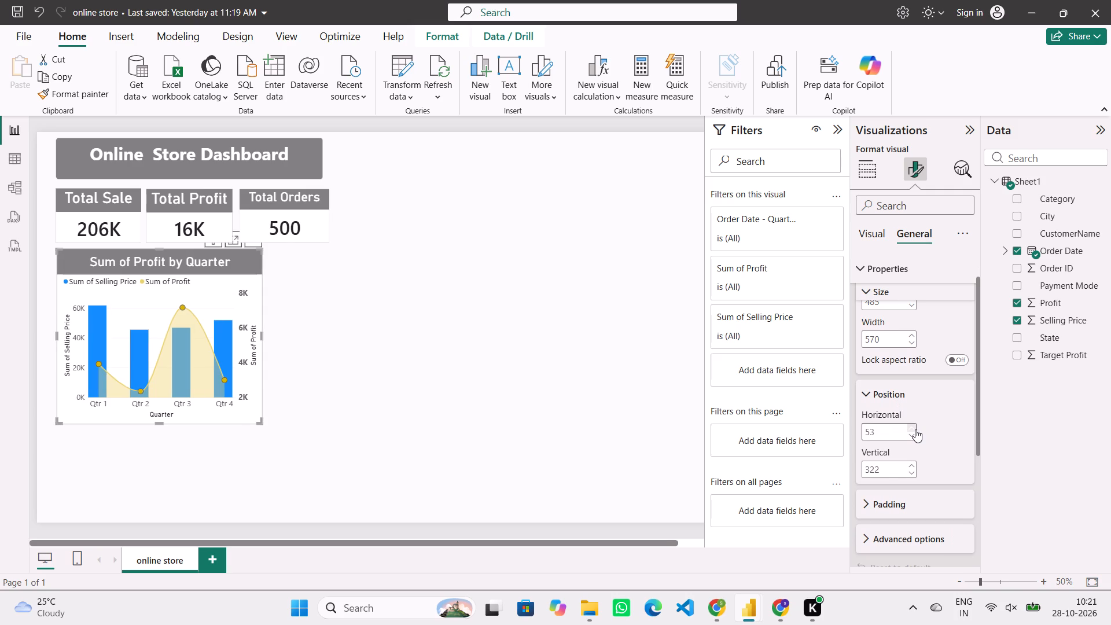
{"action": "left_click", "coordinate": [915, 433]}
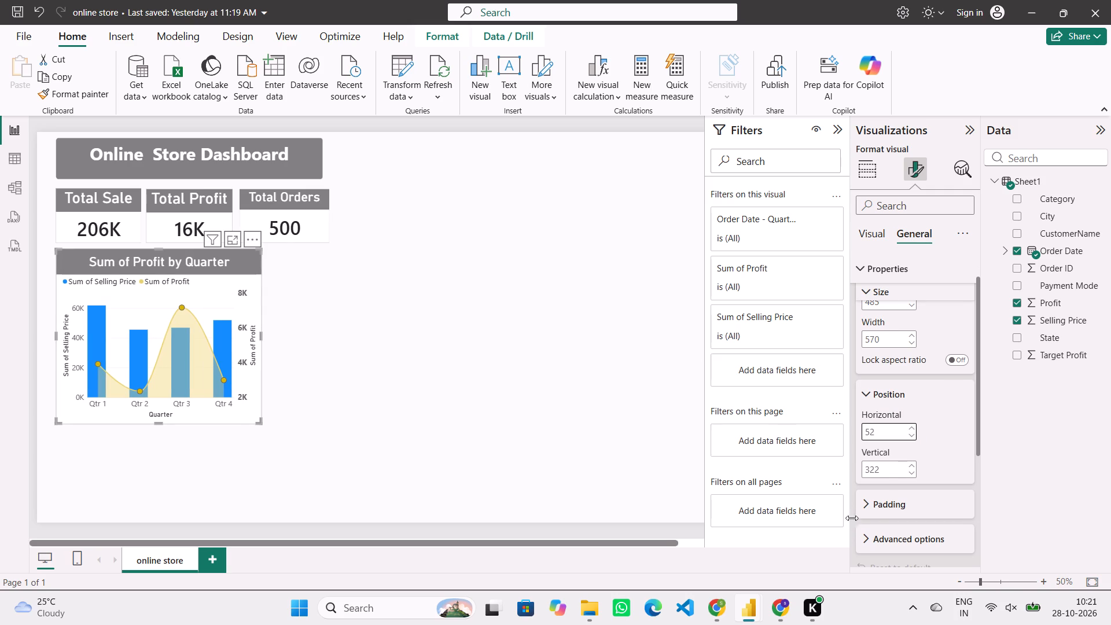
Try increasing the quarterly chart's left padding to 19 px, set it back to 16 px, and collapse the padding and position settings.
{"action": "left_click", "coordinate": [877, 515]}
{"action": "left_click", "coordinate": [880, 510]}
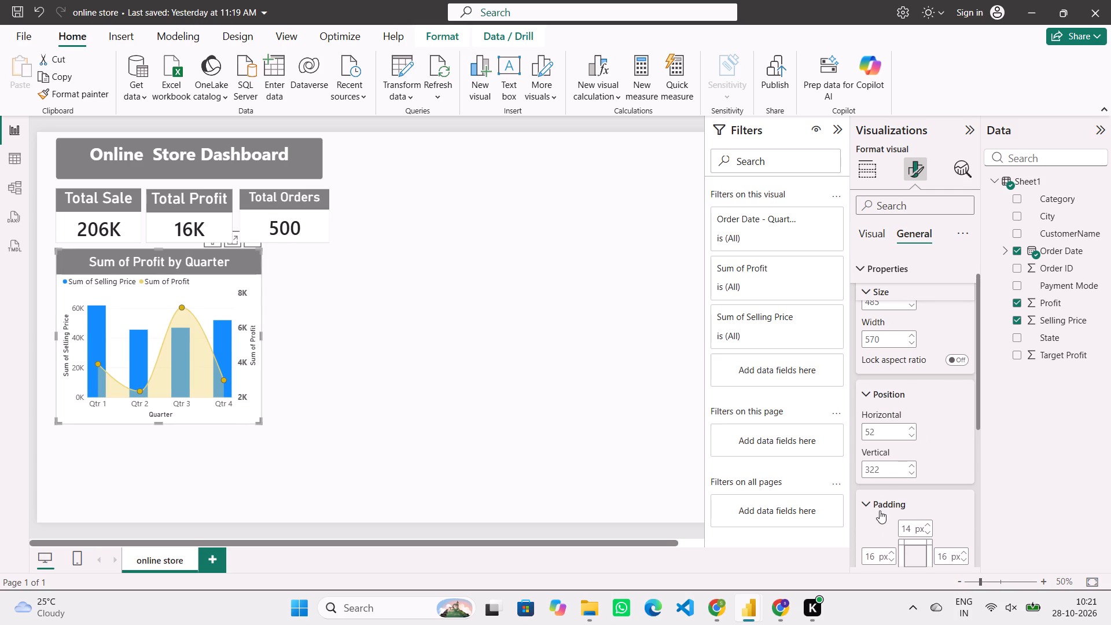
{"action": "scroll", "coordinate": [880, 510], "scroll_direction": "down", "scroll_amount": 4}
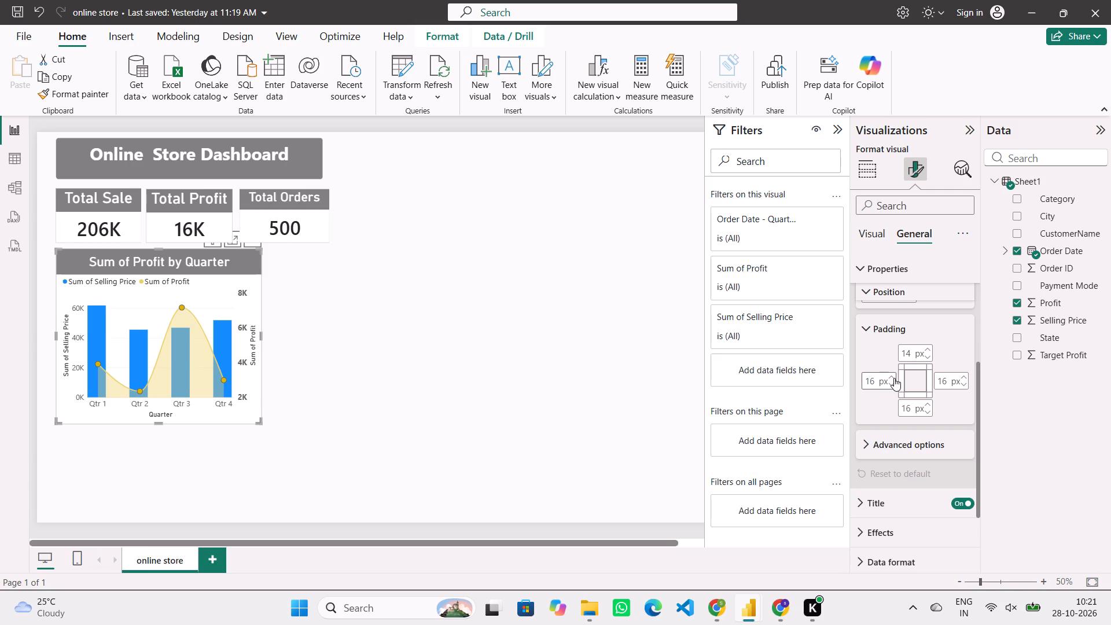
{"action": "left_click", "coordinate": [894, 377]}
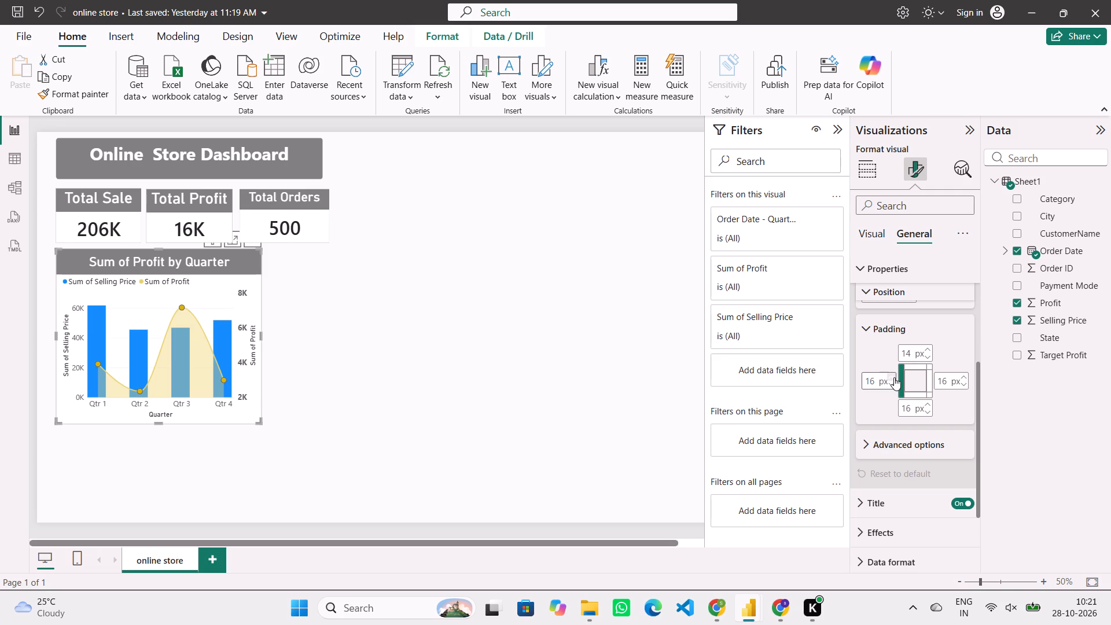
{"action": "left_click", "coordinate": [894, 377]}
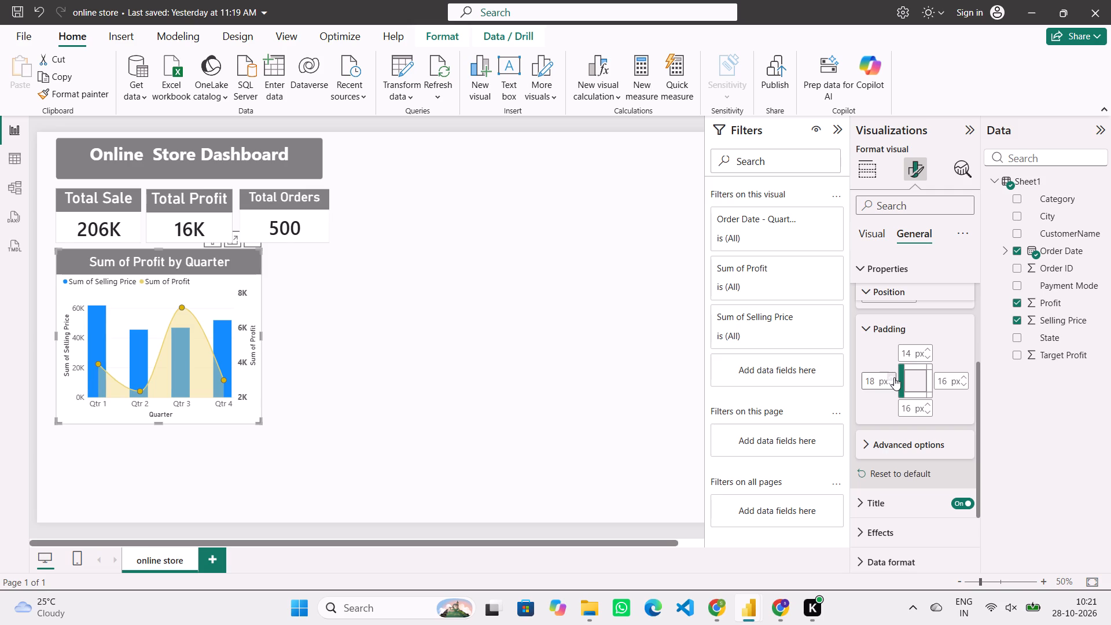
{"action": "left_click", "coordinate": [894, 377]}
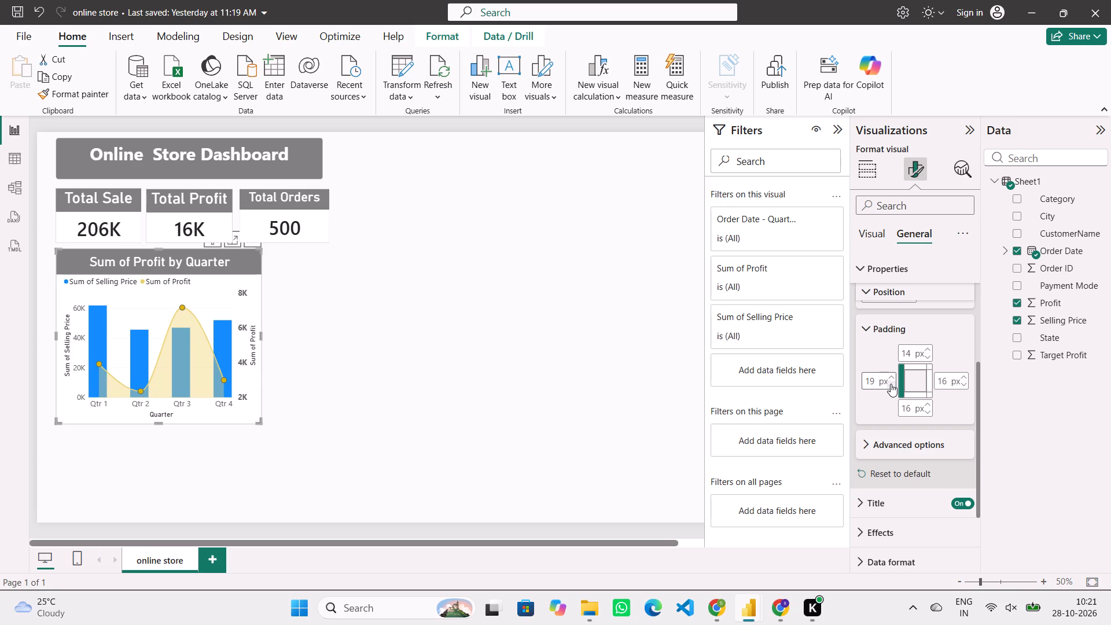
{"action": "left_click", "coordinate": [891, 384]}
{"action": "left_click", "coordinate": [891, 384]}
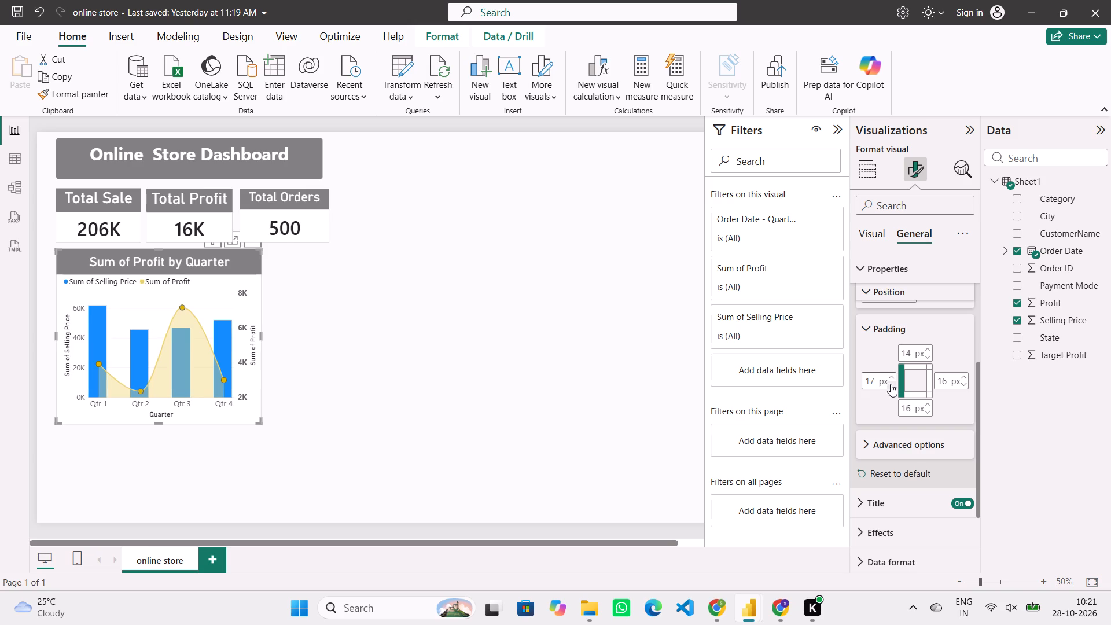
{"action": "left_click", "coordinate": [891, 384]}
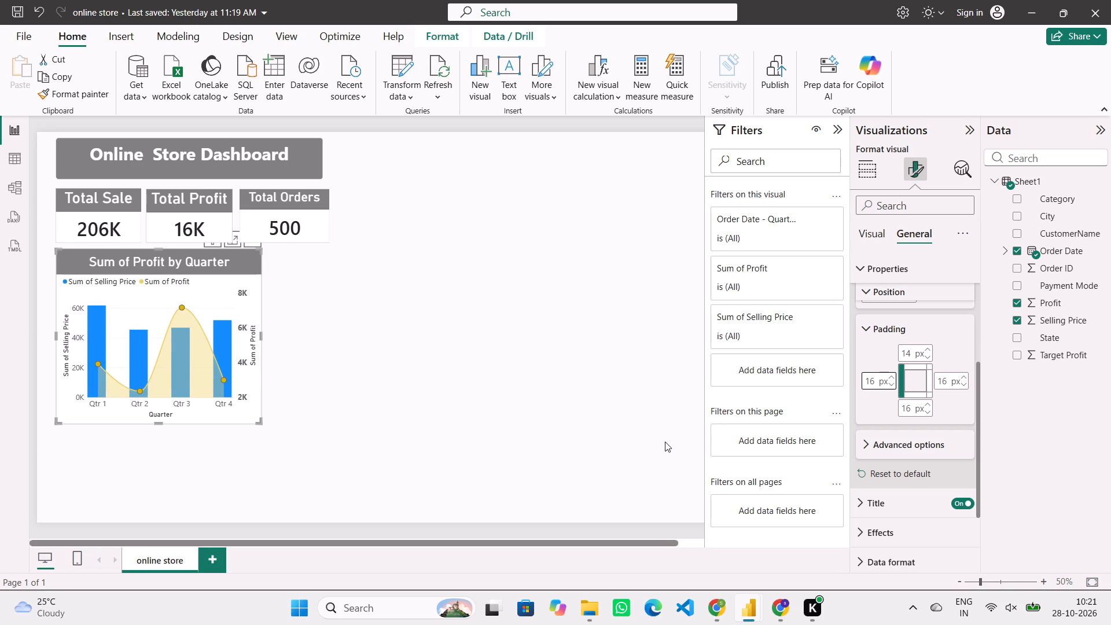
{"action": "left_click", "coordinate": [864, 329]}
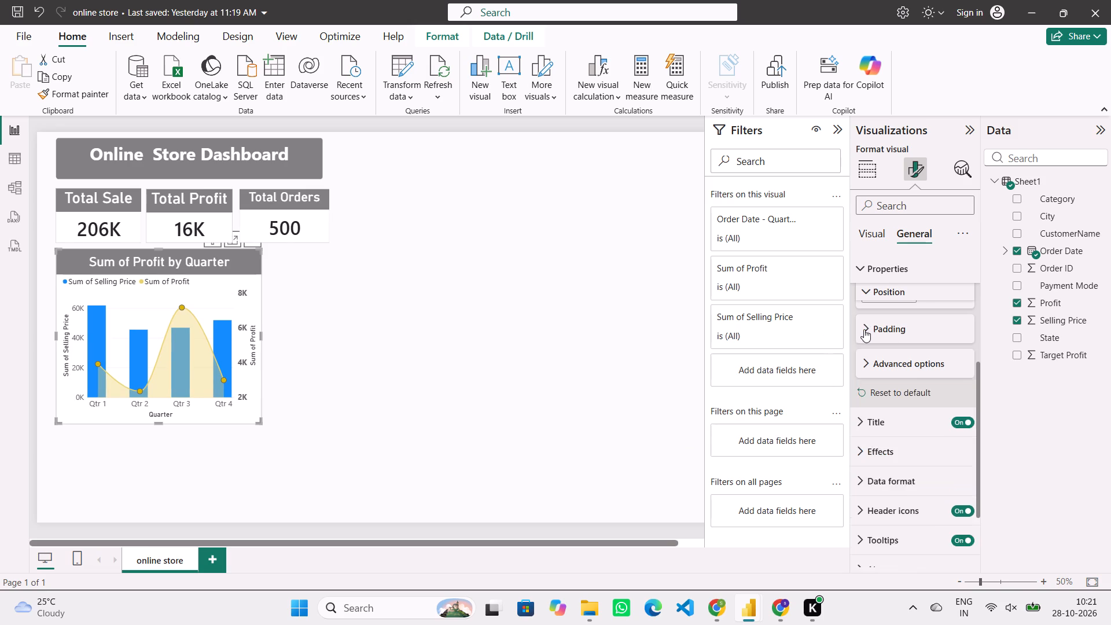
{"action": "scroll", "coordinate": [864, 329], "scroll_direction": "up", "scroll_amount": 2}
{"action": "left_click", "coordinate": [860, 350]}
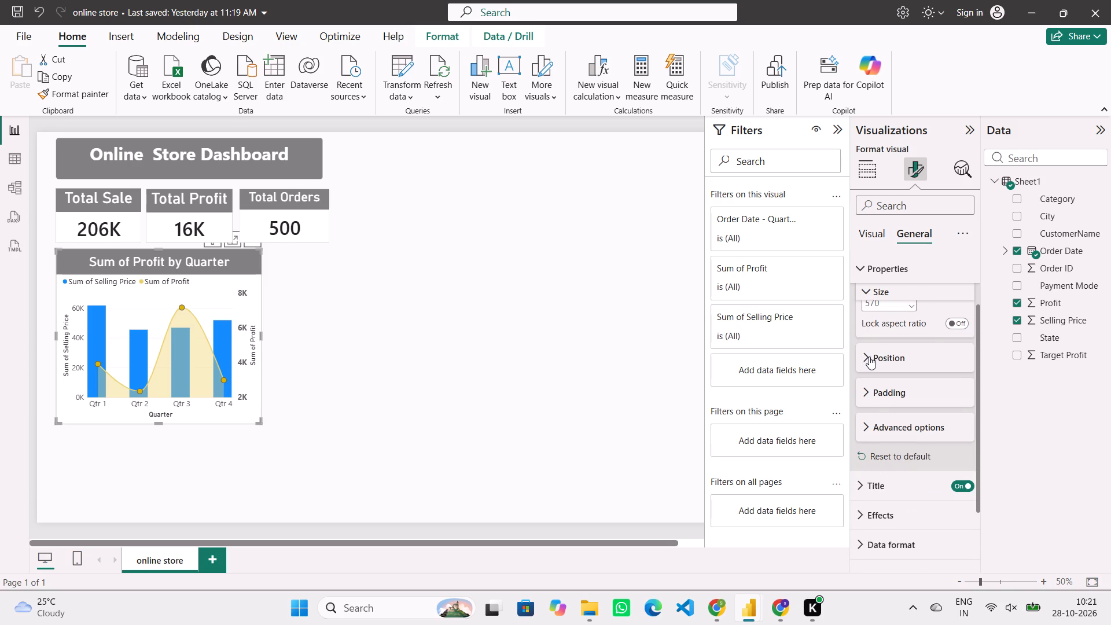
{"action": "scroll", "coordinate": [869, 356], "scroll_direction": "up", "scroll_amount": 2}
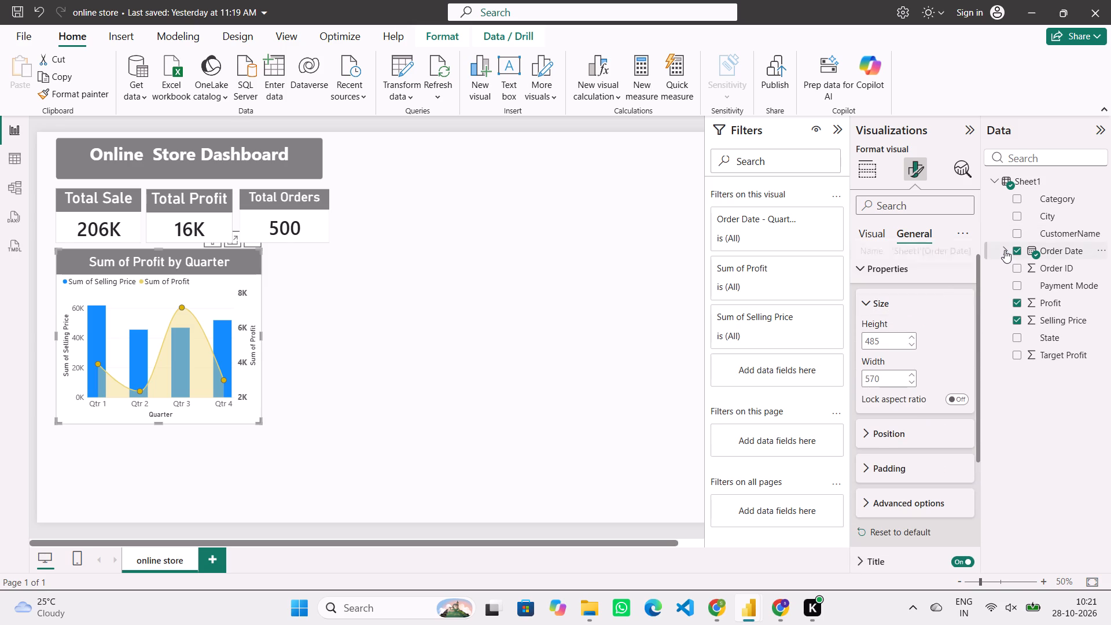
Expand the Order Date field and its date hierarchy to view the available date levels.
{"action": "left_click", "coordinate": [1005, 250]}
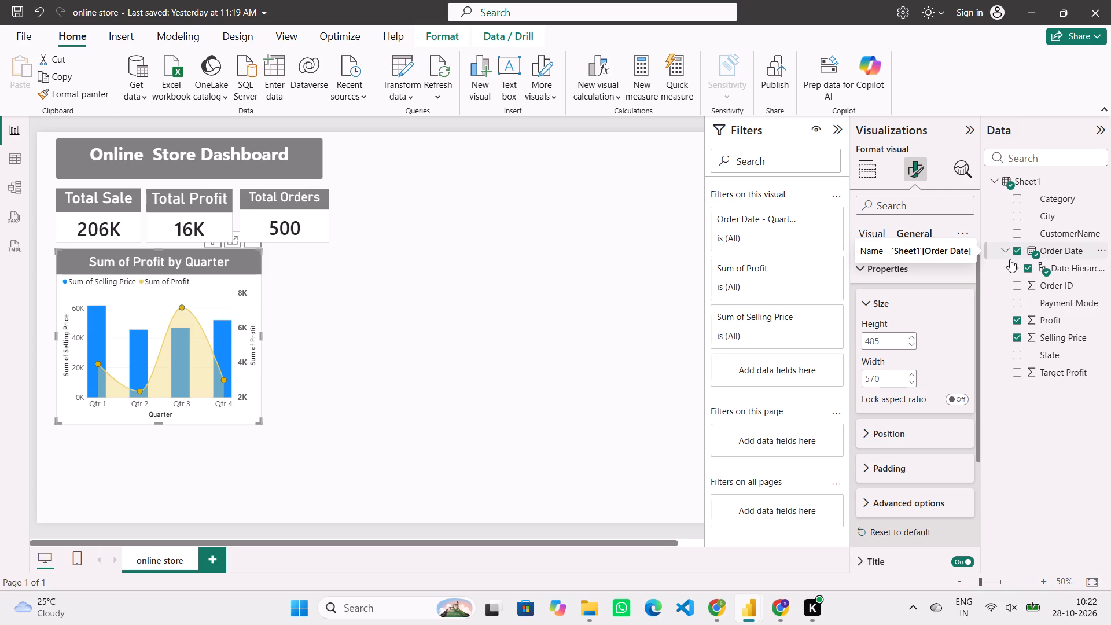
{"action": "left_click", "coordinate": [1016, 272]}
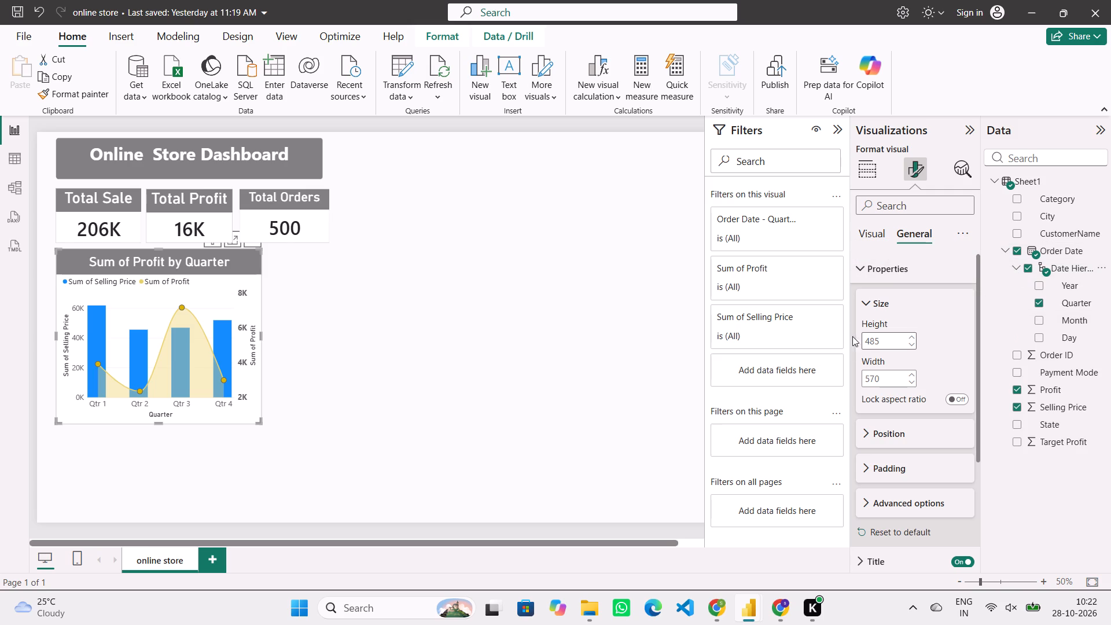
Collapse the quarterly chart's size and general properties settings and deselect the chart.
{"action": "left_click", "coordinate": [869, 298]}
{"action": "scroll", "coordinate": [869, 298], "scroll_direction": "up", "scroll_amount": 2}
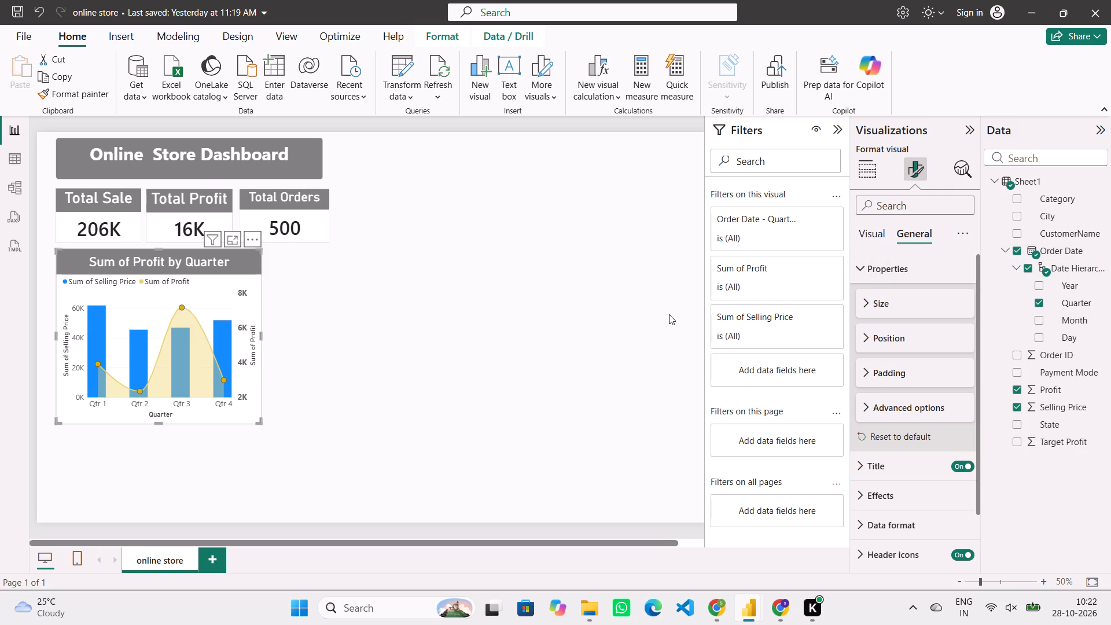
{"action": "scroll", "coordinate": [871, 314], "scroll_direction": "up", "scroll_amount": 3}
{"action": "left_click", "coordinate": [863, 273]}
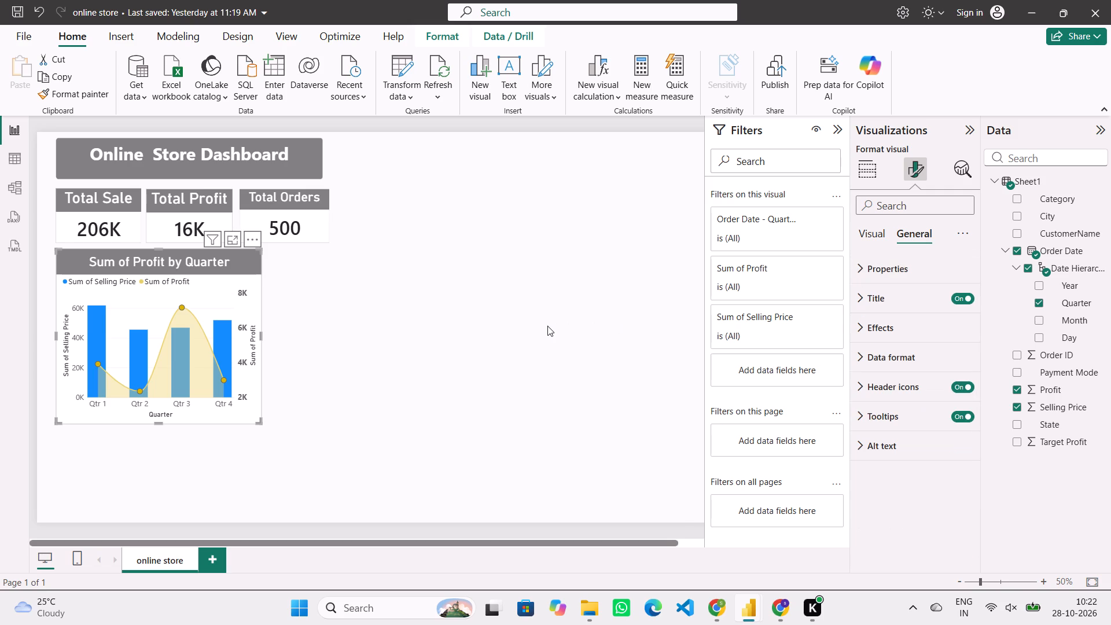
{"action": "left_click", "coordinate": [547, 326]}
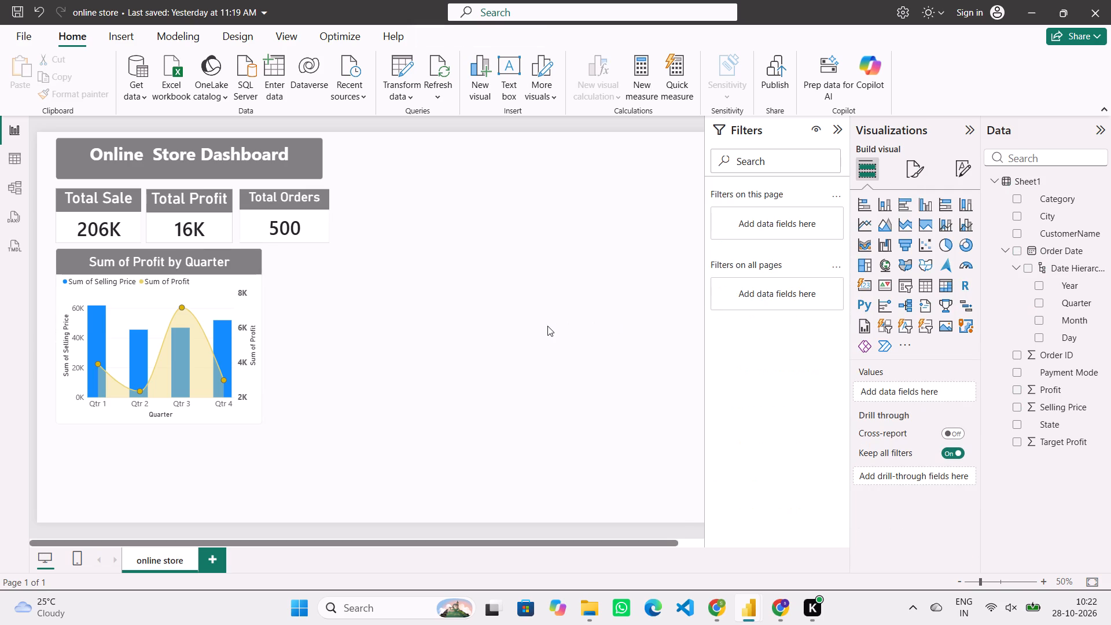
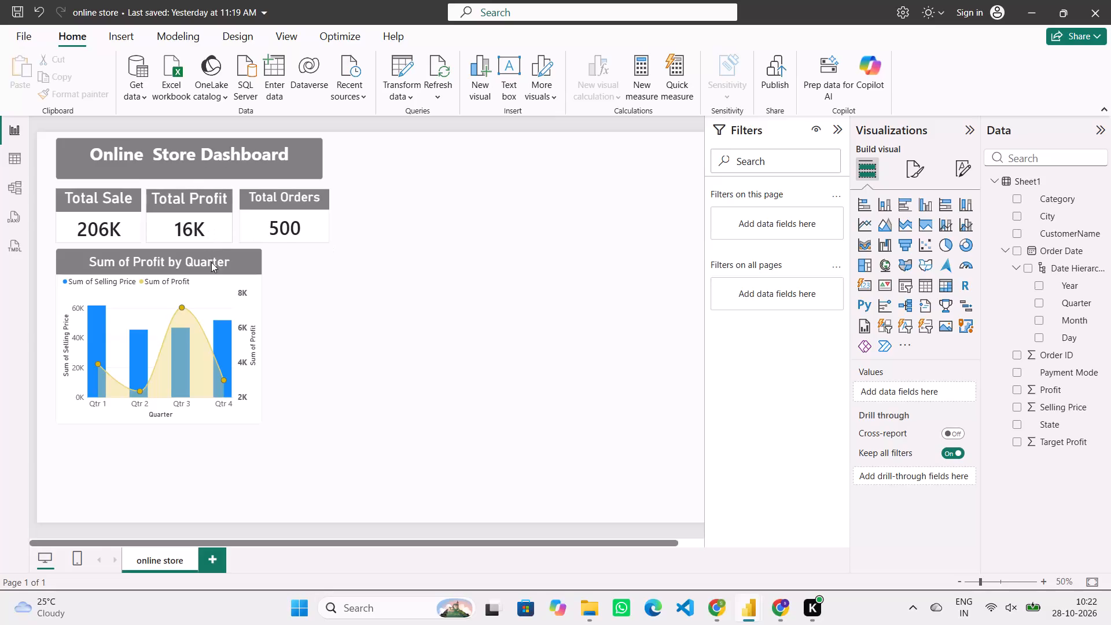
Select the quarterly chart and compare it with the matching chart on the course's reference slide.
{"action": "left_click", "coordinate": [219, 270]}
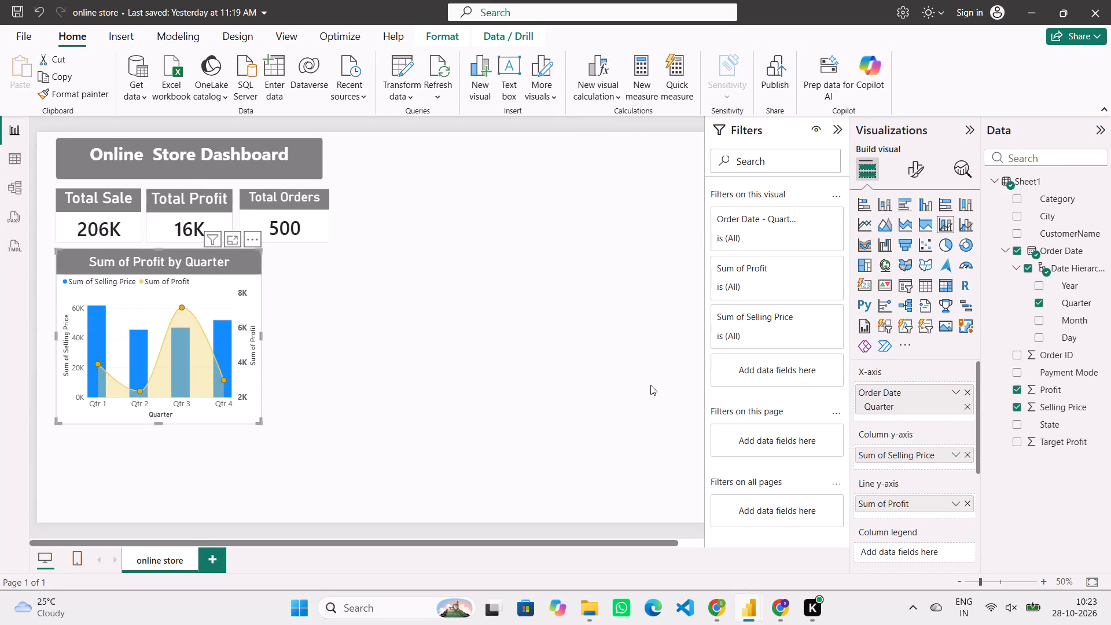
{"action": "left_click", "coordinate": [709, 623]}
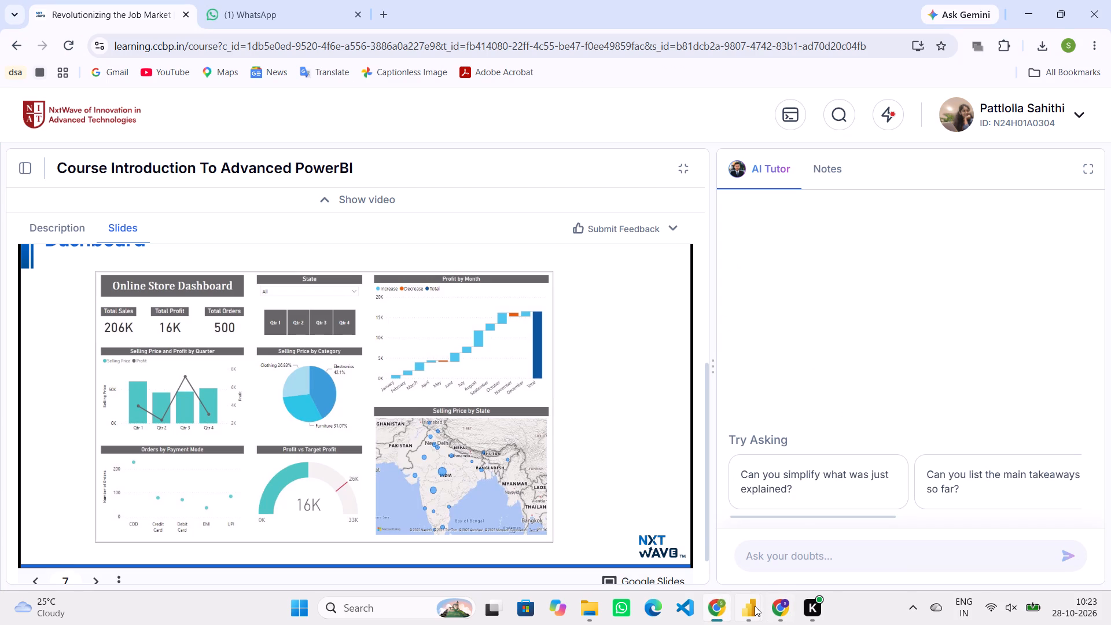
{"action": "left_click", "coordinate": [884, 492]}
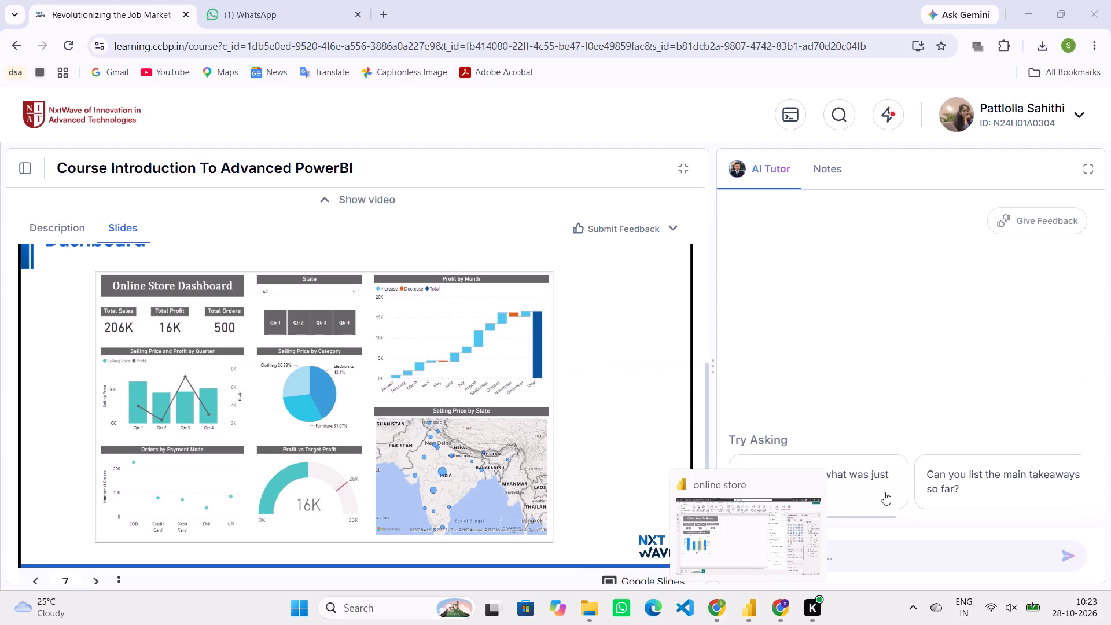
{"action": "left_click", "coordinate": [773, 521]}
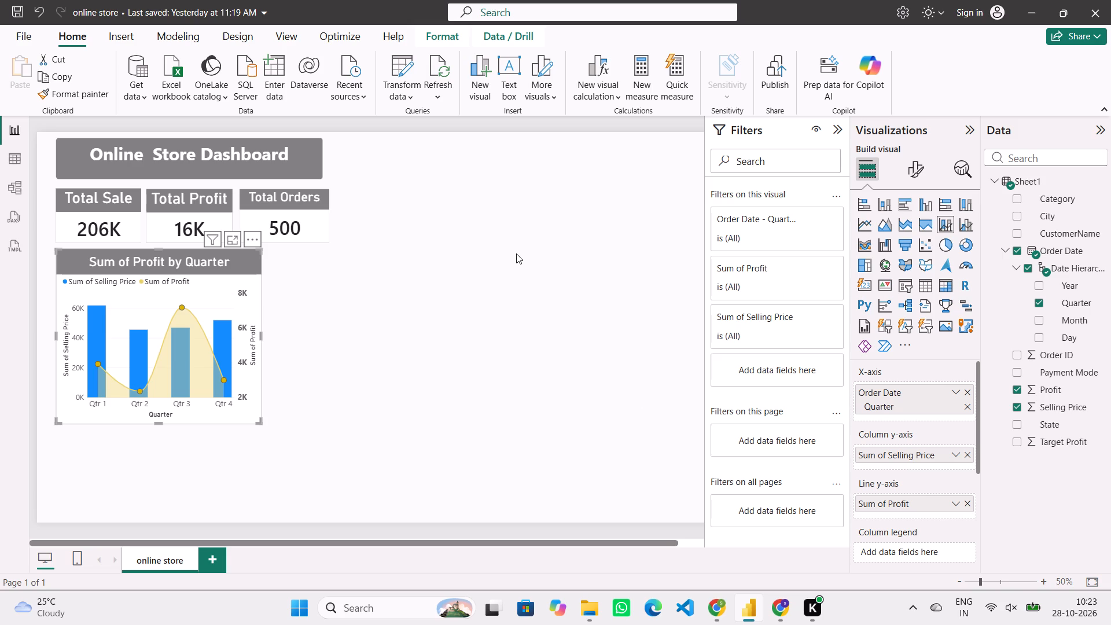
{"action": "left_click", "coordinate": [715, 601]}
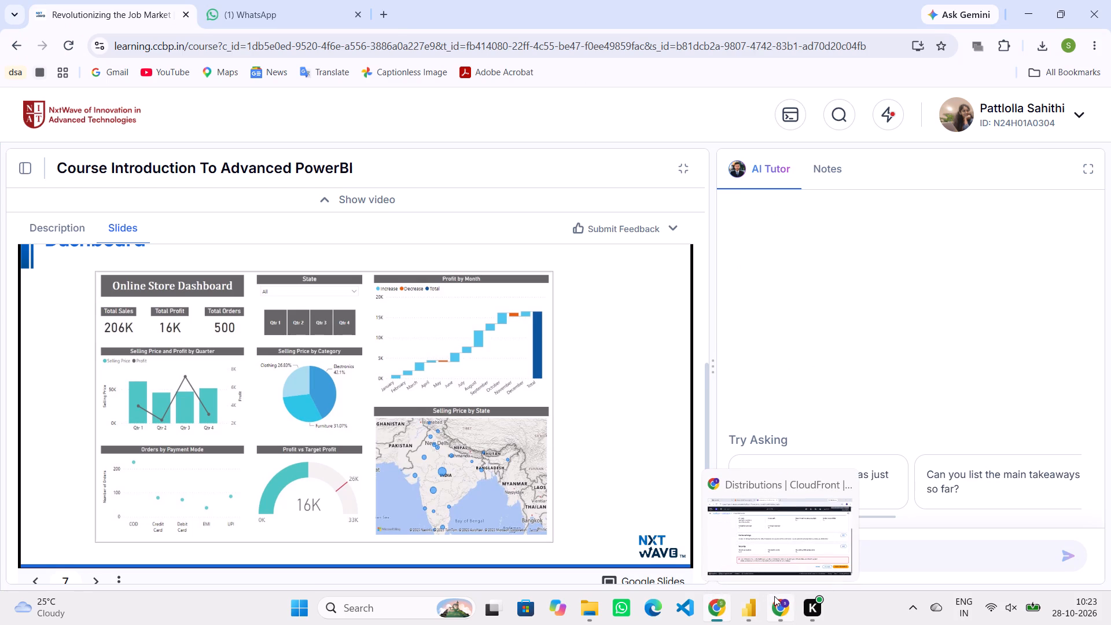
{"action": "left_click", "coordinate": [755, 602]}
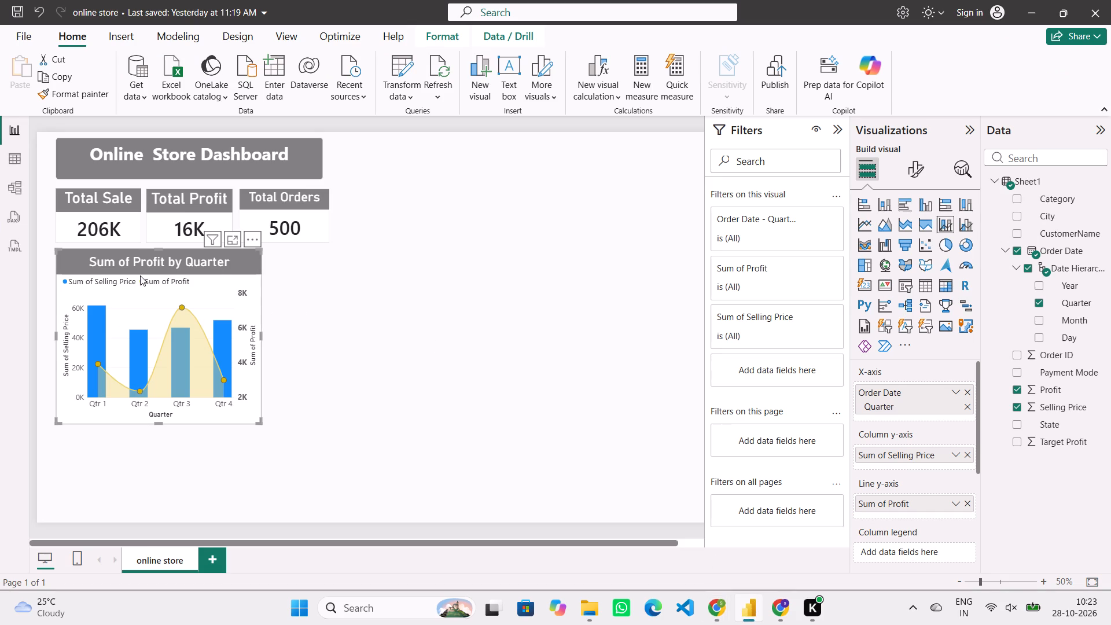
Retitle the quarterly chart "Selling Price And Profit by Quarter", using the reference slide's chart heading as a guide.
{"action": "left_click", "coordinate": [926, 175]}
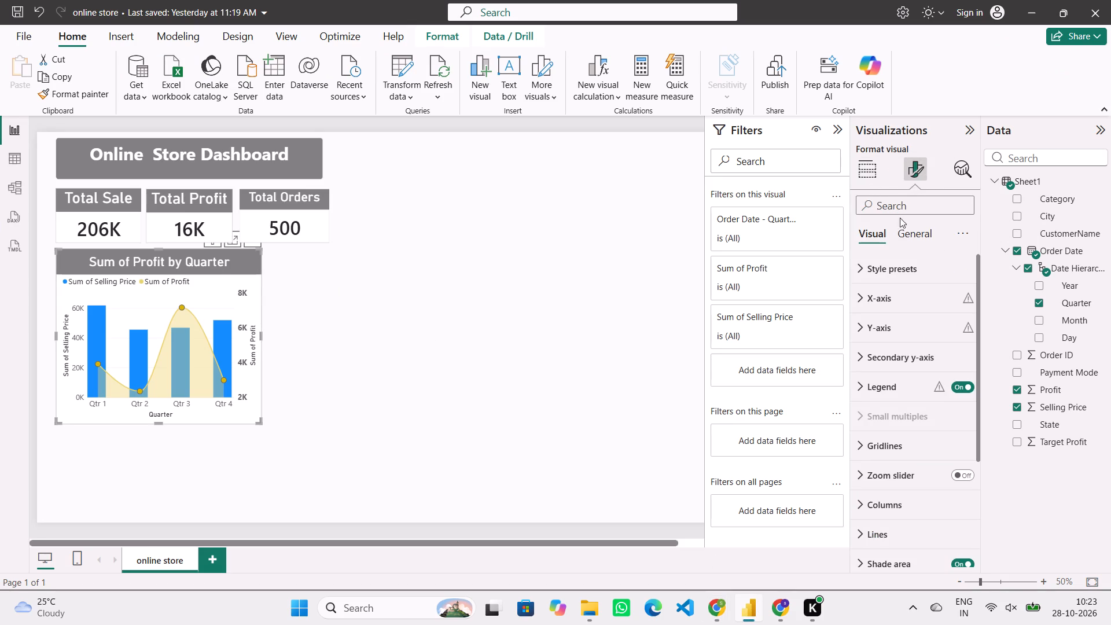
{"action": "left_click", "coordinate": [912, 236]}
{"action": "left_click", "coordinate": [897, 294]}
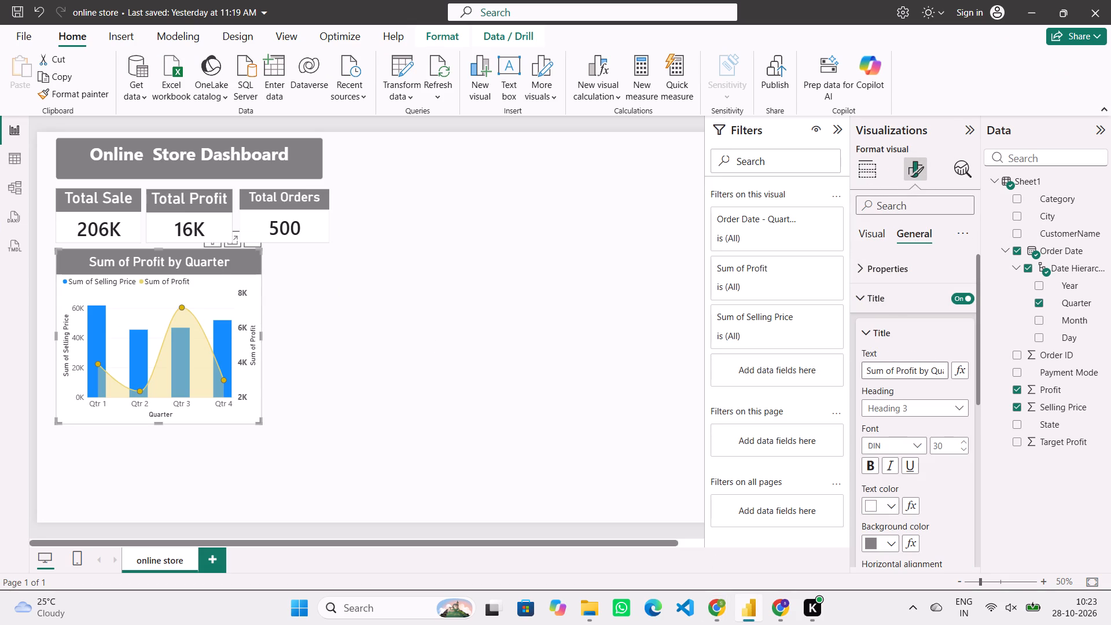
{"action": "scroll", "coordinate": [893, 369], "scroll_direction": "left", "scroll_amount": 1}
{"action": "left_click", "coordinate": [729, 602]}
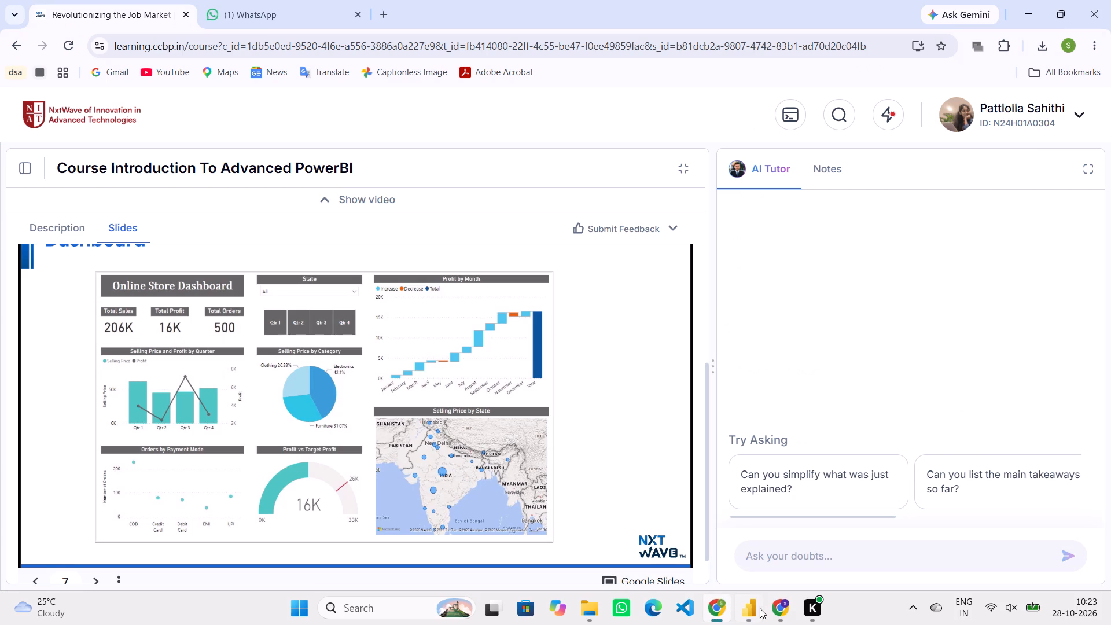
{"action": "left_click", "coordinate": [746, 554]}
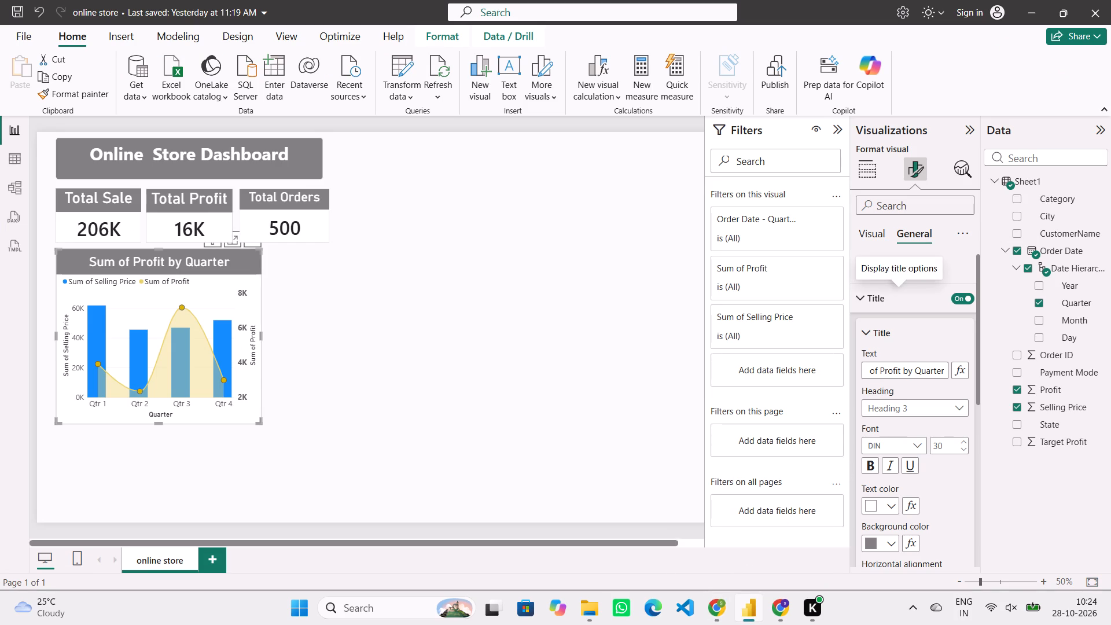
{"action": "scroll", "coordinate": [891, 375], "scroll_direction": "right", "scroll_amount": 1}
{"action": "left_click_drag", "start_coordinate": [894, 371], "coordinate": [858, 371]}
{"action": "key", "text": "BackSpace"}
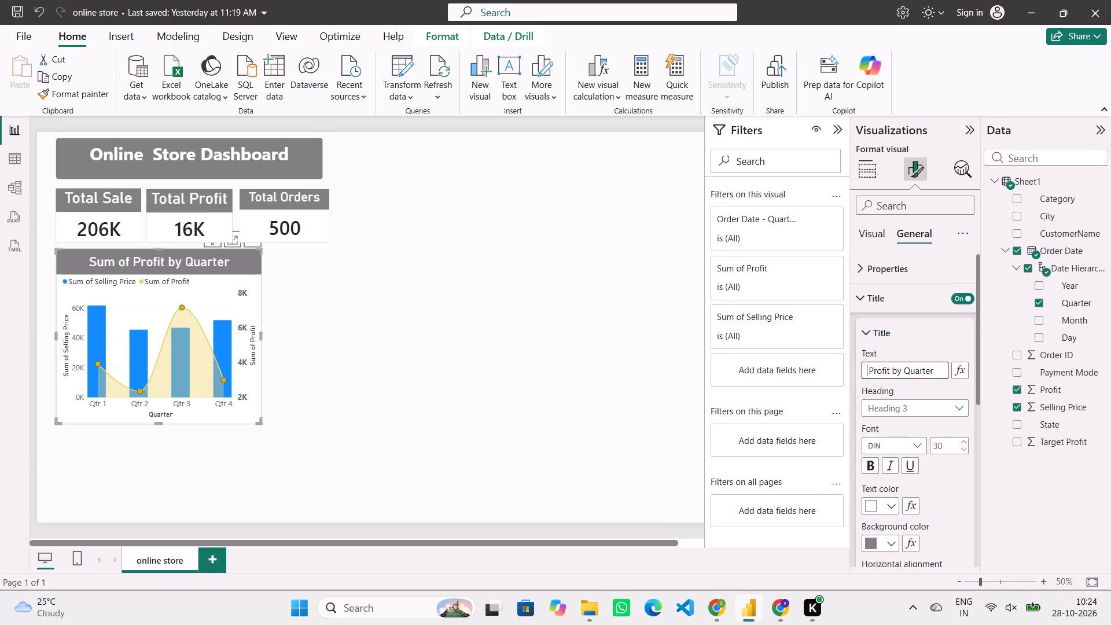
{"action": "type", "text": "Selling"}
{"action": "key", "text": "space"}
{"action": "type", "text": "Pro"}
{"action": "key", "text": "BackSpace"}
{"action": "type", "text": "ice"}
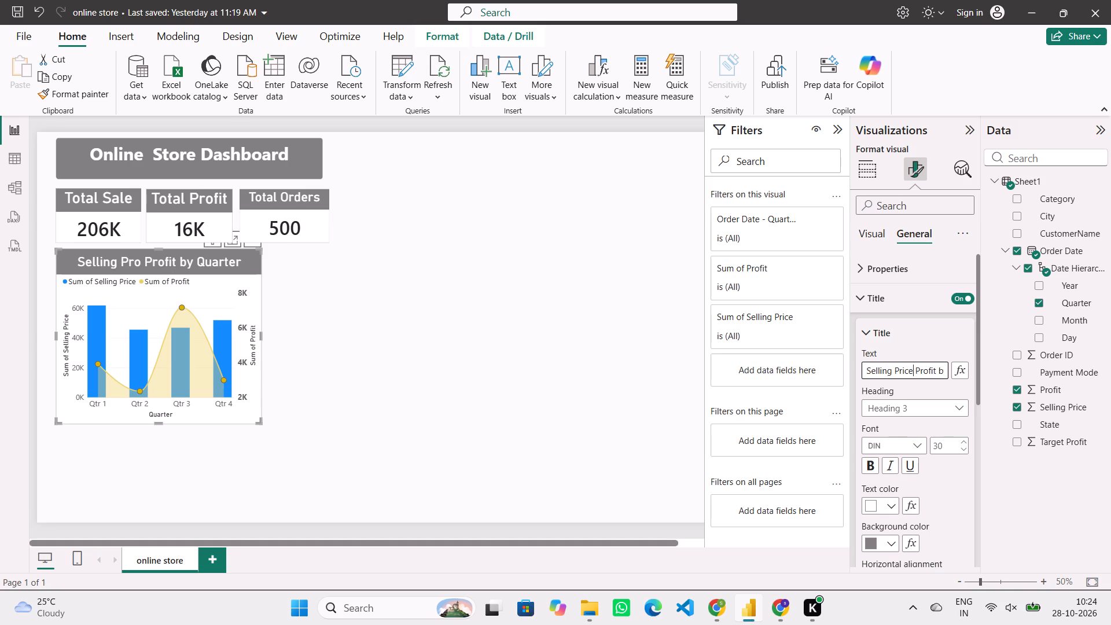
{"action": "key", "text": "space"}
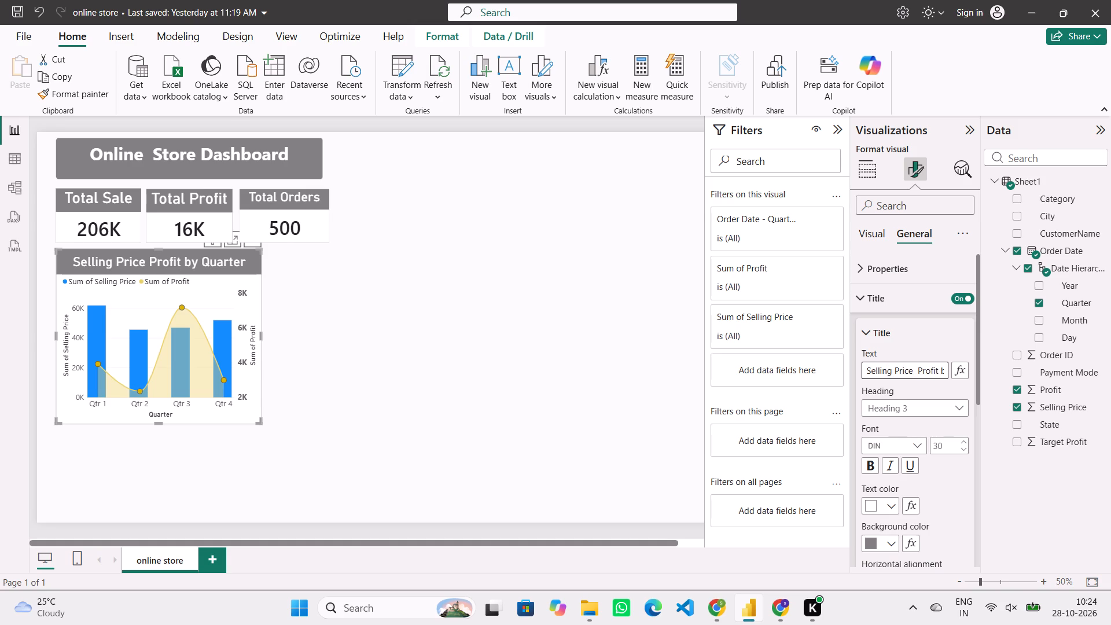
{"action": "type", "text": "And"}
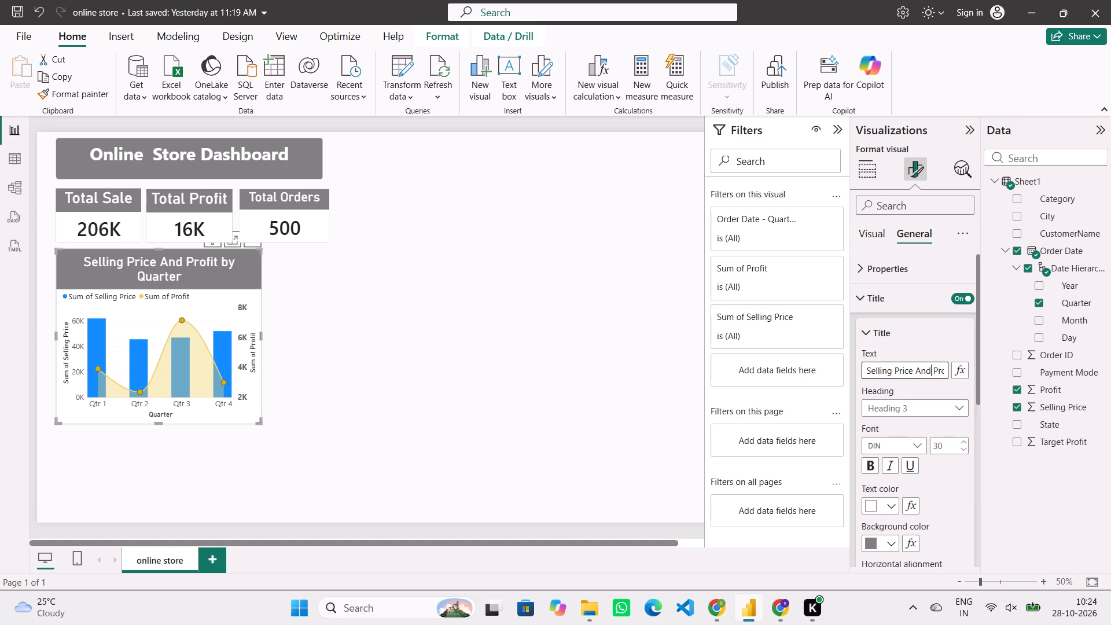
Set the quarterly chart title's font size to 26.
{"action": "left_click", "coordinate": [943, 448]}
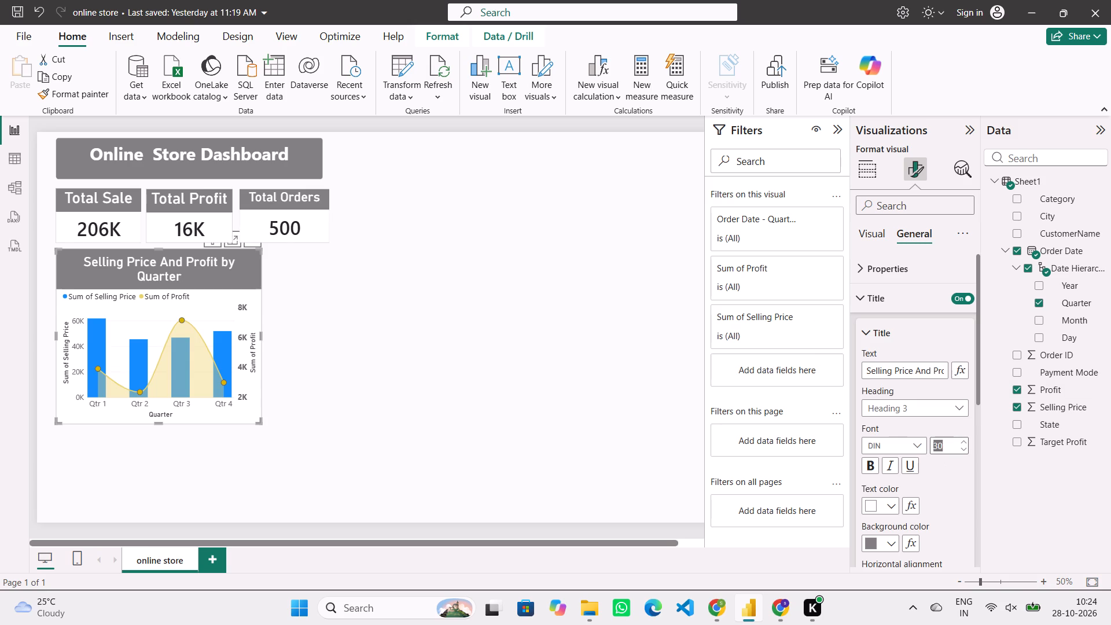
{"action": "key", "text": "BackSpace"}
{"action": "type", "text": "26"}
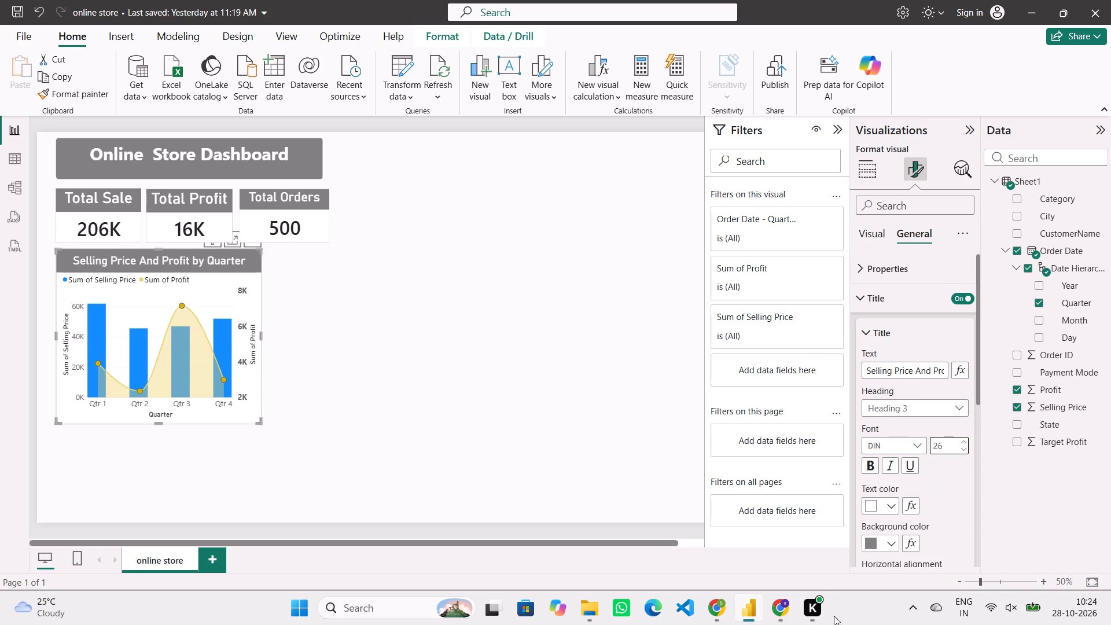
Check the reference slide's chart heading and change "And" to lowercase "and" in the quarterly chart's title.
{"action": "left_click", "coordinate": [722, 613]}
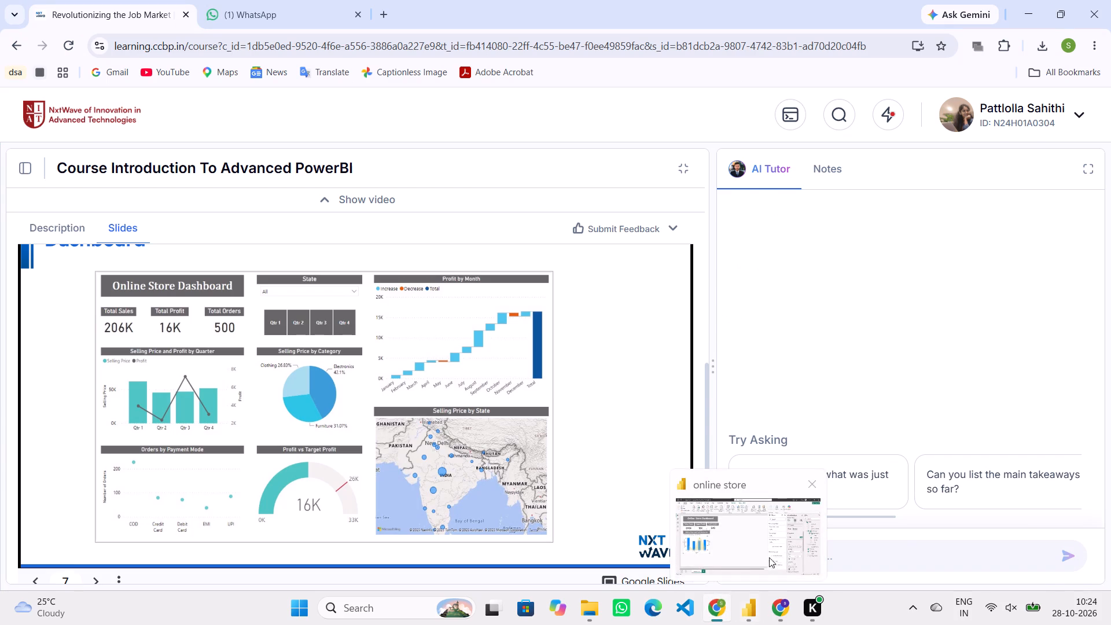
{"action": "left_click", "coordinate": [774, 550]}
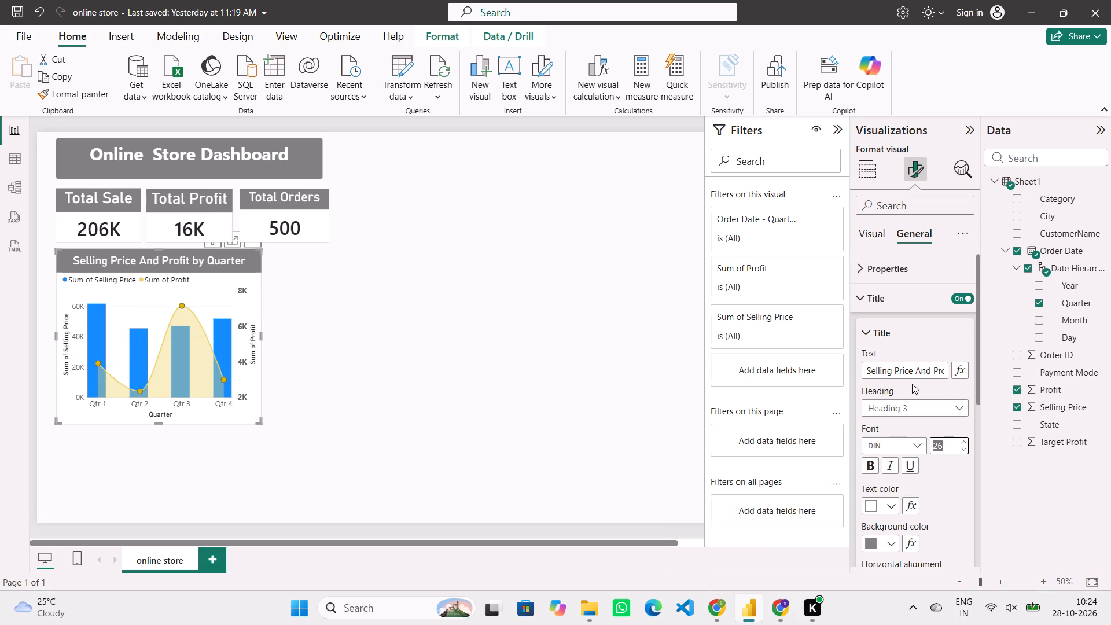
{"action": "left_click", "coordinate": [918, 366]}
{"action": "key", "text": "BackSpace"}
{"action": "key", "text": "a"}
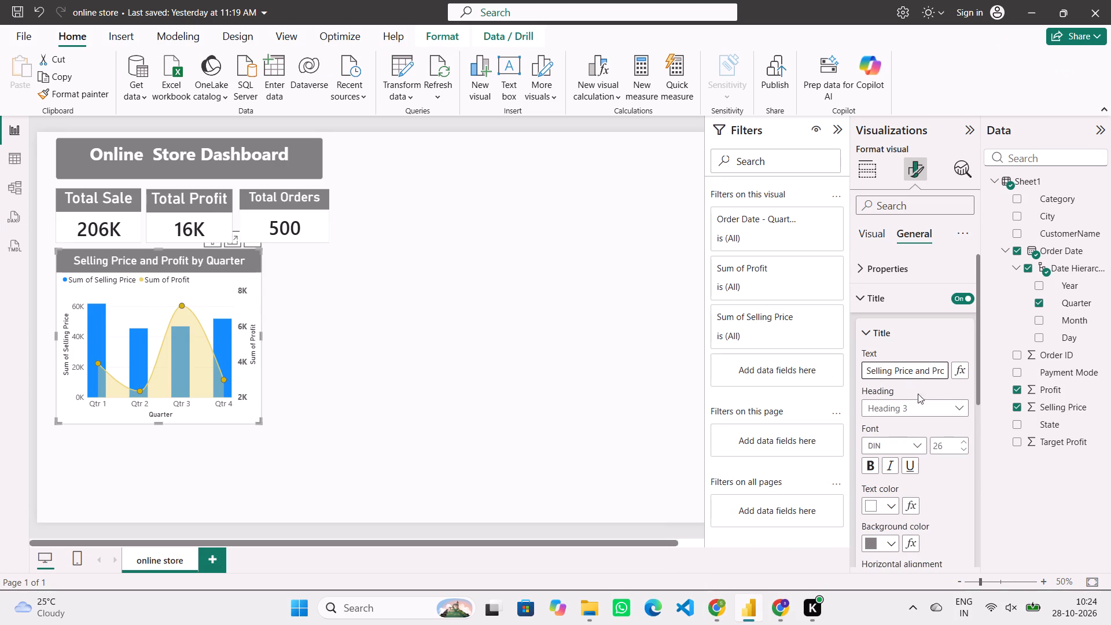
Set the quarterly chart title's font size to 28 and deselect the chart.
{"action": "left_click", "coordinate": [944, 450]}
{"action": "key", "text": "BackSpace"}
{"action": "type", "text": "28"}
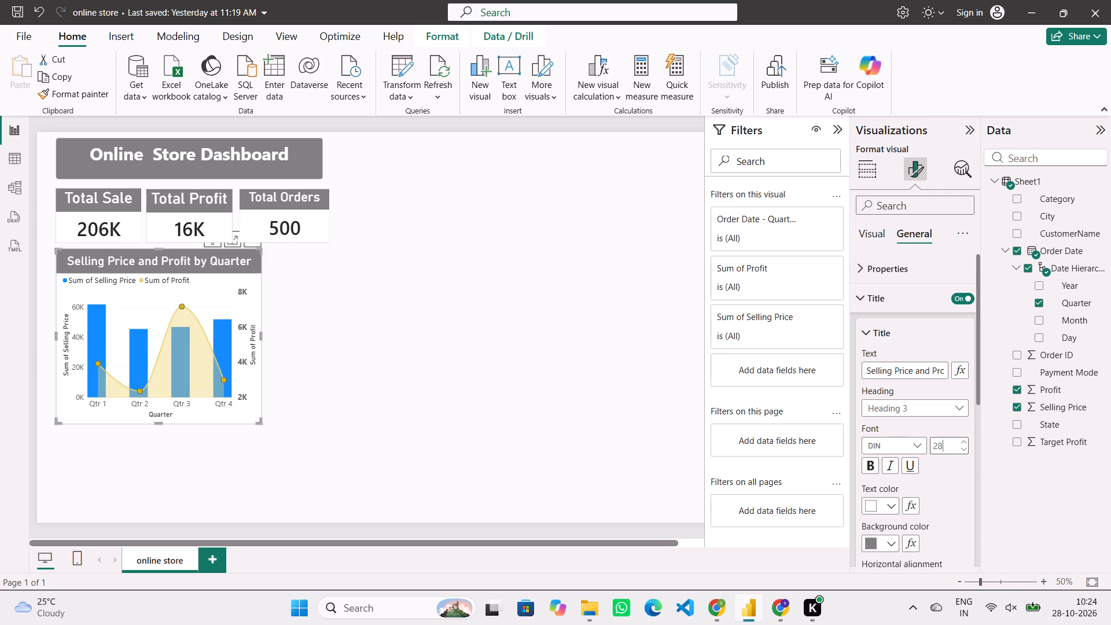
{"action": "left_click", "coordinate": [575, 450]}
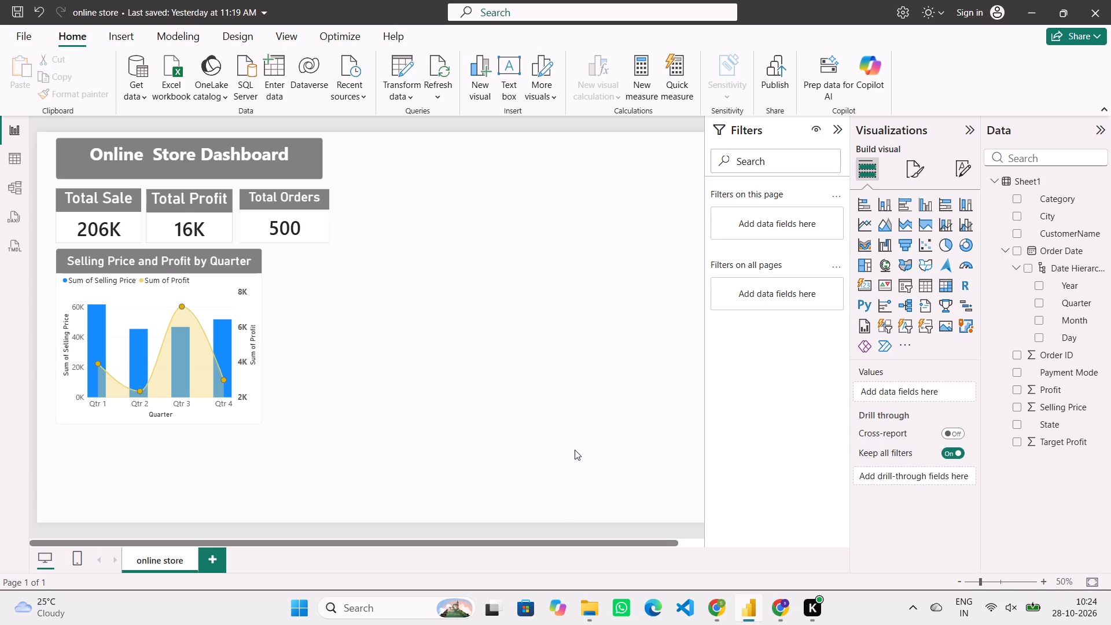
Examine the quarterly chart's Y-axis range and values formatting options, and collapse both groups.
{"action": "left_click", "coordinate": [209, 295]}
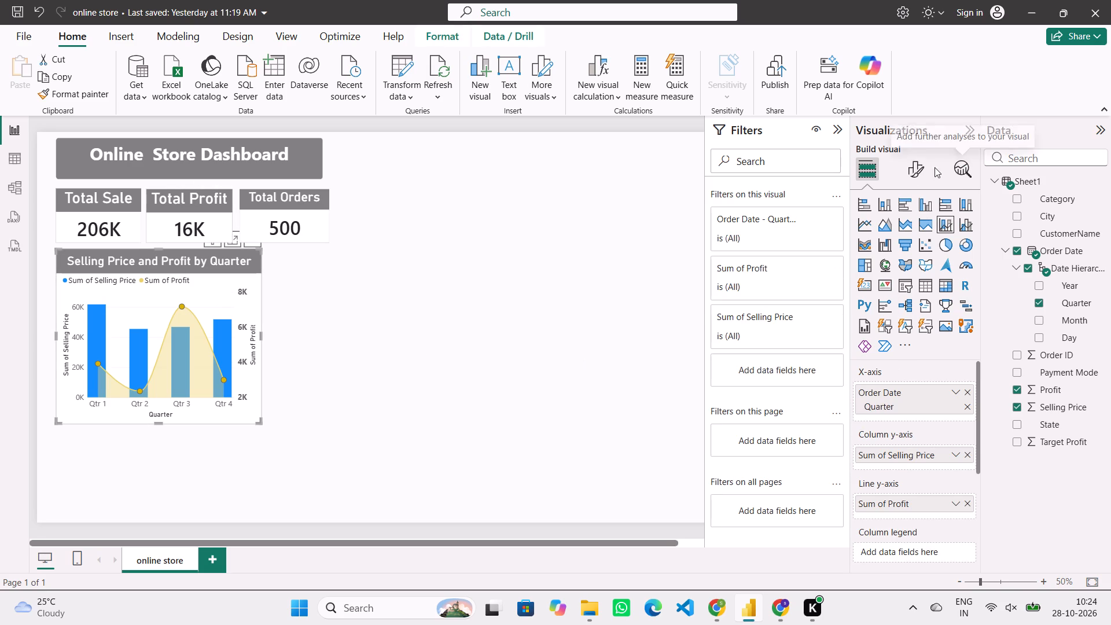
{"action": "left_click", "coordinate": [914, 168]}
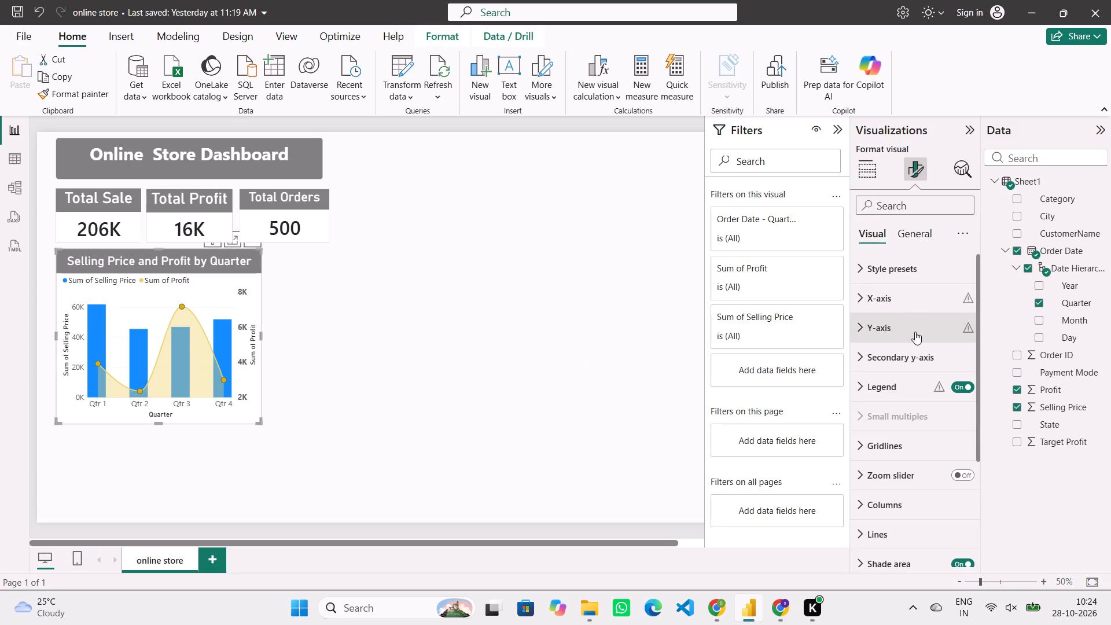
{"action": "left_click", "coordinate": [915, 332]}
{"action": "scroll", "coordinate": [916, 433], "scroll_direction": "down", "scroll_amount": 1}
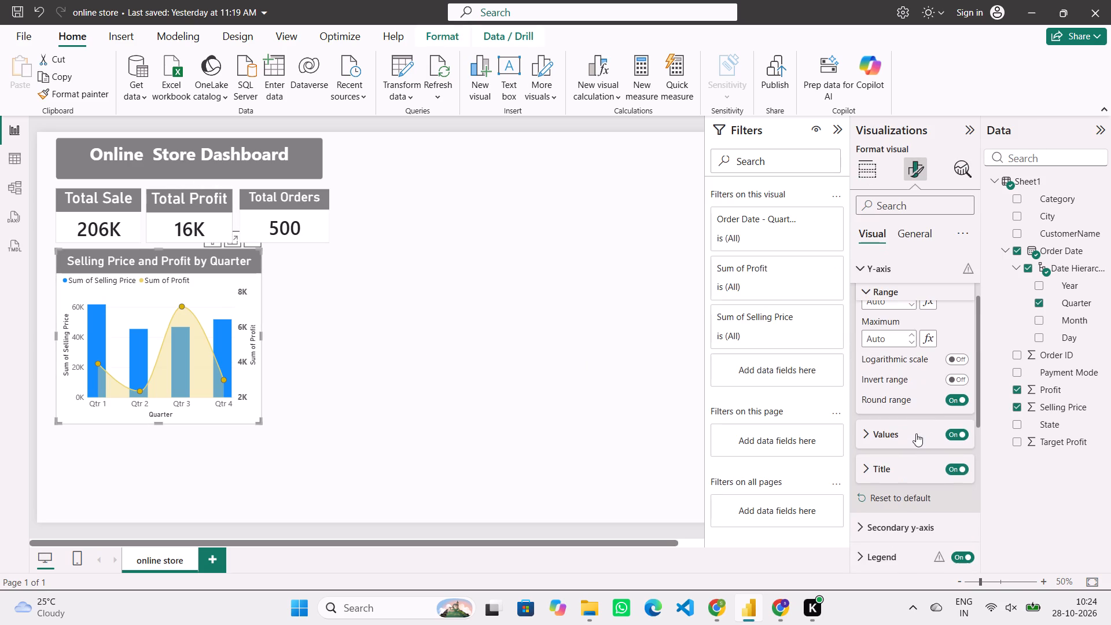
{"action": "scroll", "coordinate": [897, 465], "scroll_direction": "down", "scroll_amount": 2}
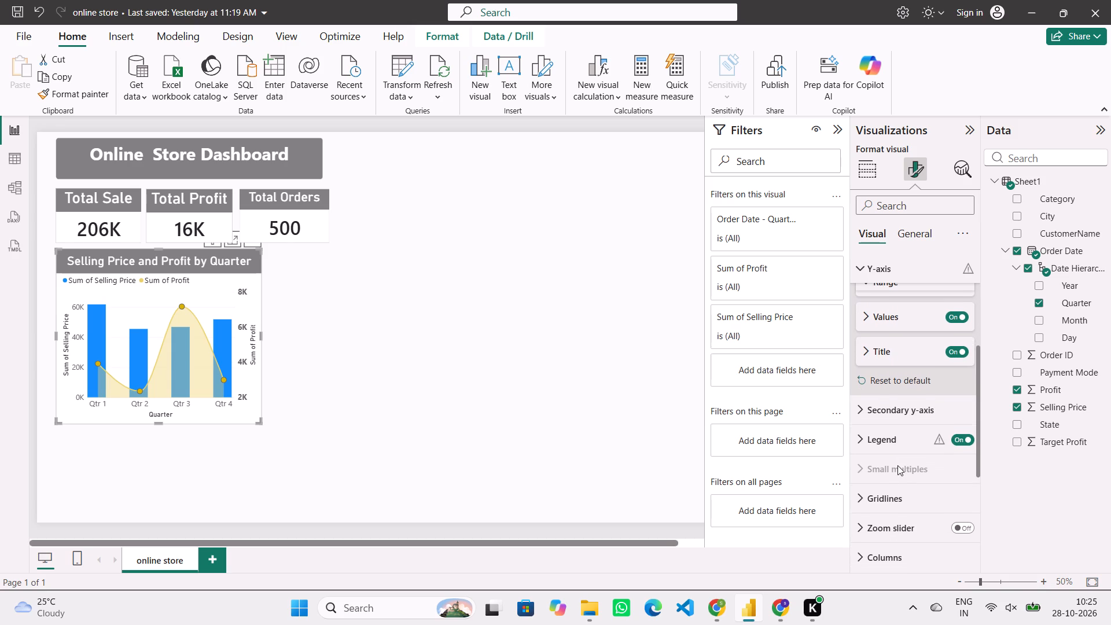
{"action": "scroll", "coordinate": [924, 374], "scroll_direction": "up", "scroll_amount": 1}
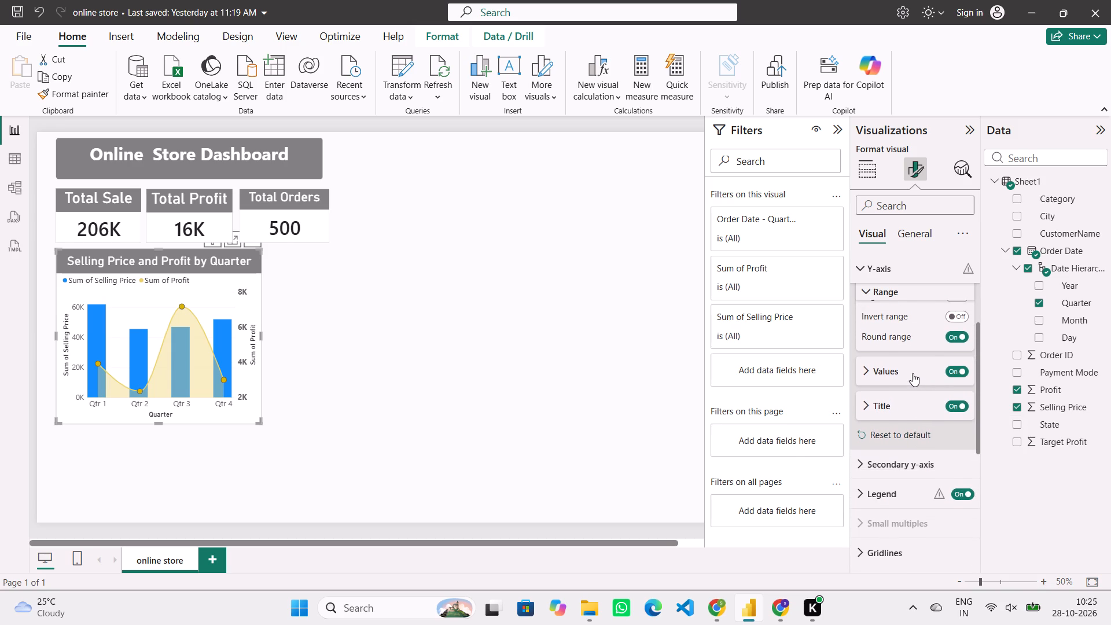
{"action": "scroll", "coordinate": [913, 373], "scroll_direction": "up", "scroll_amount": 2}
{"action": "scroll", "coordinate": [913, 373], "scroll_direction": "down", "scroll_amount": 1}
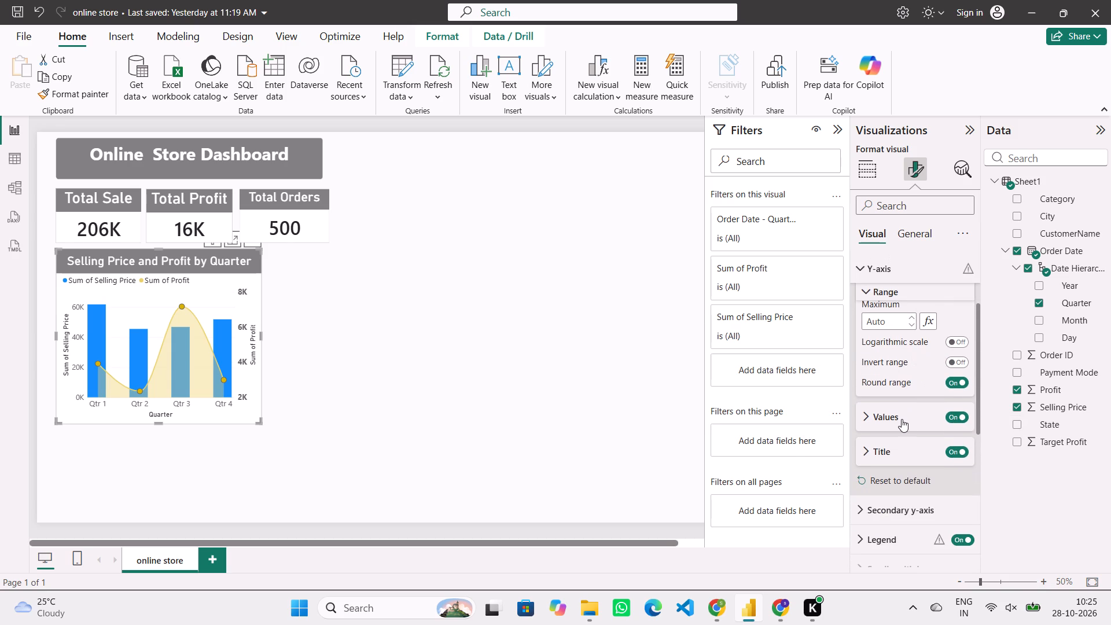
{"action": "left_click", "coordinate": [902, 419]}
{"action": "scroll", "coordinate": [902, 419], "scroll_direction": "down", "scroll_amount": 3}
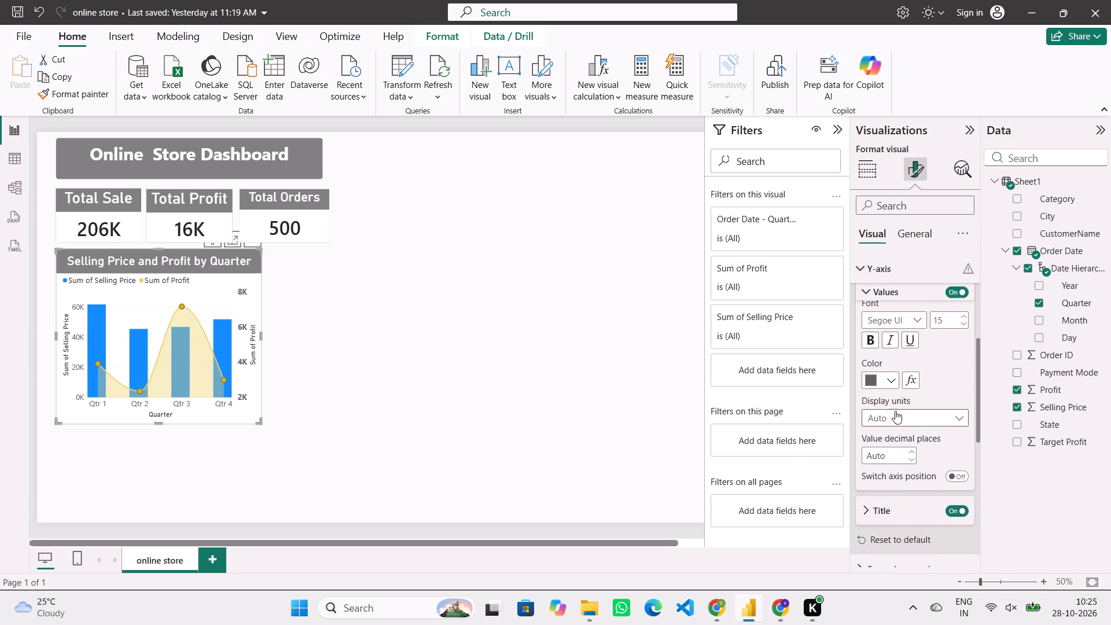
{"action": "scroll", "coordinate": [891, 378], "scroll_direction": "up", "scroll_amount": 1}
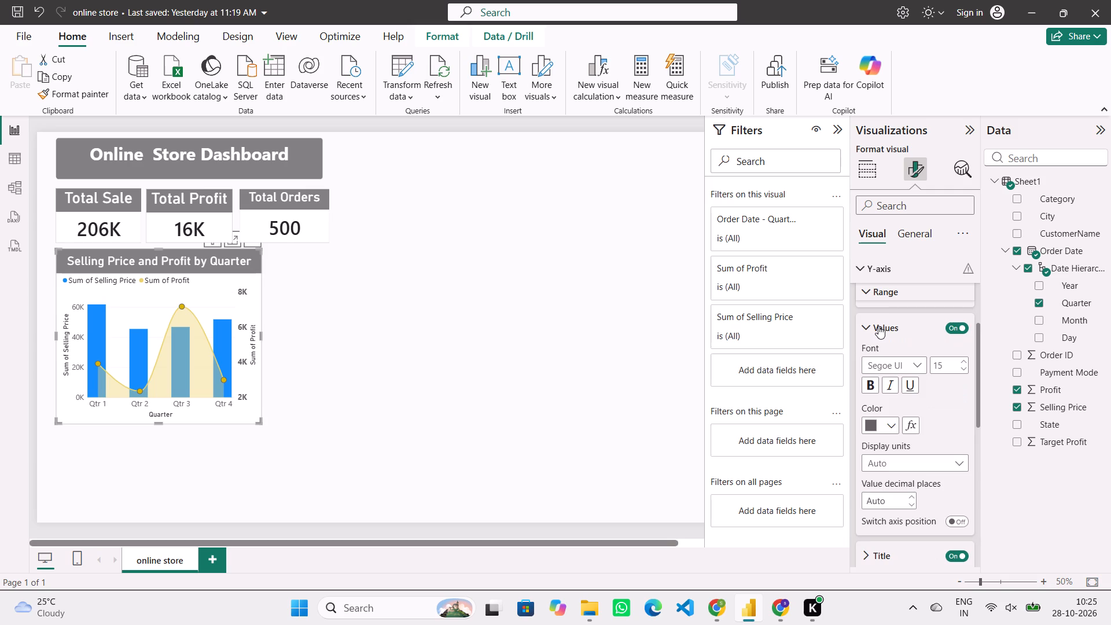
{"action": "left_click", "coordinate": [878, 326]}
{"action": "scroll", "coordinate": [878, 326], "scroll_direction": "up", "scroll_amount": 3}
{"action": "left_click", "coordinate": [870, 351]}
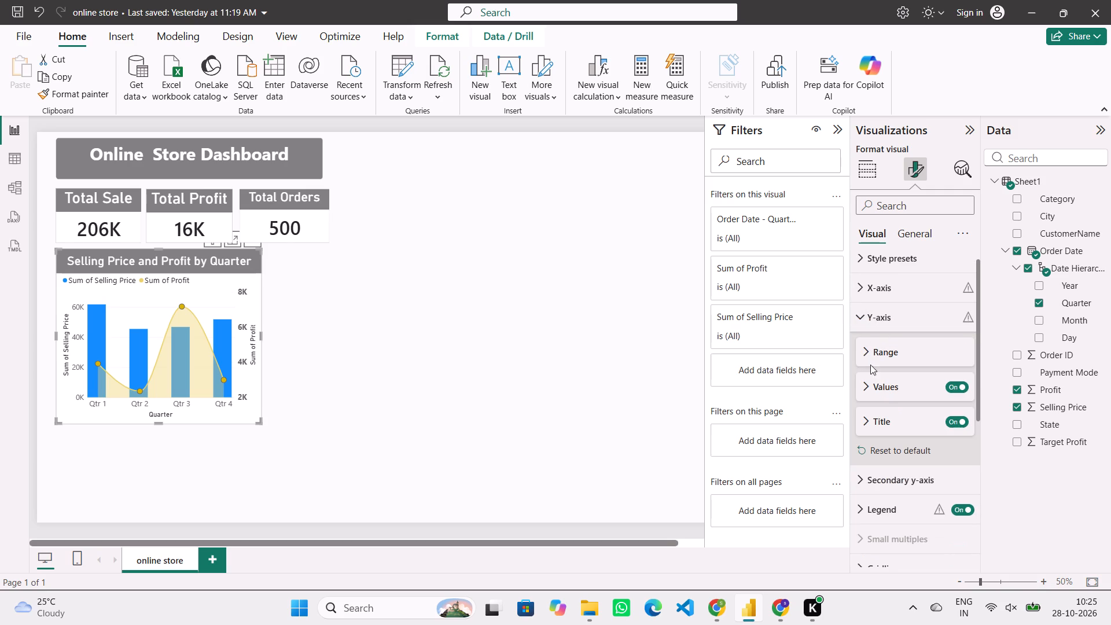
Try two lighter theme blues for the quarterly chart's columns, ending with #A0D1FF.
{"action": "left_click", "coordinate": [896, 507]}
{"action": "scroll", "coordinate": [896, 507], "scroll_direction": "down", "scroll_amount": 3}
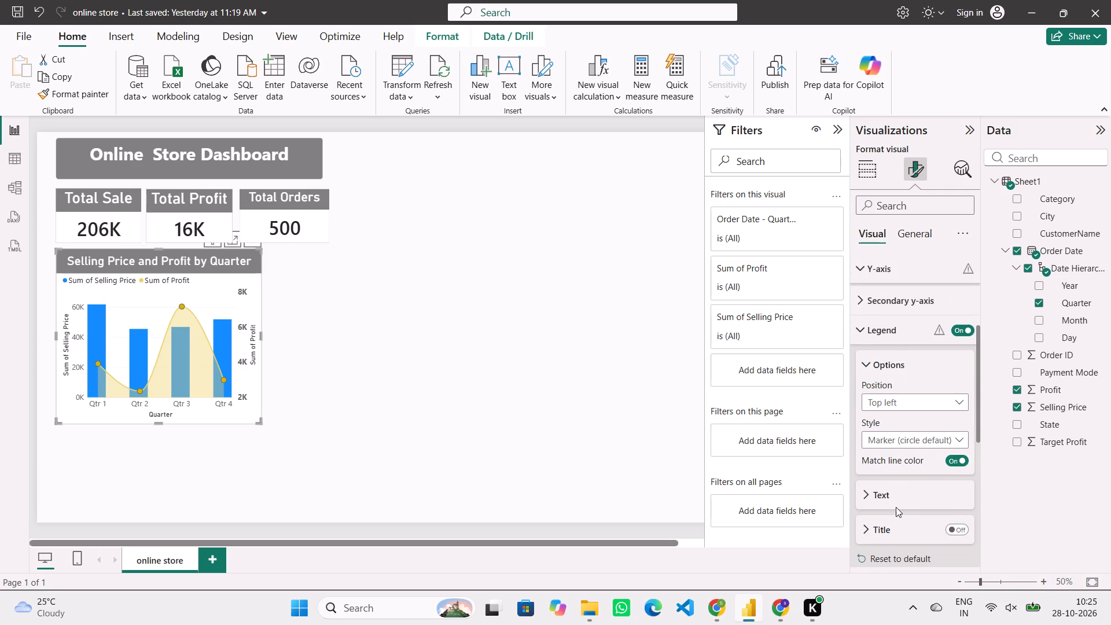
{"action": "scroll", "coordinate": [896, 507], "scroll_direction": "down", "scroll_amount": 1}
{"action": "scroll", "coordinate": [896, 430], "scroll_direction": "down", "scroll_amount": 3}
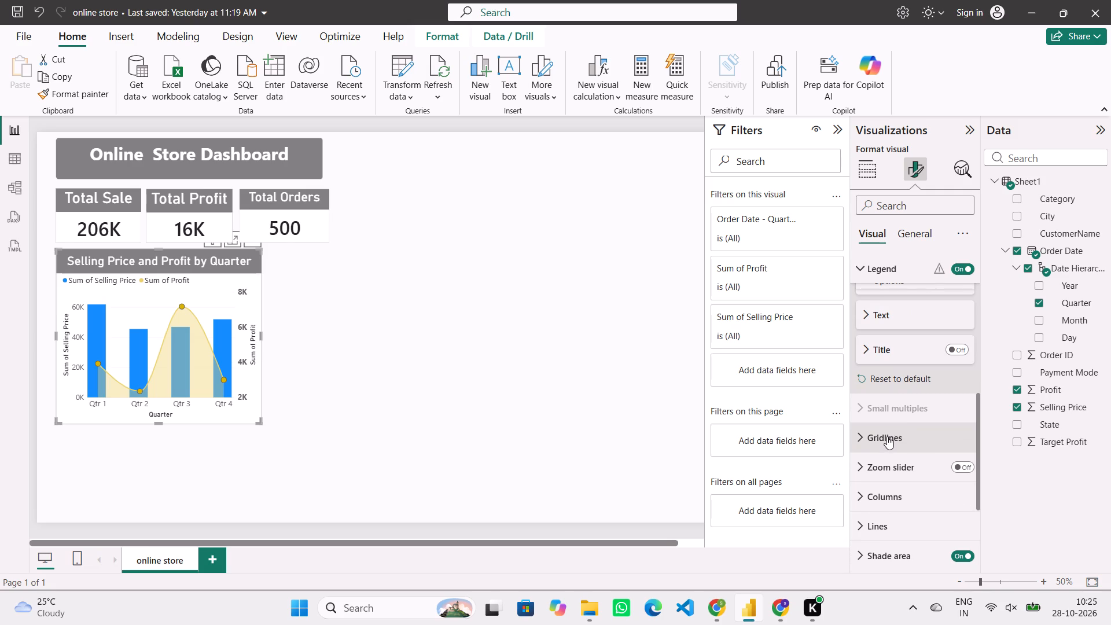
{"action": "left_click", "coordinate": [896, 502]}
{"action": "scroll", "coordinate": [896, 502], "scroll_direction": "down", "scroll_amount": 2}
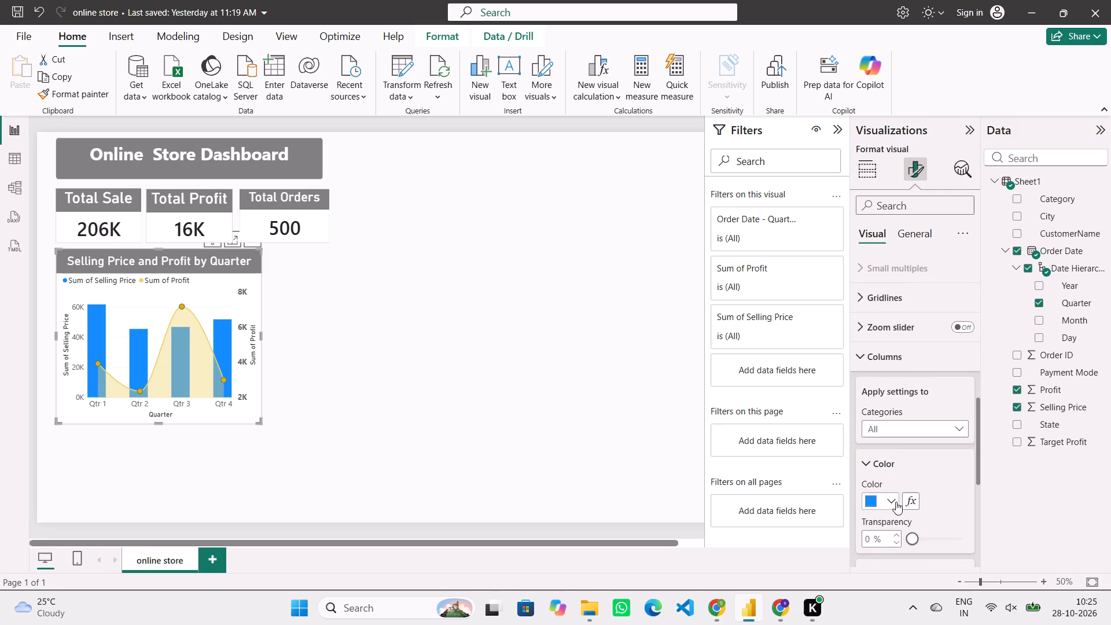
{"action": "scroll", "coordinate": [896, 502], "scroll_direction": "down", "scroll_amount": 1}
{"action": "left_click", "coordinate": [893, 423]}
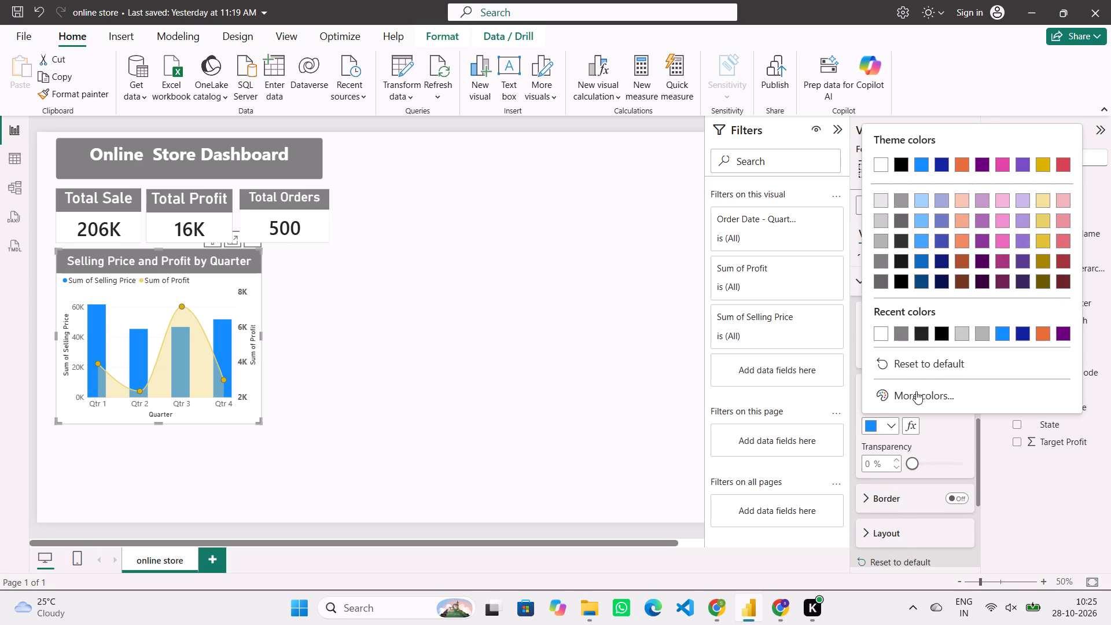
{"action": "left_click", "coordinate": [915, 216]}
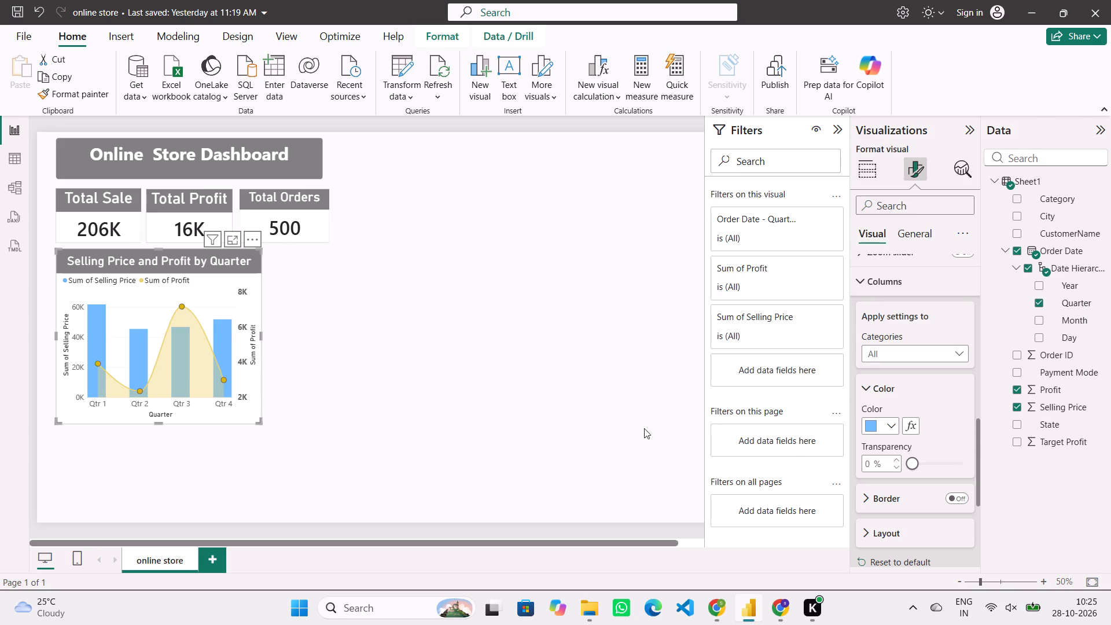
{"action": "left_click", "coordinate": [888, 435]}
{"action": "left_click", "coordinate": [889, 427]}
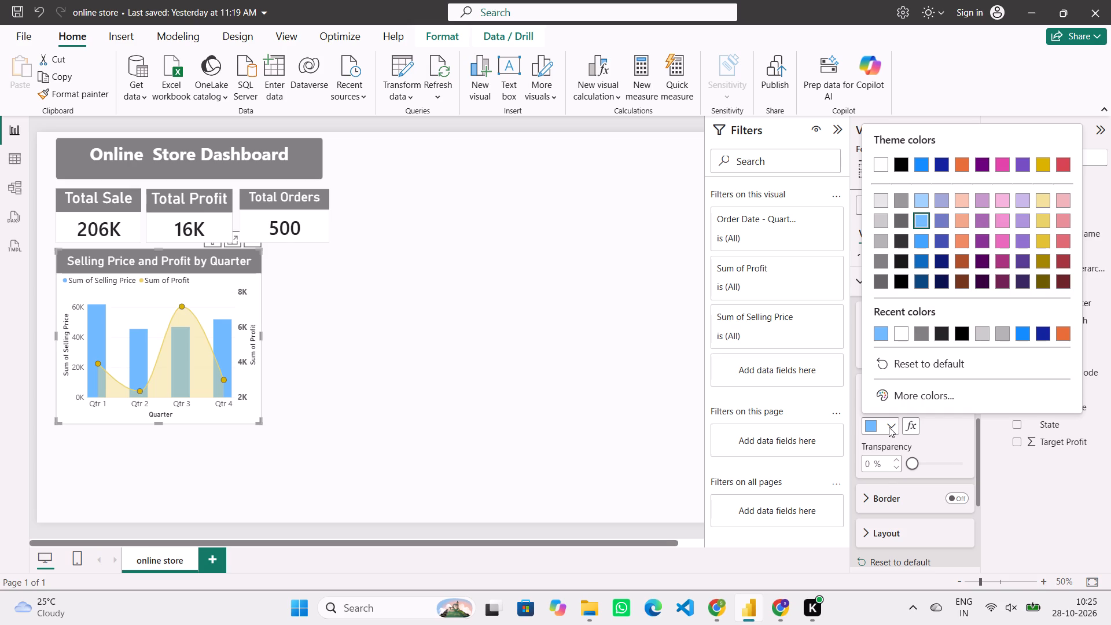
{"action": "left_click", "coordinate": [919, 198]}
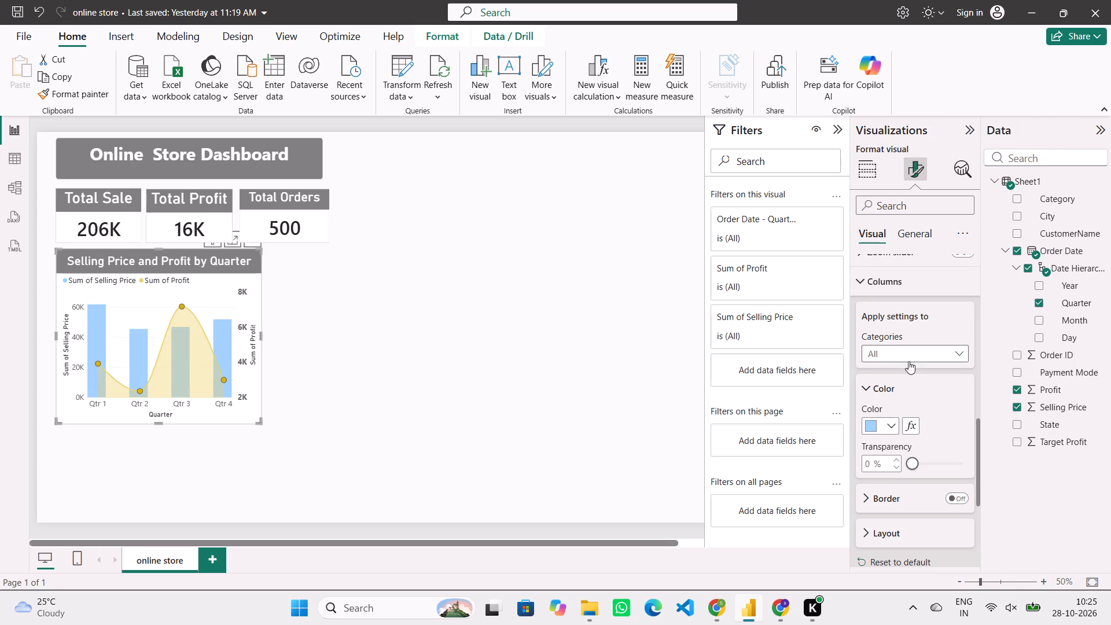
Set the quarterly chart's columns to the custom turquoise #16EFE8 and collapse the column settings.
{"action": "left_click", "coordinate": [890, 428]}
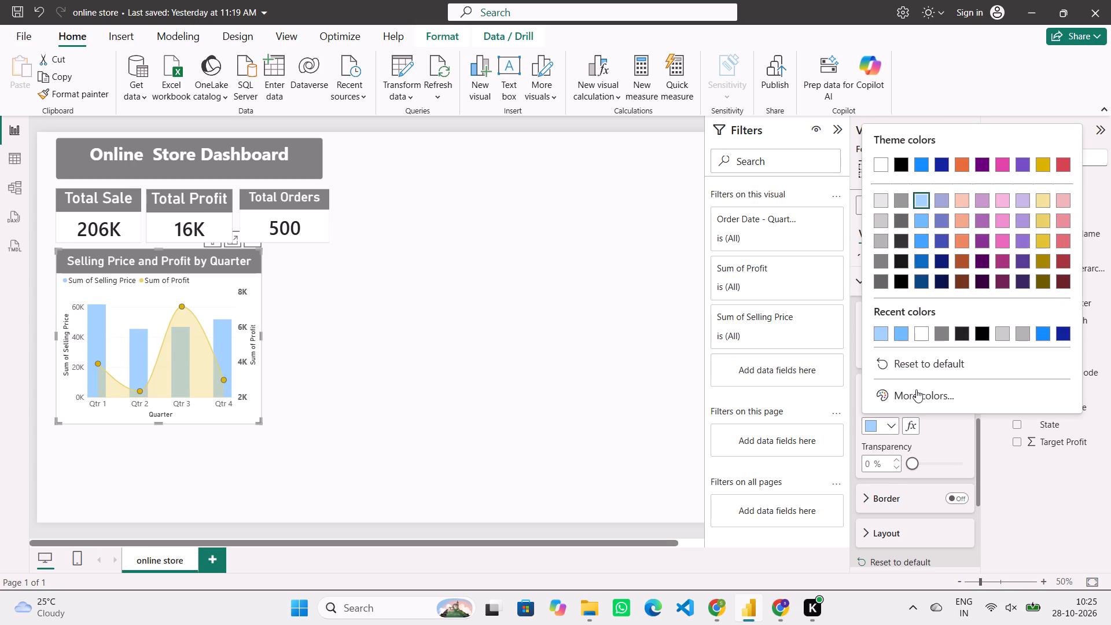
{"action": "left_click", "coordinate": [916, 395]}
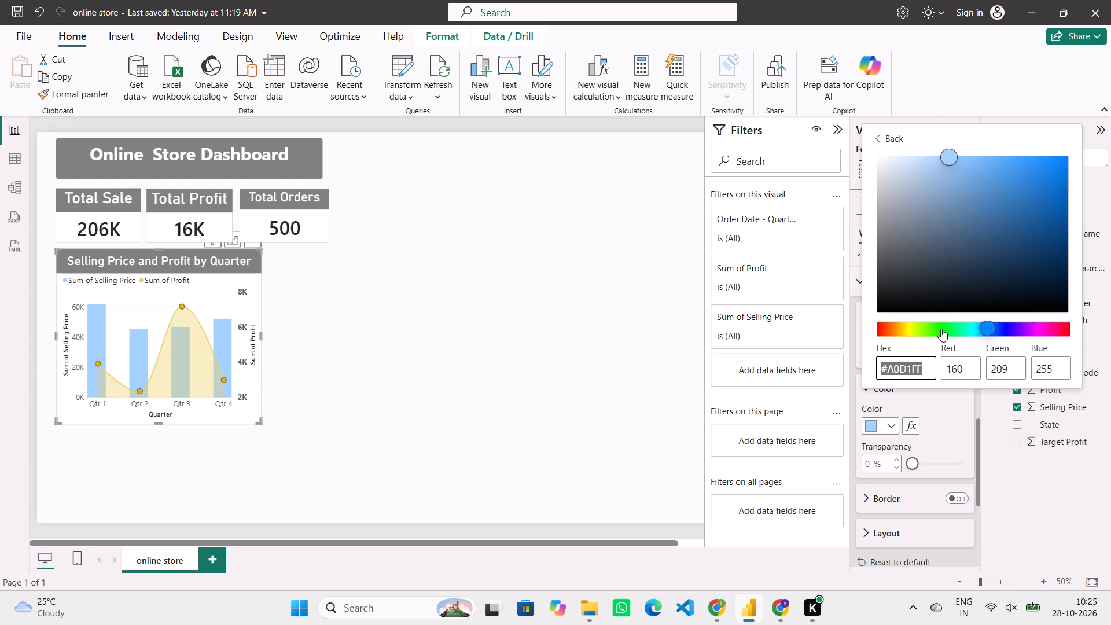
{"action": "left_click", "coordinate": [941, 329]}
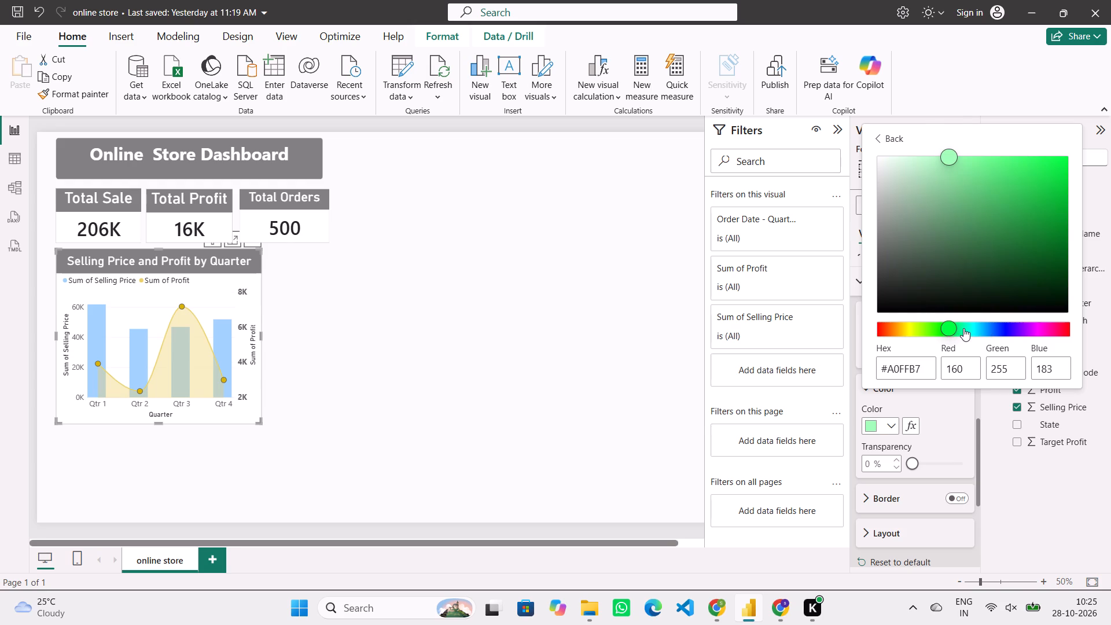
{"action": "left_click", "coordinate": [963, 328]}
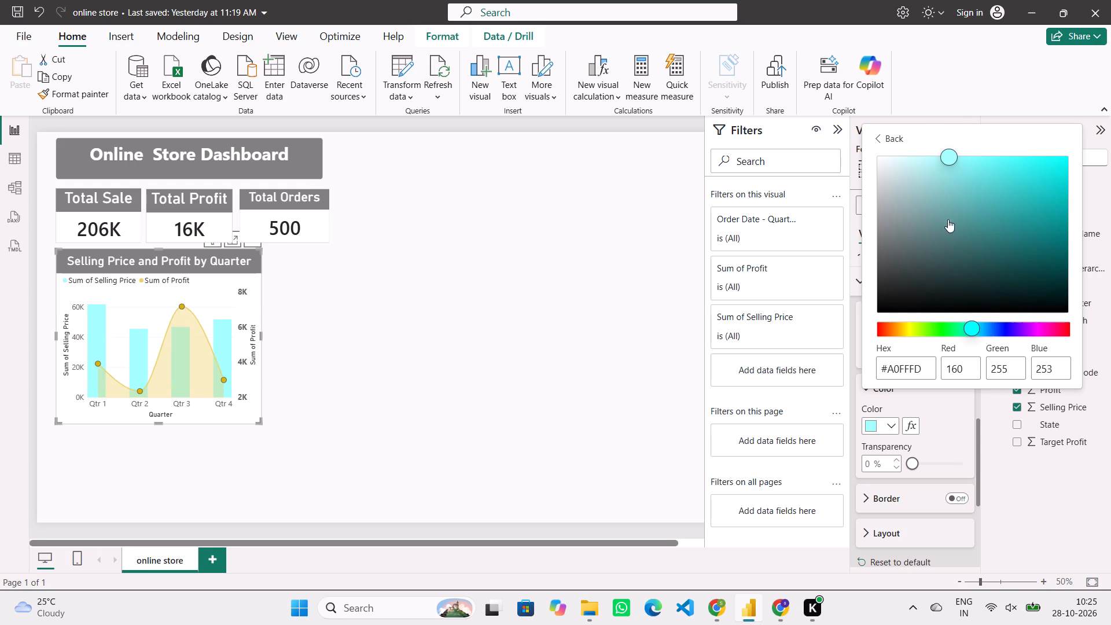
{"action": "left_click", "coordinate": [952, 323]}
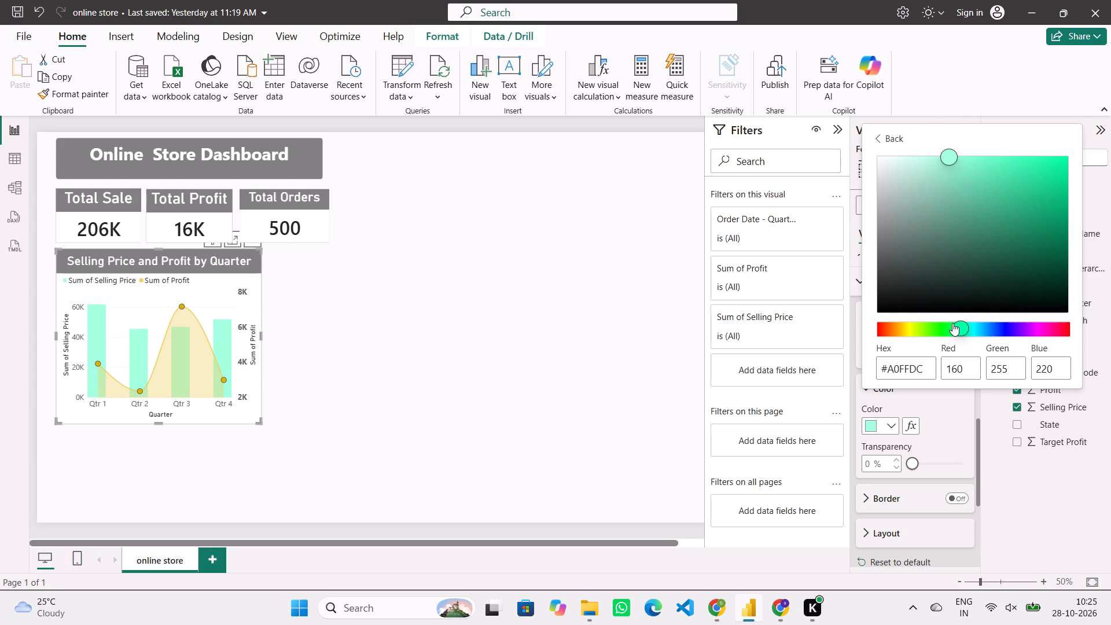
{"action": "left_click", "coordinate": [963, 323]}
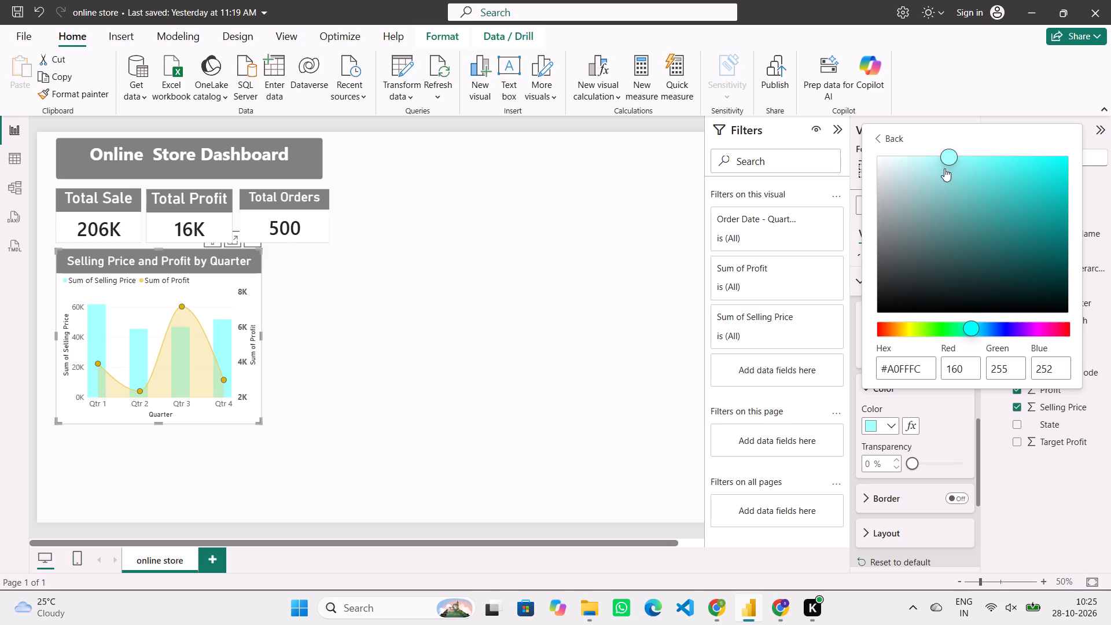
{"action": "left_click", "coordinate": [949, 155]}
{"action": "left_click_drag", "start_coordinate": [953, 155], "coordinate": [950, 163]}
{"action": "left_click_drag", "start_coordinate": [950, 163], "coordinate": [1005, 188]}
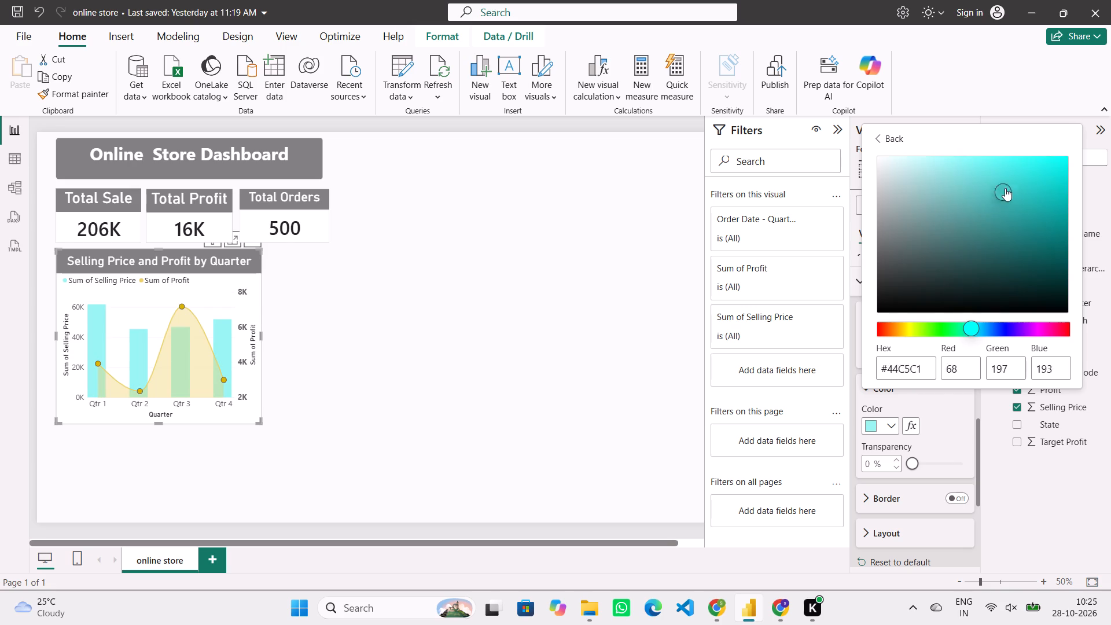
{"action": "left_click_drag", "start_coordinate": [1005, 188], "coordinate": [1050, 166]}
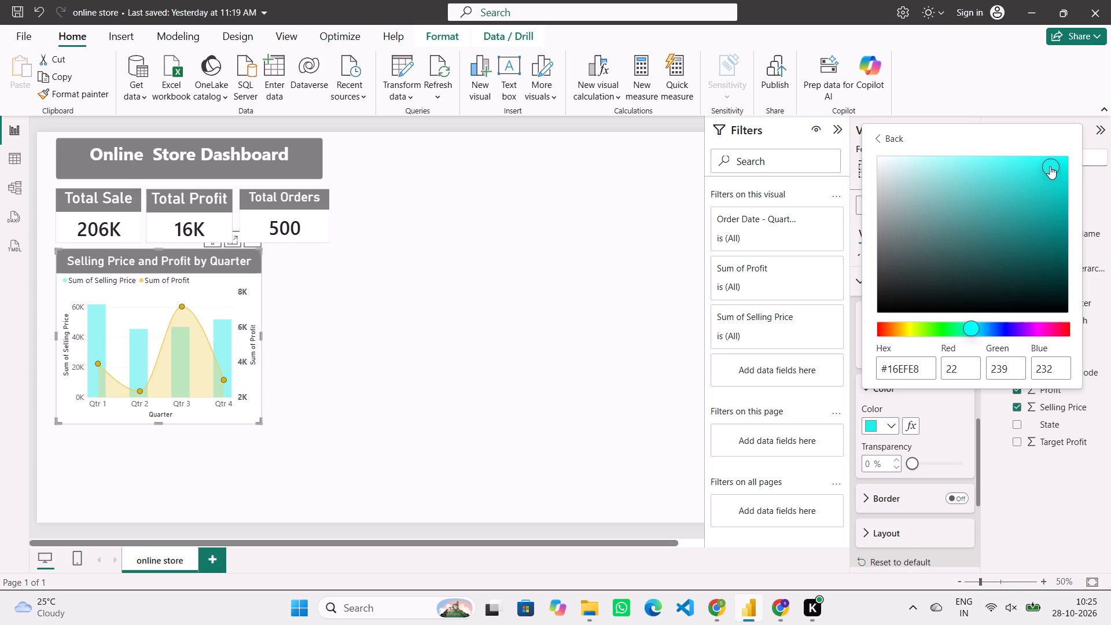
{"action": "left_click", "coordinate": [601, 418]}
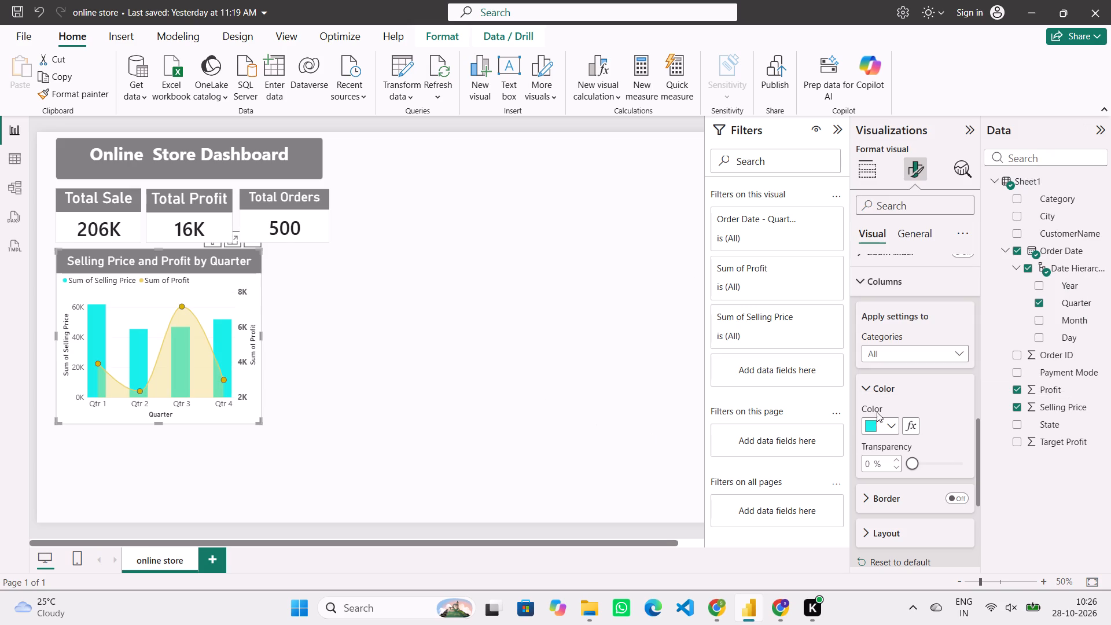
{"action": "left_click", "coordinate": [865, 385]}
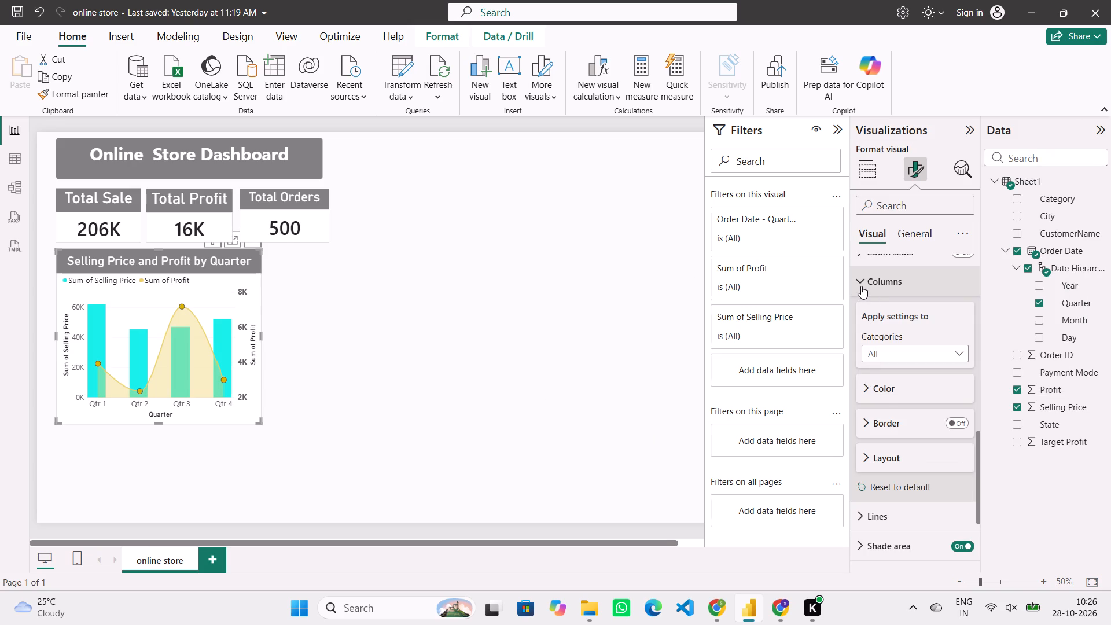
{"action": "left_click", "coordinate": [861, 286]}
Examine the quarterly chart's line formatting options, including colour, layout and smooth type.
{"action": "left_click", "coordinate": [885, 367]}
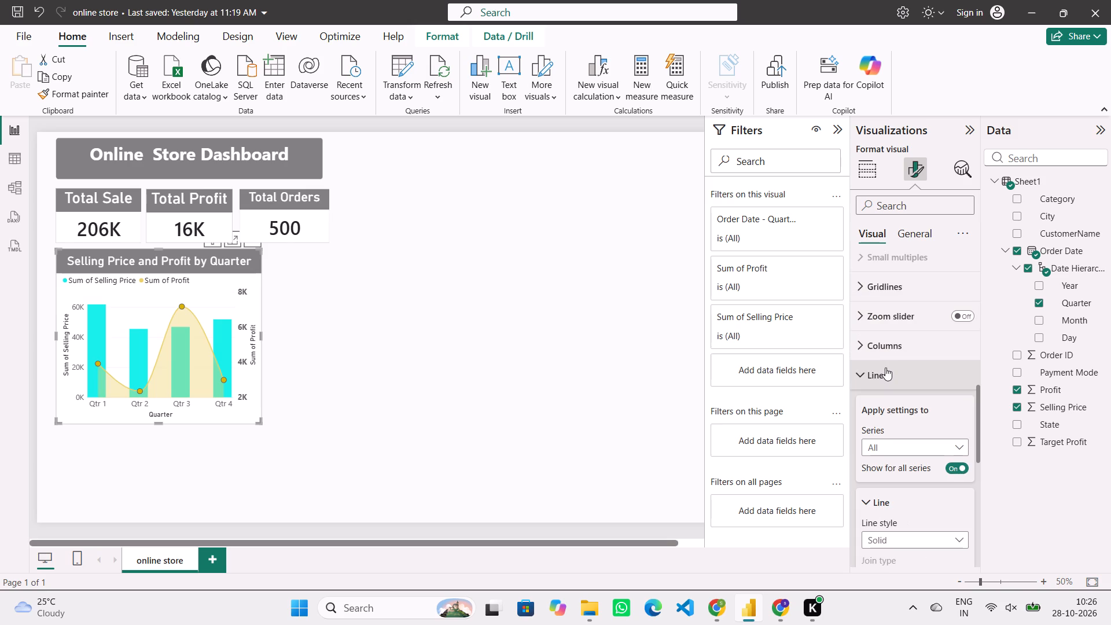
{"action": "scroll", "coordinate": [899, 470], "scroll_direction": "down", "scroll_amount": 4}
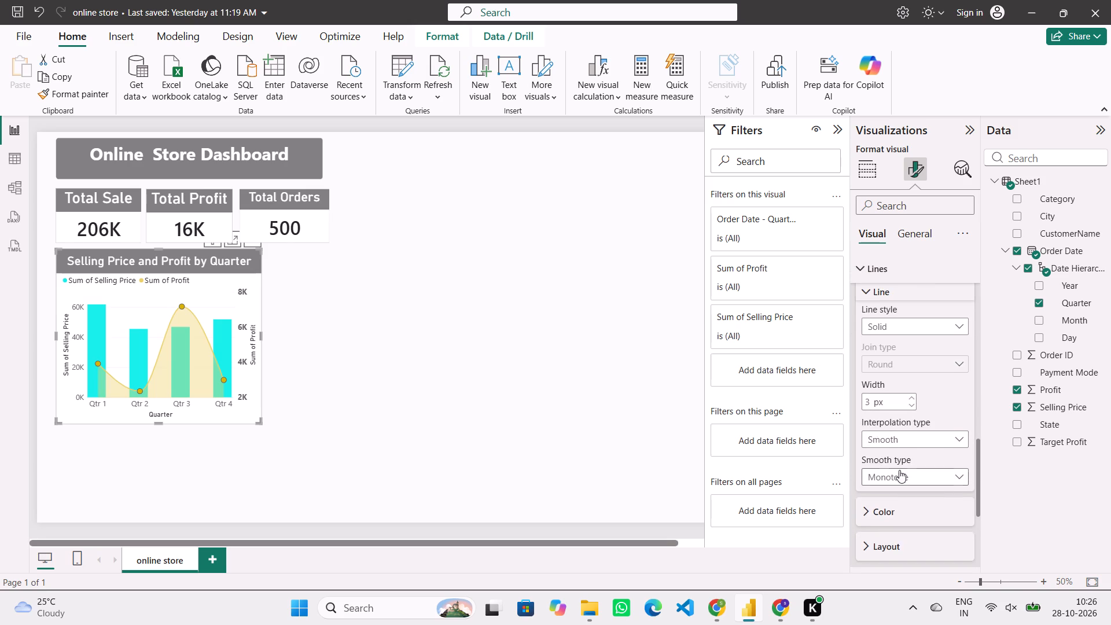
{"action": "scroll", "coordinate": [899, 470], "scroll_direction": "down", "scroll_amount": 1}
{"action": "left_click", "coordinate": [899, 470]}
{"action": "left_click", "coordinate": [902, 464]}
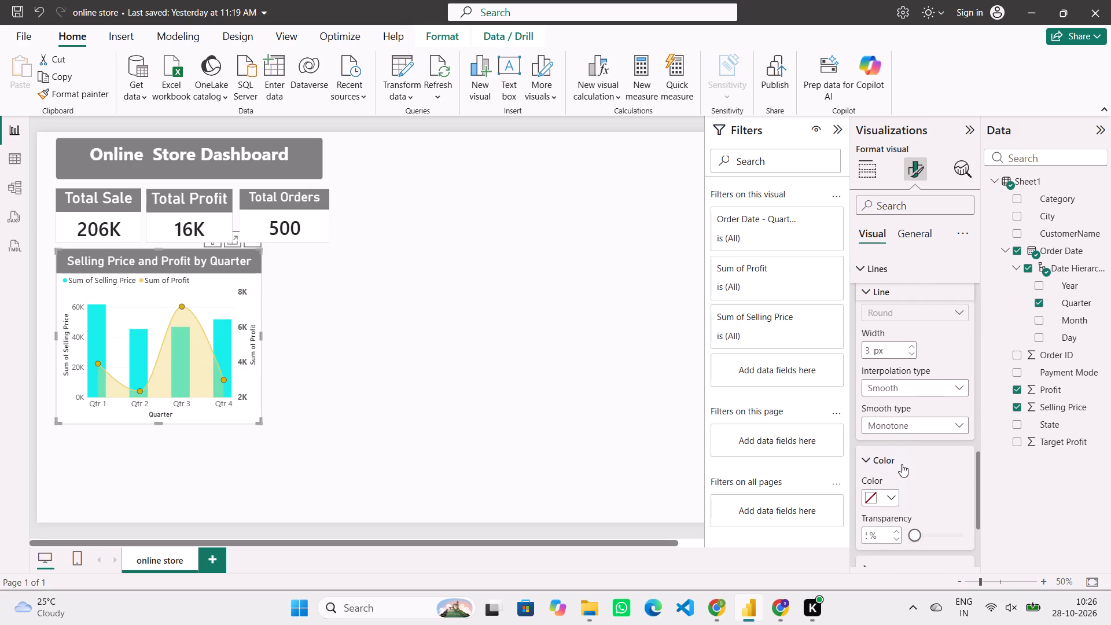
{"action": "scroll", "coordinate": [902, 464], "scroll_direction": "down", "scroll_amount": 1}
{"action": "left_click", "coordinate": [888, 403]}
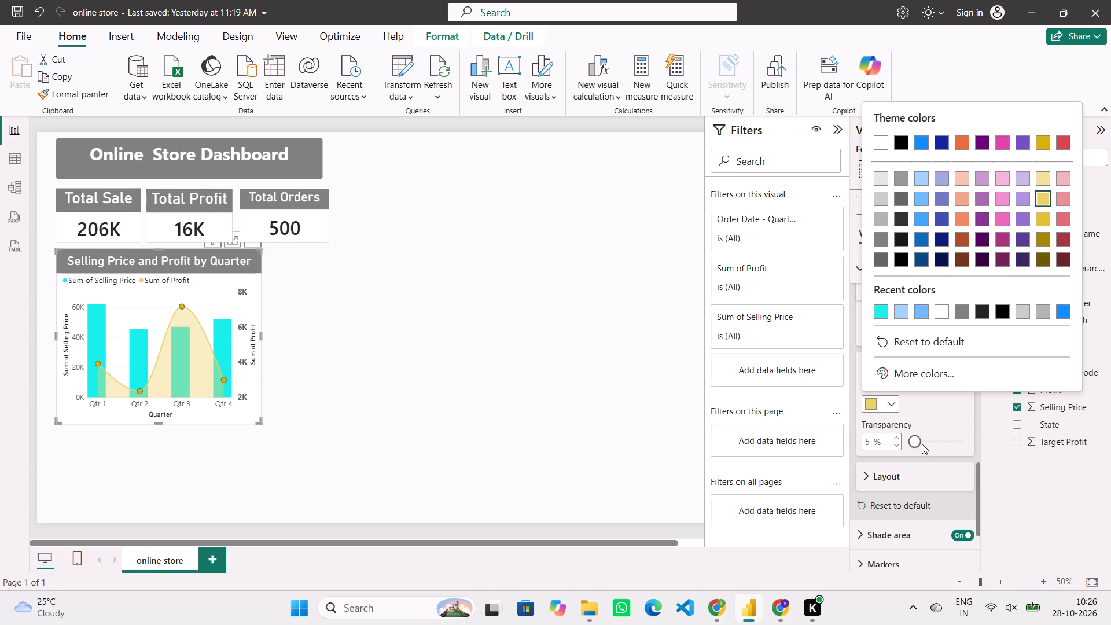
{"action": "scroll", "coordinate": [922, 444], "scroll_direction": "up", "scroll_amount": 2}
{"action": "left_click", "coordinate": [898, 472]}
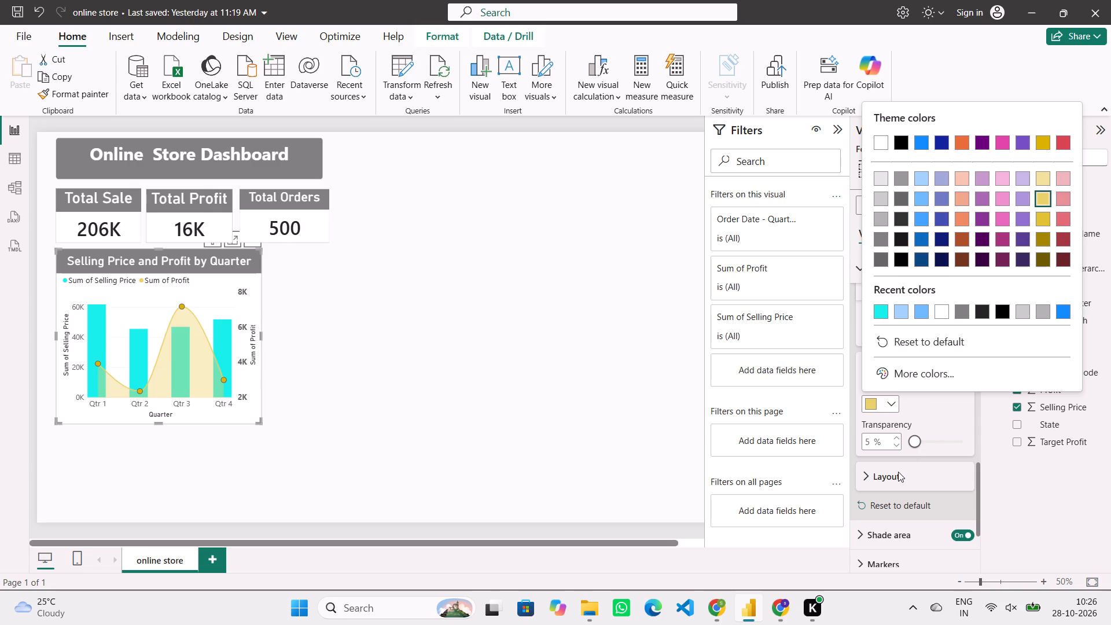
{"action": "left_click", "coordinate": [890, 479]}
{"action": "scroll", "coordinate": [890, 476], "scroll_direction": "down", "scroll_amount": 1}
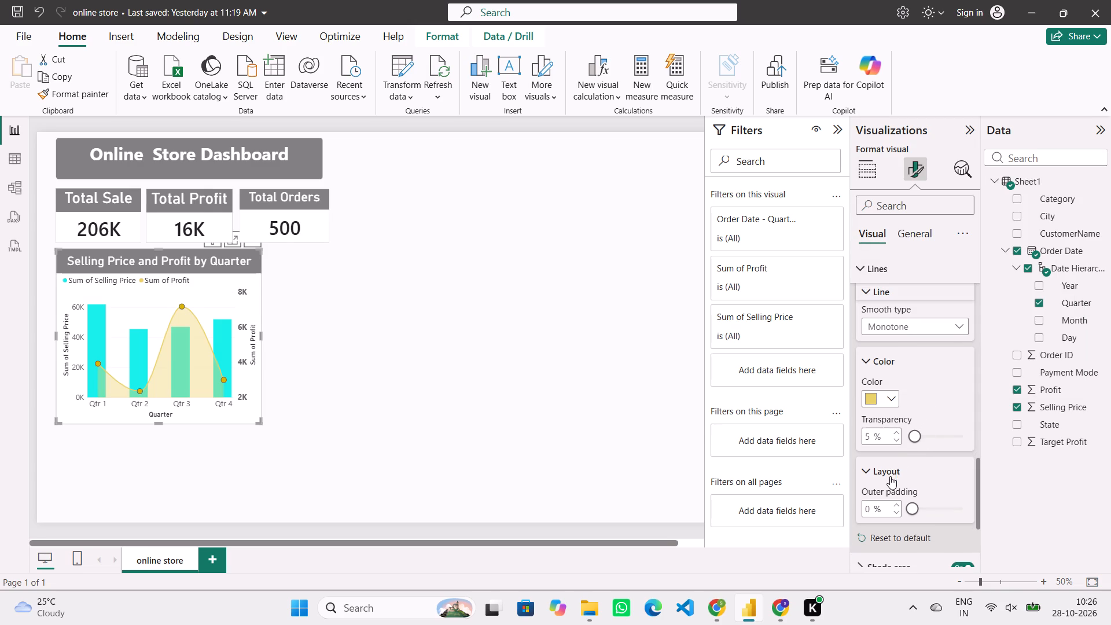
{"action": "left_click", "coordinate": [954, 325]}
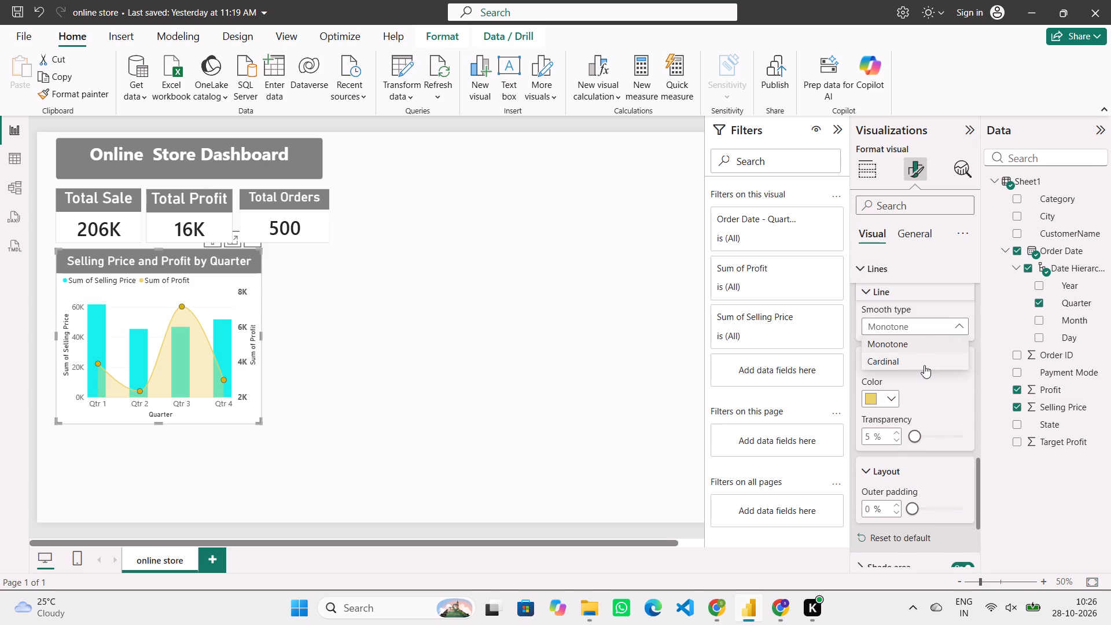
{"action": "left_click", "coordinate": [926, 395]}
Set the interpolation type of the quarterly chart's profit line to Linear.
{"action": "scroll", "coordinate": [926, 395], "scroll_direction": "up", "scroll_amount": 2}
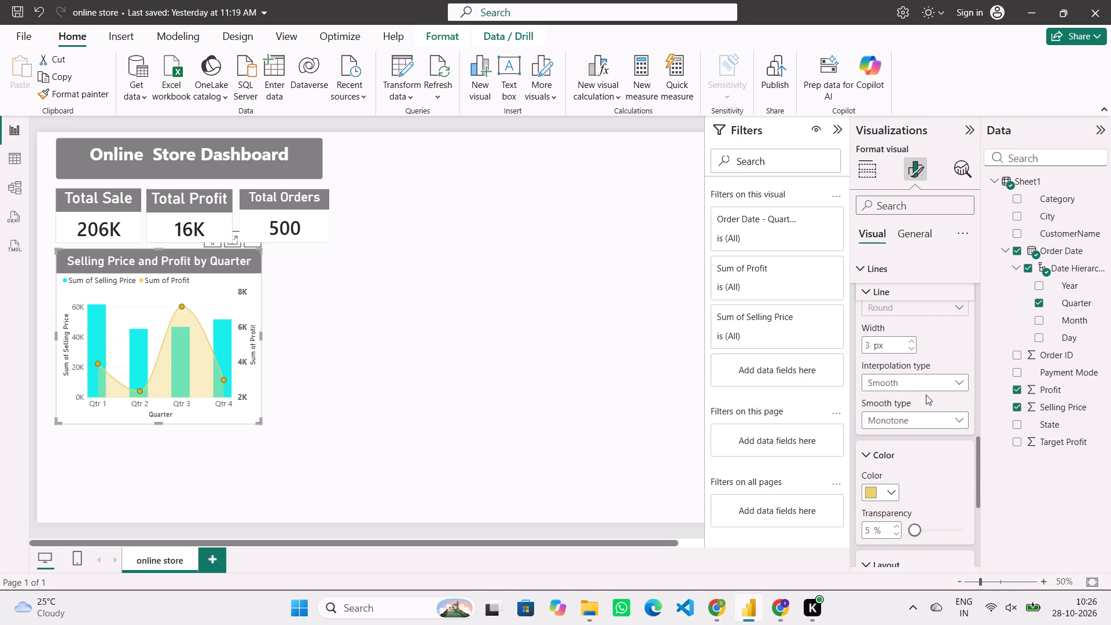
{"action": "left_click", "coordinate": [936, 386]}
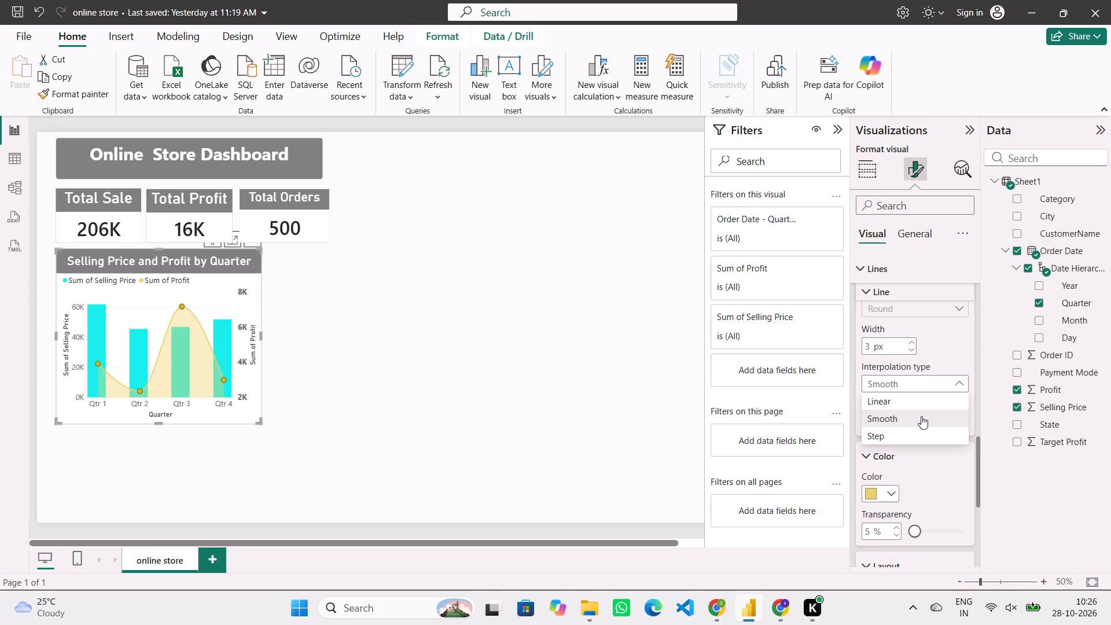
{"action": "left_click", "coordinate": [917, 406]}
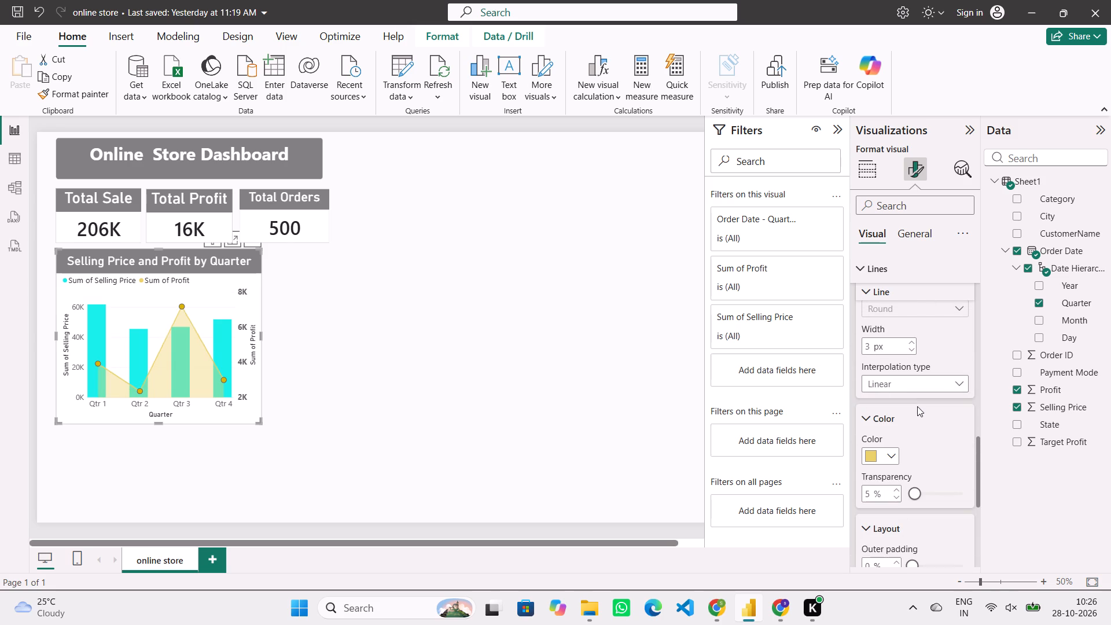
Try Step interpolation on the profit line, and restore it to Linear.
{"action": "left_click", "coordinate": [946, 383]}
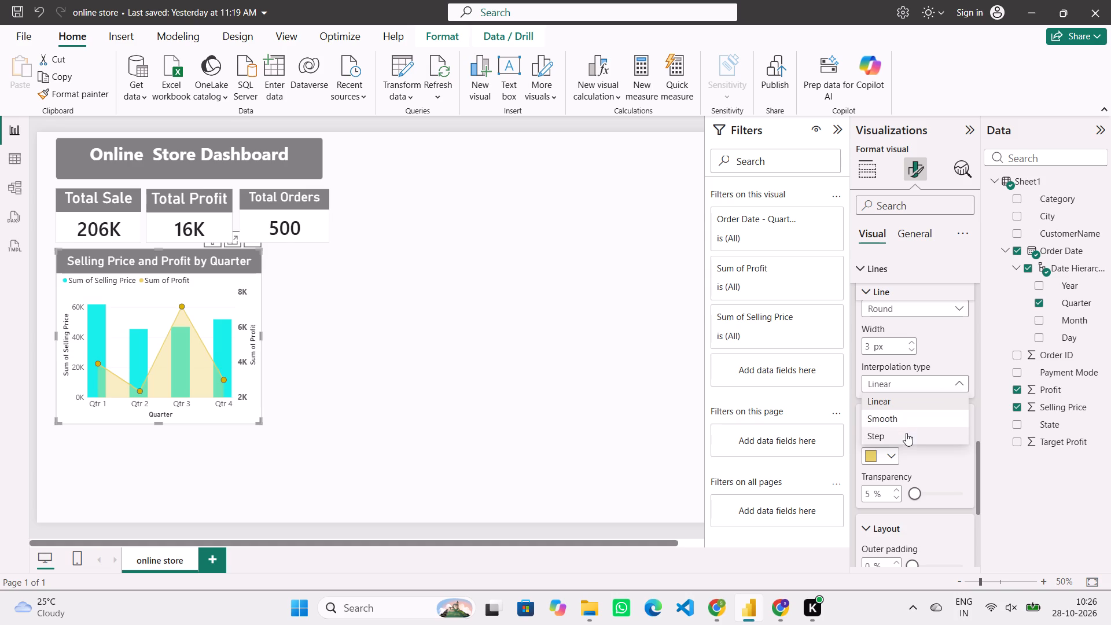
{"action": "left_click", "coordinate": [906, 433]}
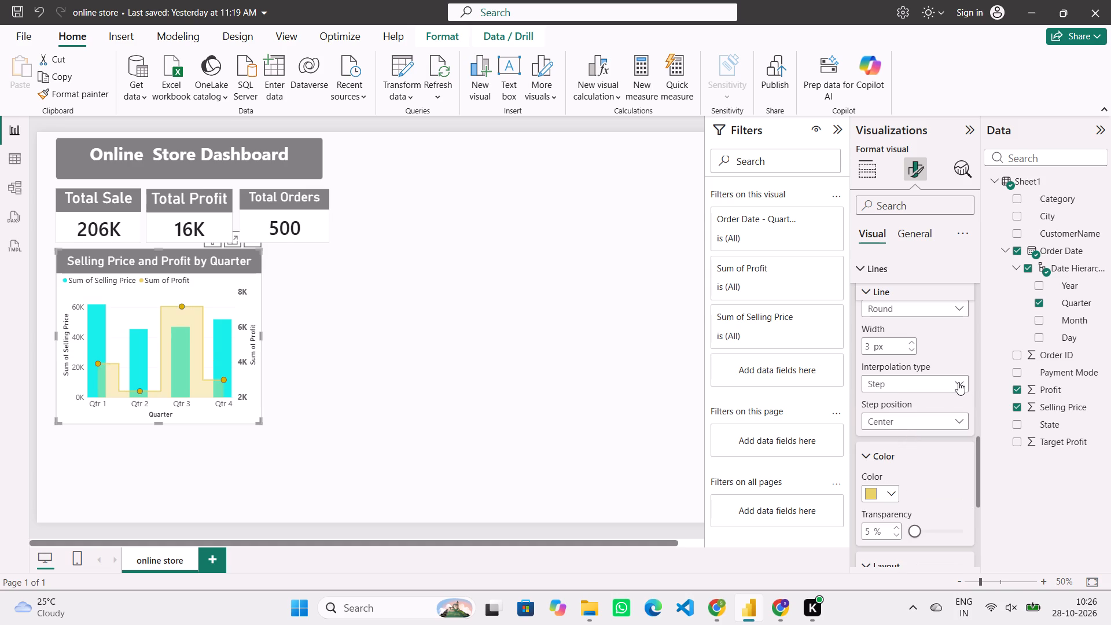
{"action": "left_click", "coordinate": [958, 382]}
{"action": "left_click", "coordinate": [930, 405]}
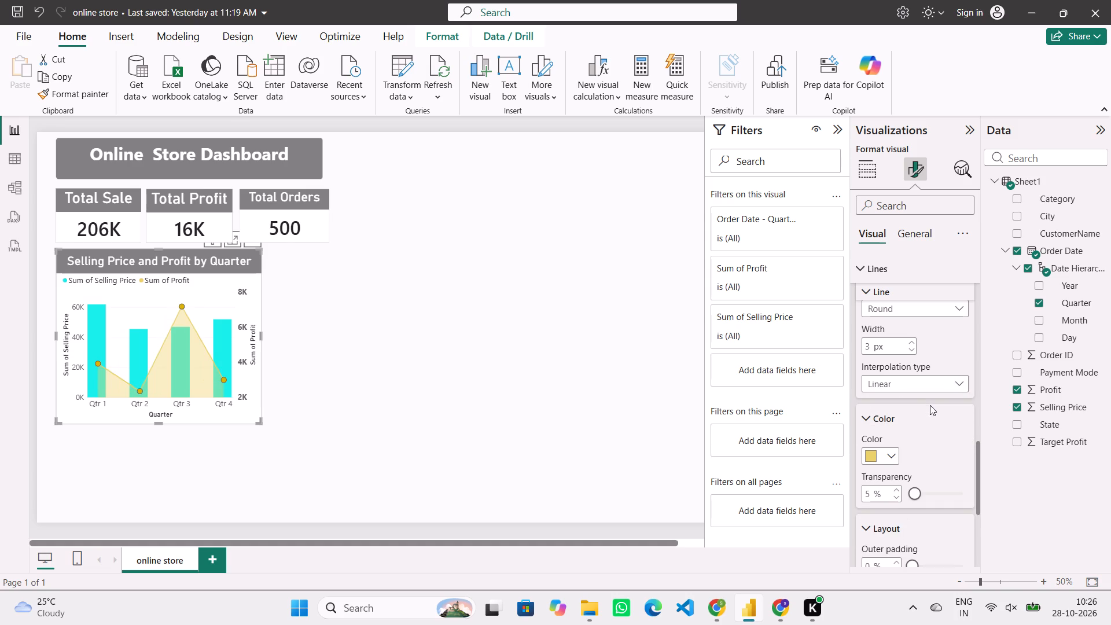
Open the profit line's colour choices, check the quarterly chart on the reference slide in the browser, and return to close the choices.
{"action": "left_click", "coordinate": [889, 456]}
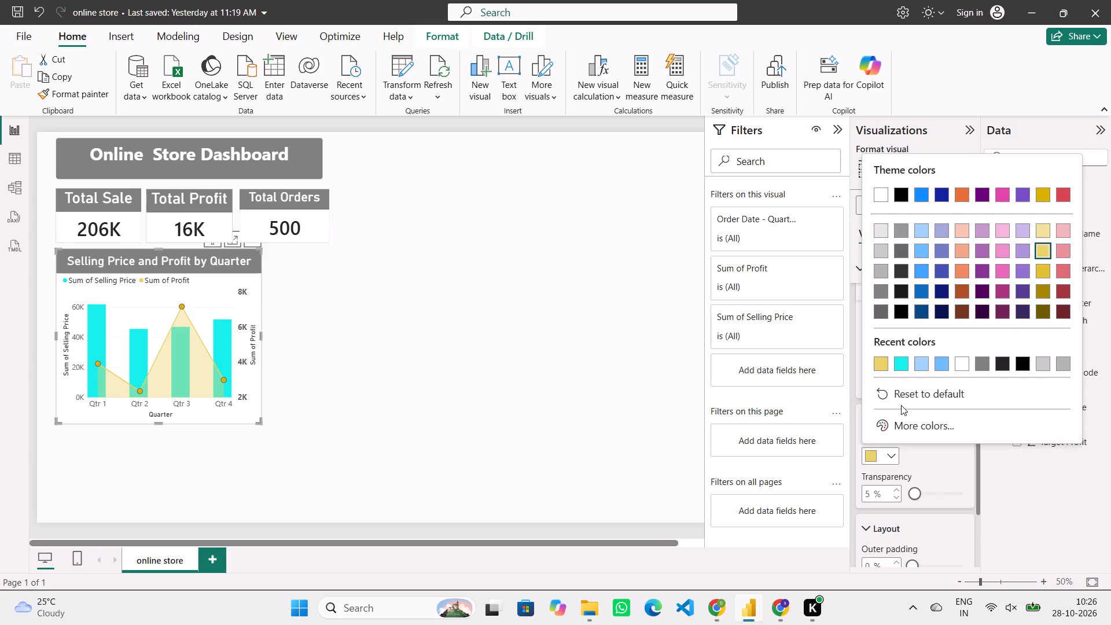
{"action": "left_click", "coordinate": [713, 605]}
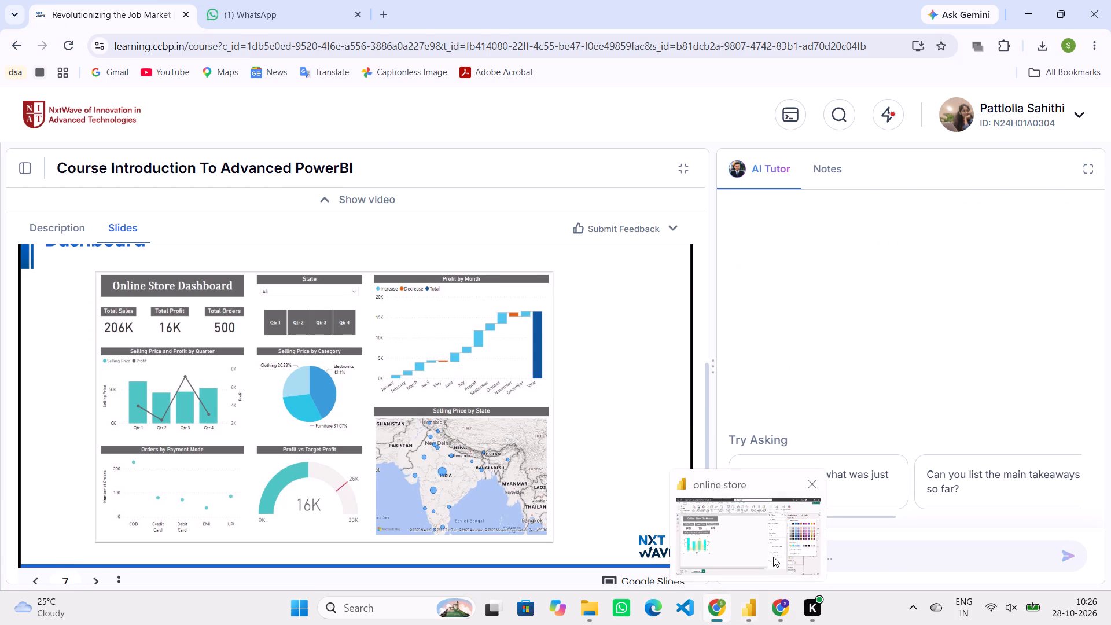
{"action": "left_click", "coordinate": [773, 557]}
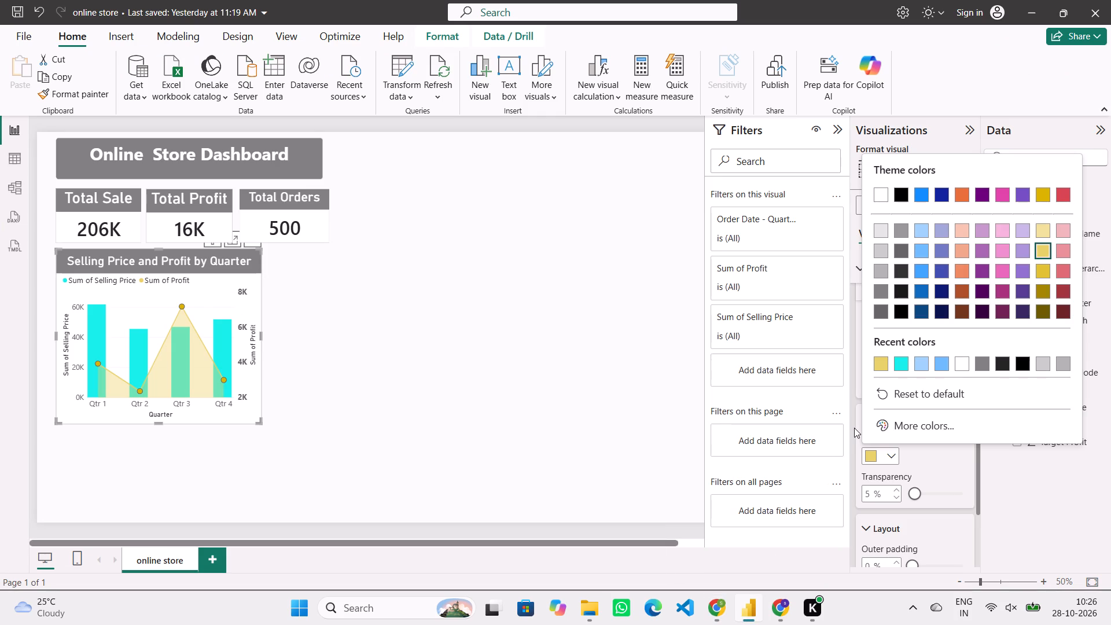
{"action": "left_click", "coordinate": [584, 415]}
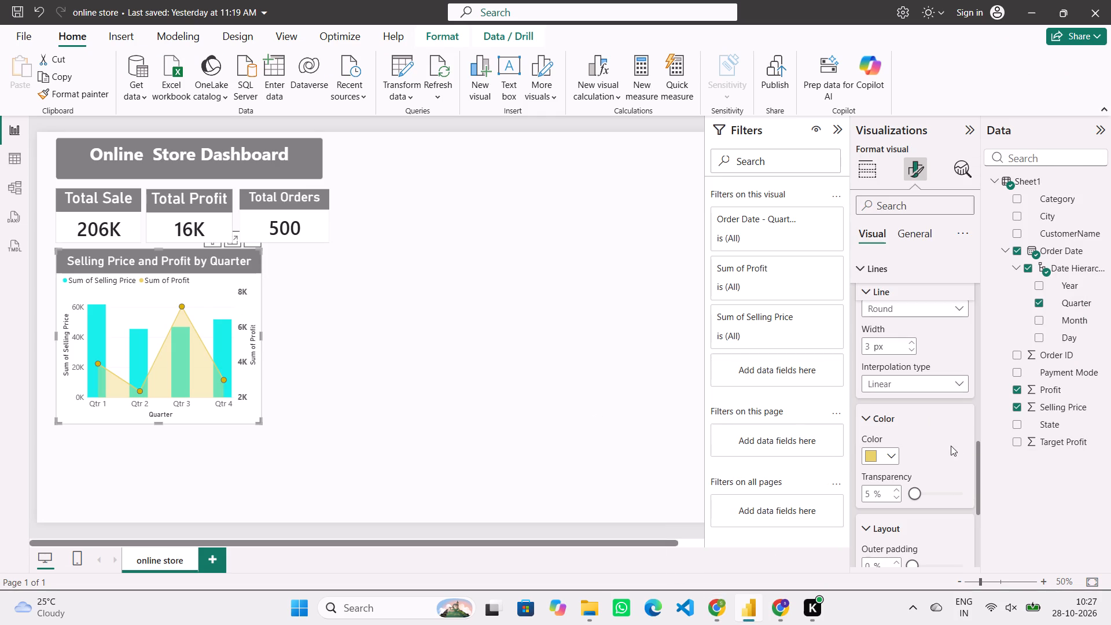
Examine the quarterly chart's shade area settings and its marker shape, size and colour options.
{"action": "scroll", "coordinate": [911, 476], "scroll_direction": "down", "scroll_amount": 3}
{"action": "left_click", "coordinate": [911, 476]}
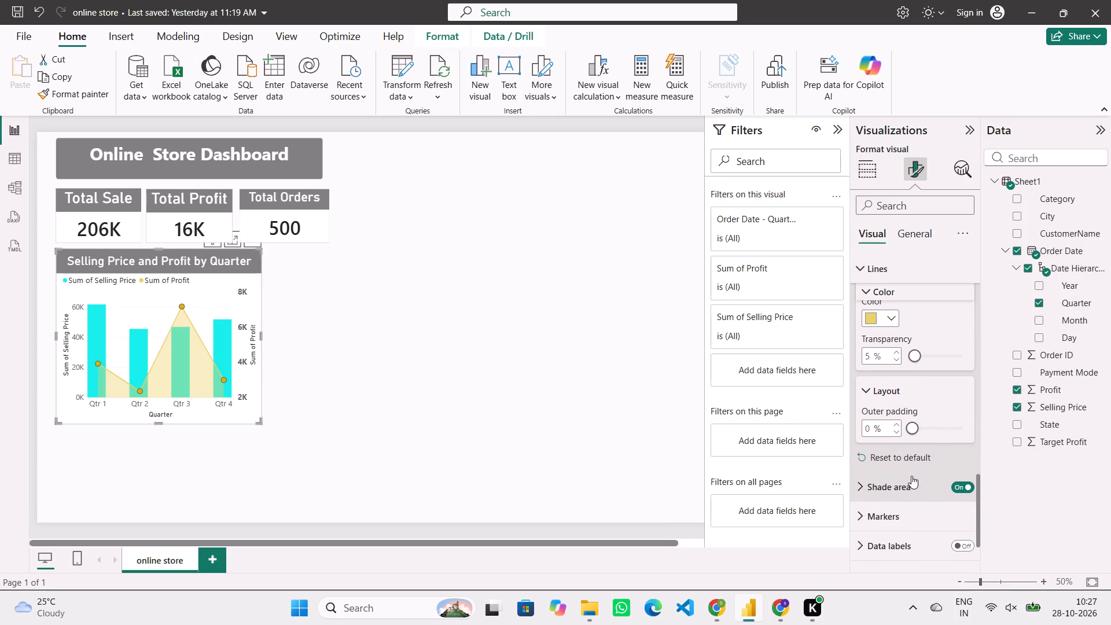
{"action": "scroll", "coordinate": [911, 476], "scroll_direction": "down", "scroll_amount": 4}
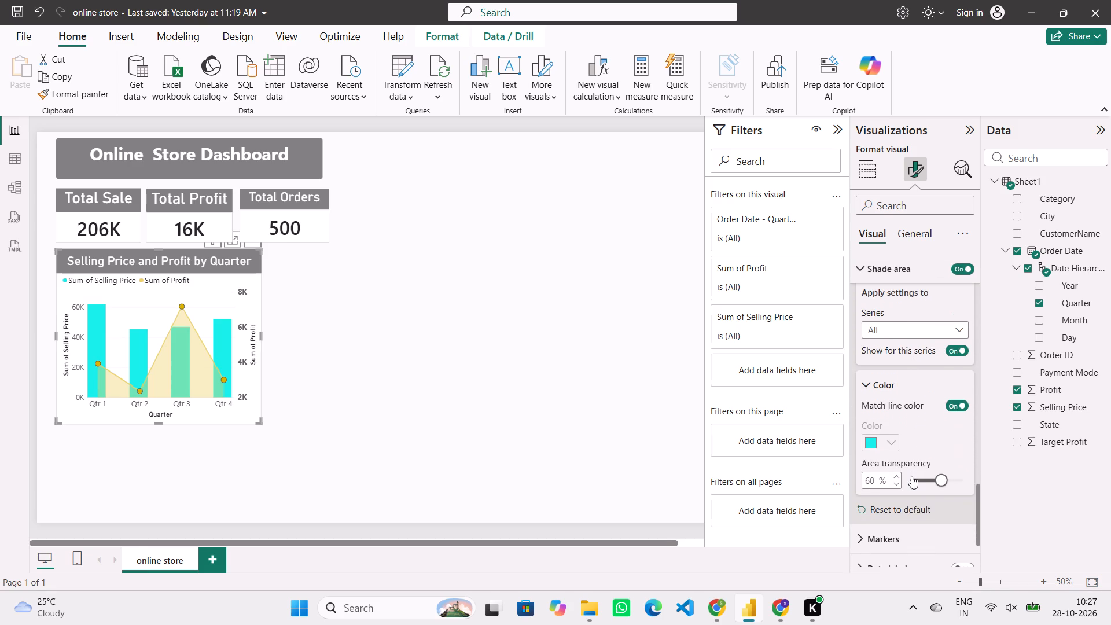
{"action": "scroll", "coordinate": [911, 476], "scroll_direction": "down", "scroll_amount": 1}
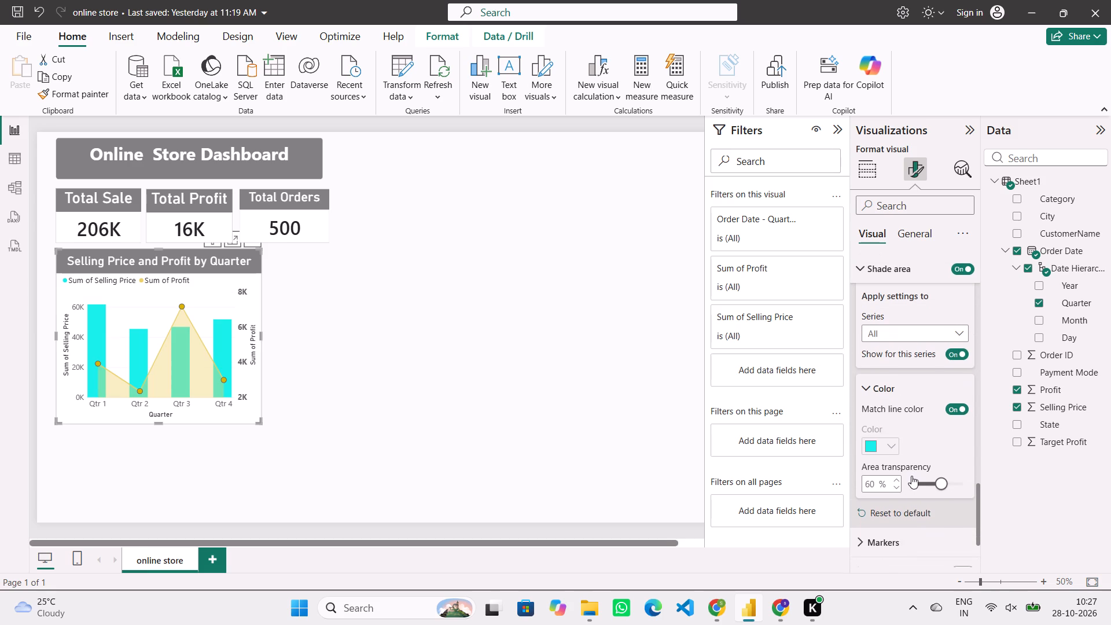
{"action": "left_click", "coordinate": [903, 540]}
{"action": "scroll", "coordinate": [903, 540], "scroll_direction": "down", "scroll_amount": 4}
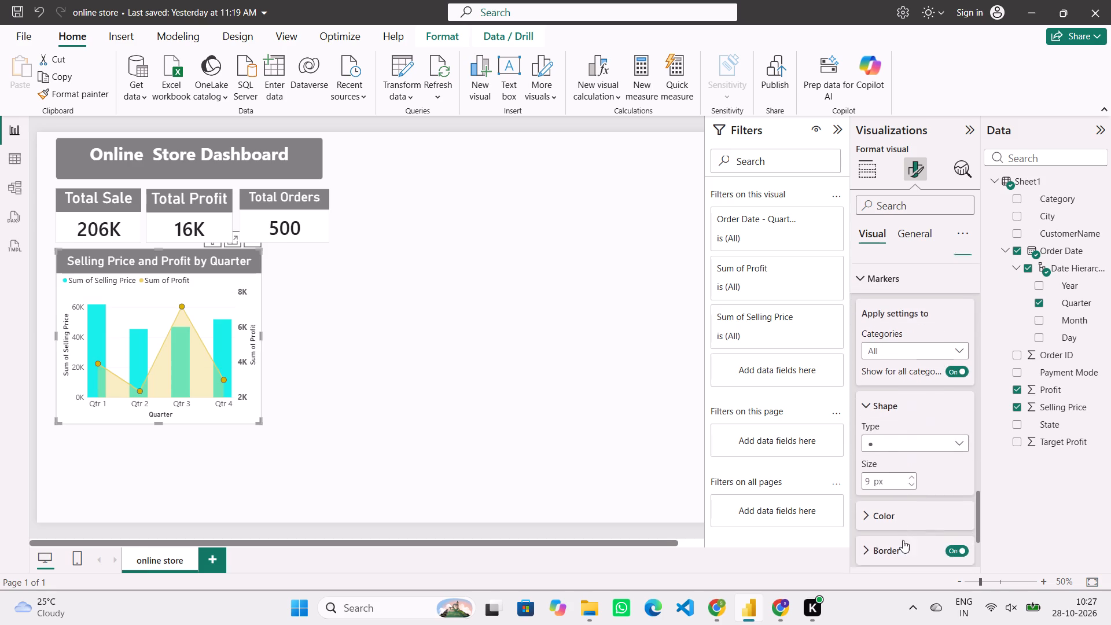
{"action": "scroll", "coordinate": [903, 540], "scroll_direction": "down", "scroll_amount": 1}
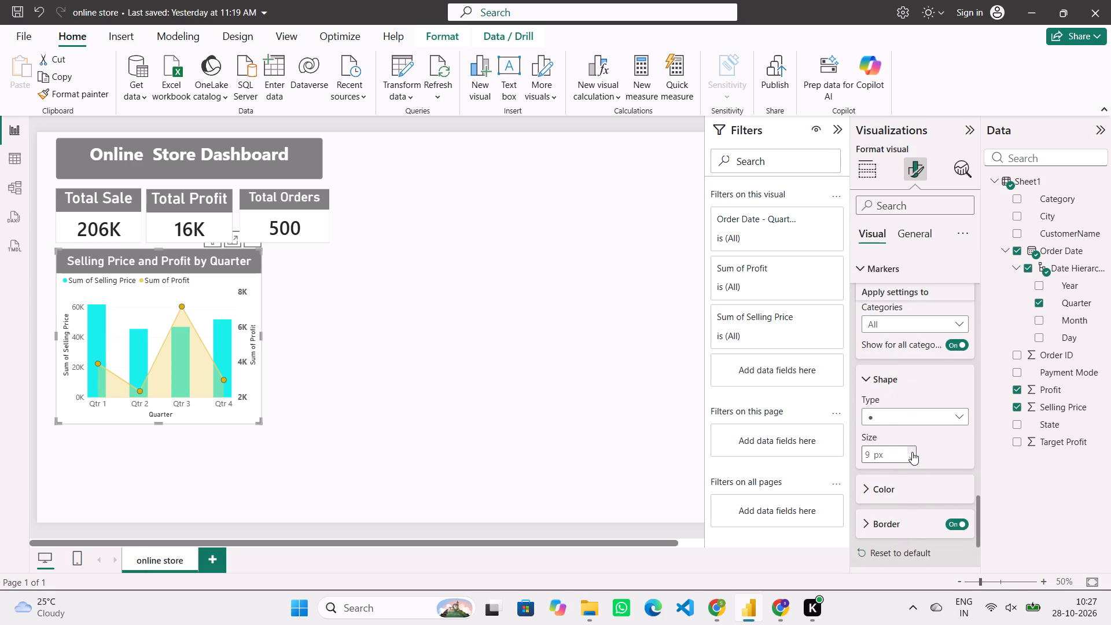
{"action": "left_click", "coordinate": [919, 491]}
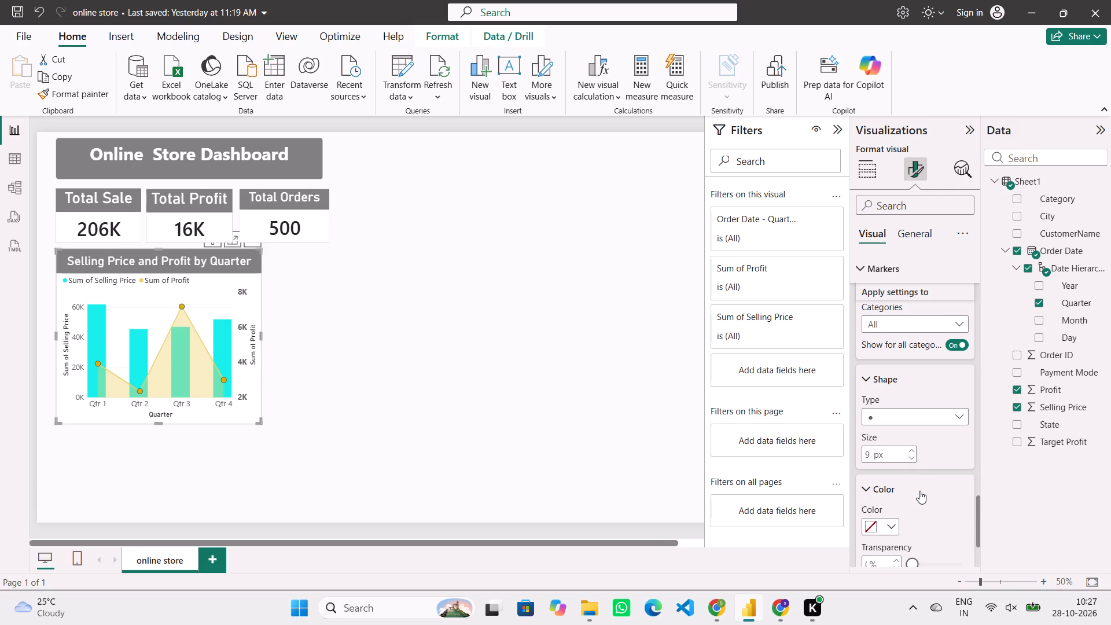
{"action": "scroll", "coordinate": [919, 491], "scroll_direction": "down", "scroll_amount": 3}
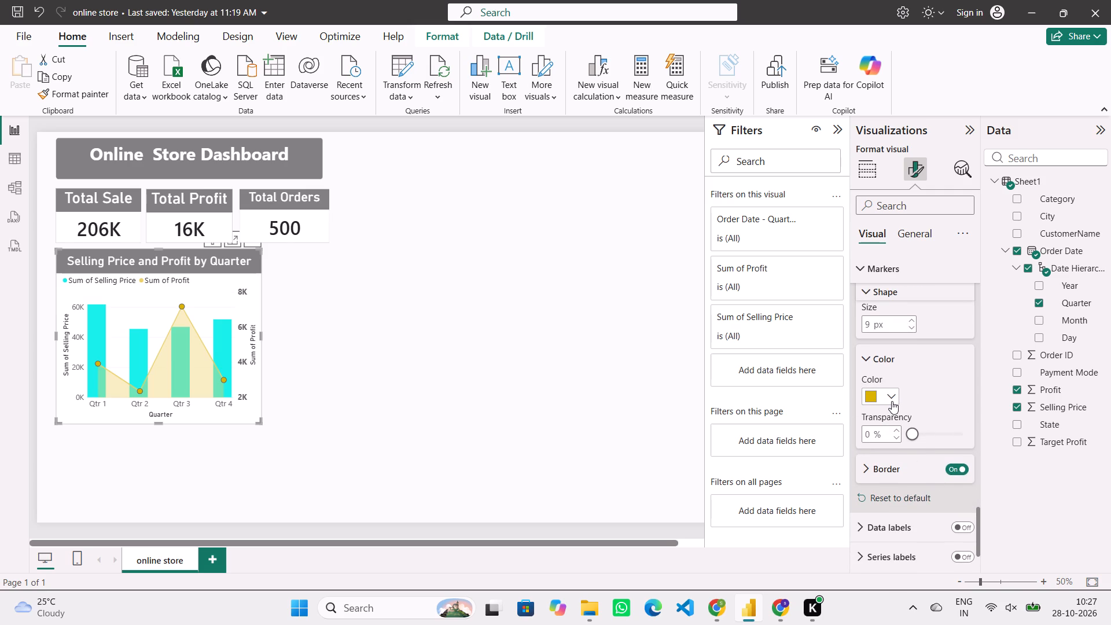
{"action": "left_click", "coordinate": [892, 401]}
{"action": "left_click", "coordinate": [947, 398]}
{"action": "scroll", "coordinate": [947, 398], "scroll_direction": "up", "scroll_amount": 1}
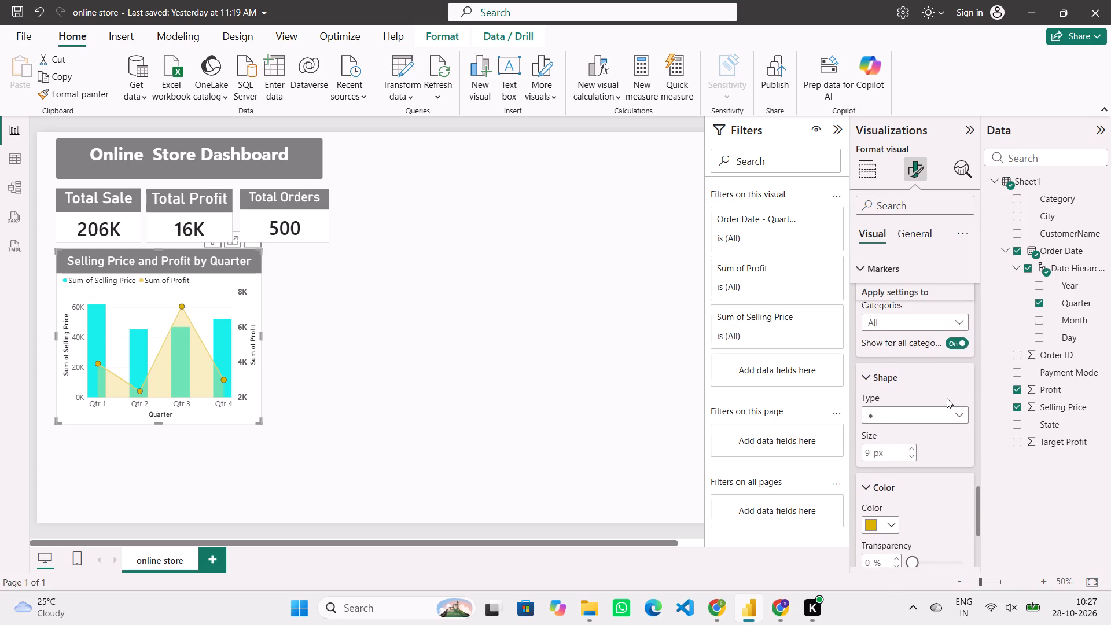
{"action": "scroll", "coordinate": [947, 398], "scroll_direction": "up", "scroll_amount": 1}
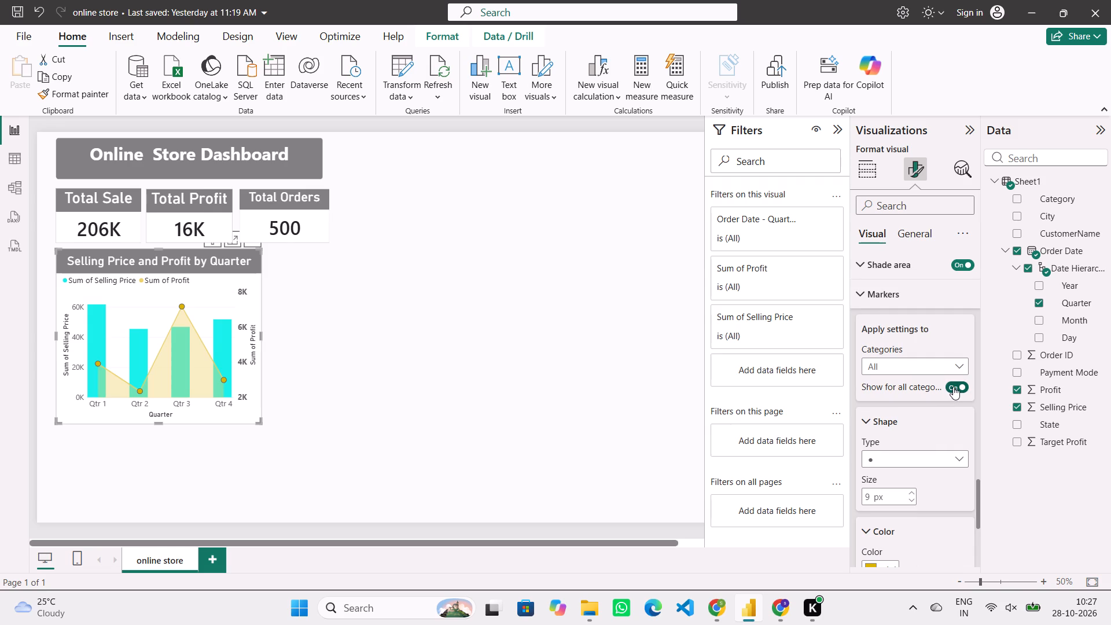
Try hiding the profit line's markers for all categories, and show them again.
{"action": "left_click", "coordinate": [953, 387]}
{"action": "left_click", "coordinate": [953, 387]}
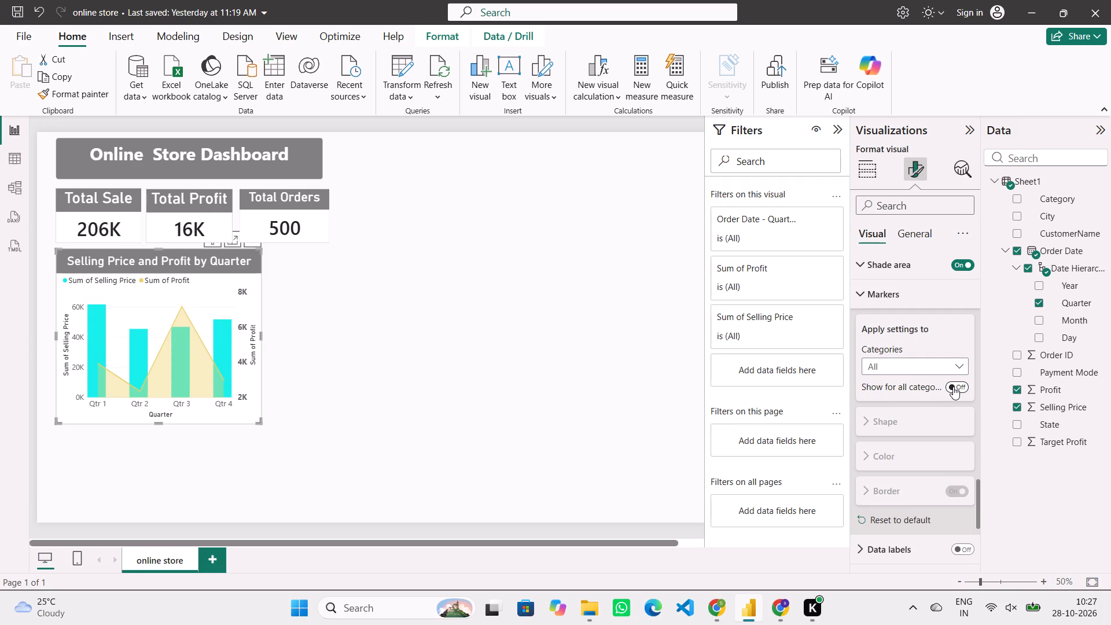
Turn off the border on the quarterly chart's profit line markers, and deselect the chart.
{"action": "scroll", "coordinate": [919, 449], "scroll_direction": "down", "scroll_amount": 2}
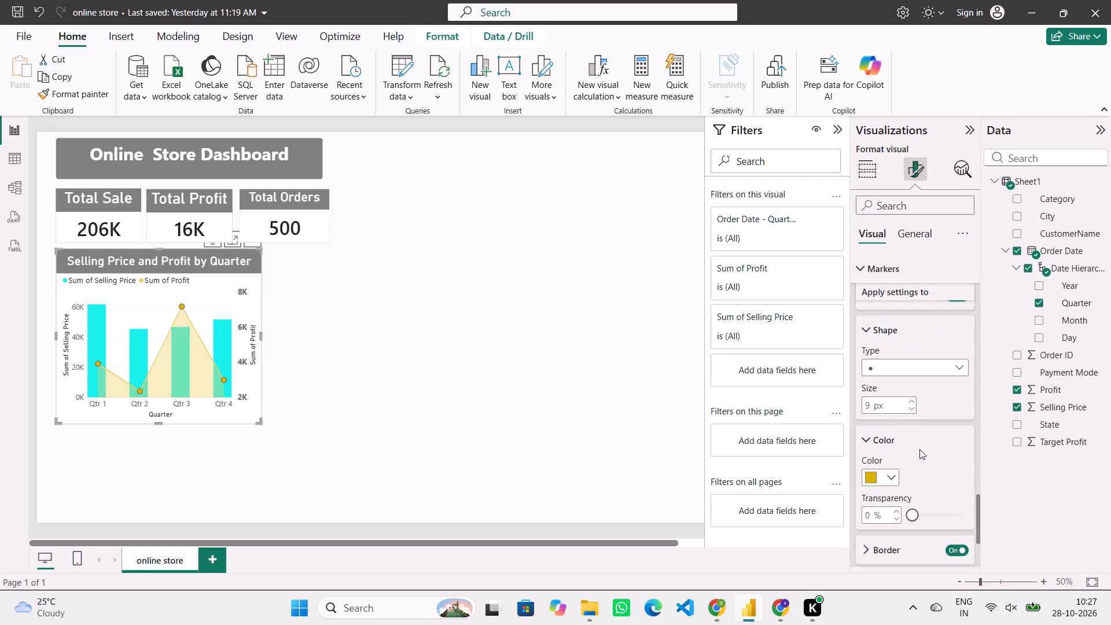
{"action": "scroll", "coordinate": [919, 449], "scroll_direction": "down", "scroll_amount": 2}
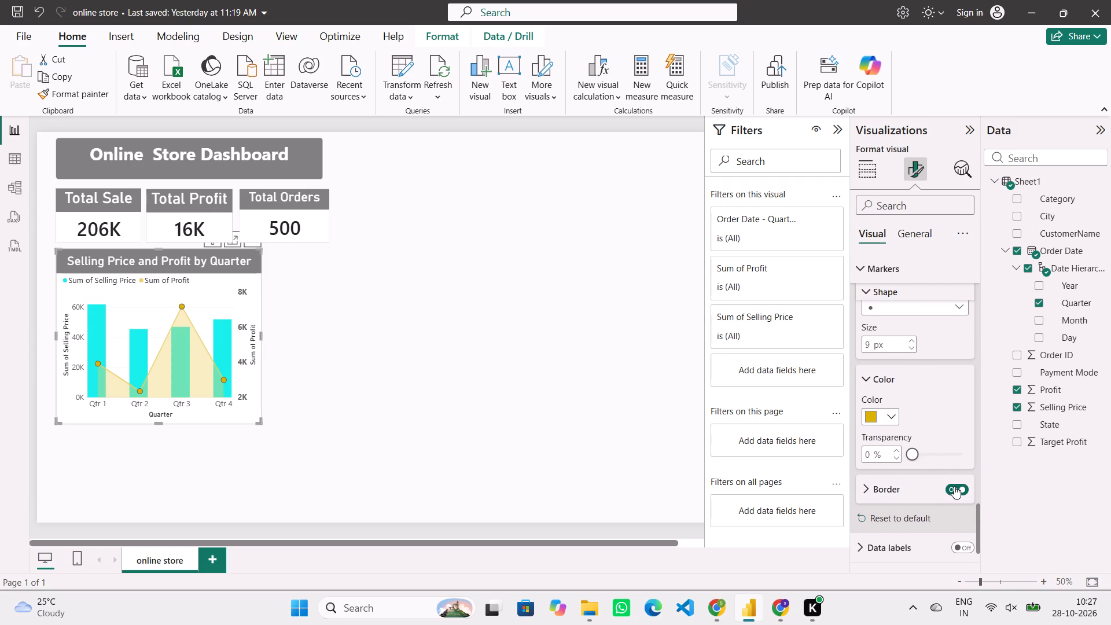
{"action": "left_click", "coordinate": [954, 486]}
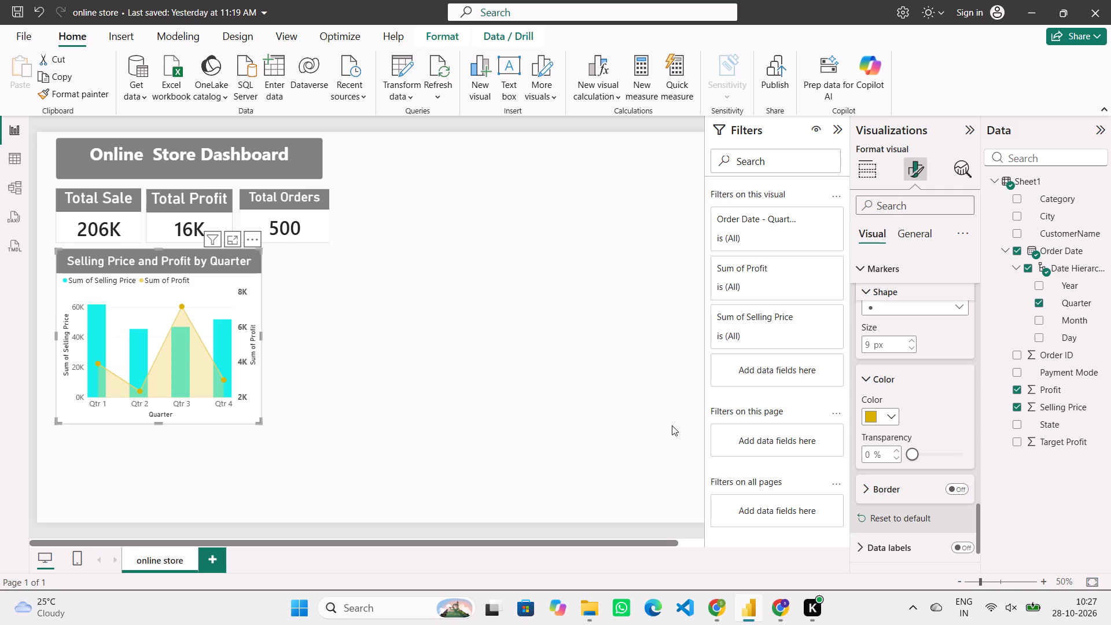
{"action": "left_click", "coordinate": [672, 425]}
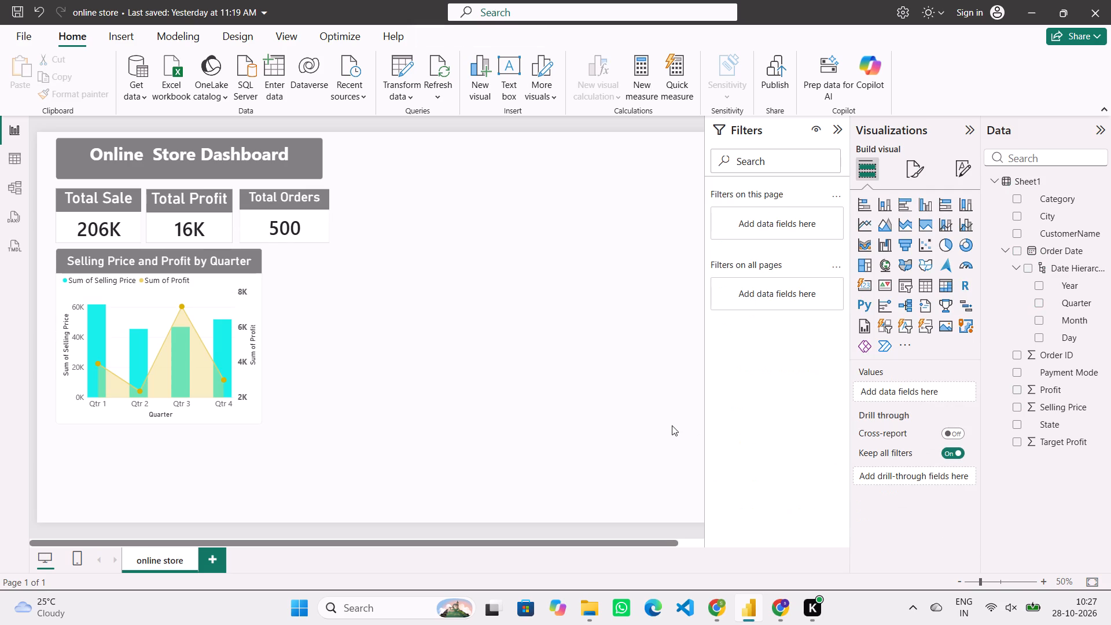
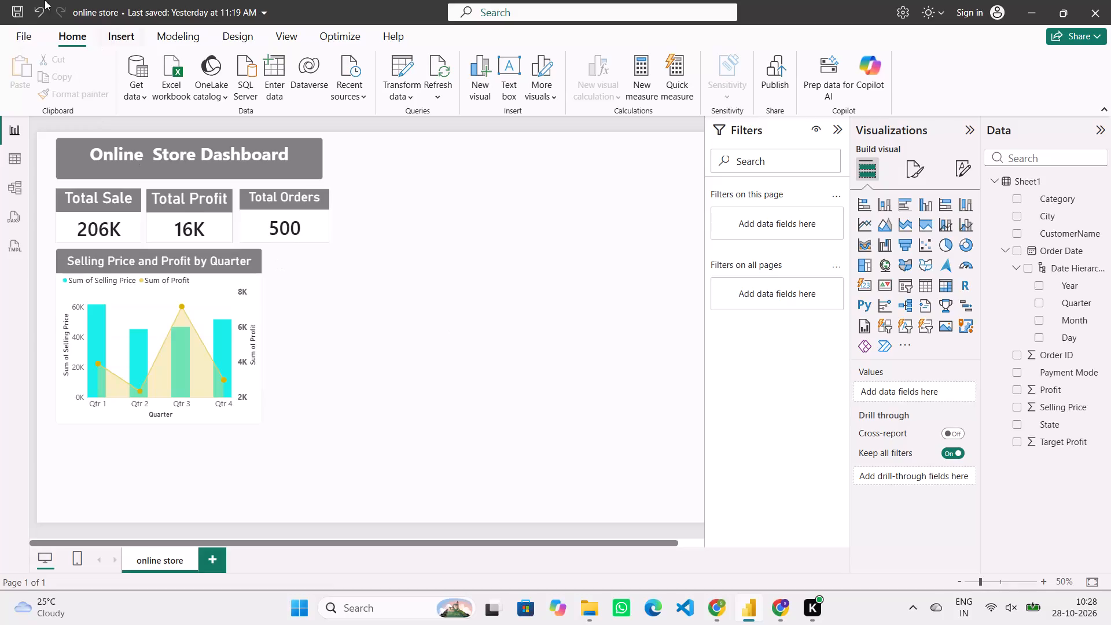
Save the online store report.
{"action": "left_click", "coordinate": [12, 11]}
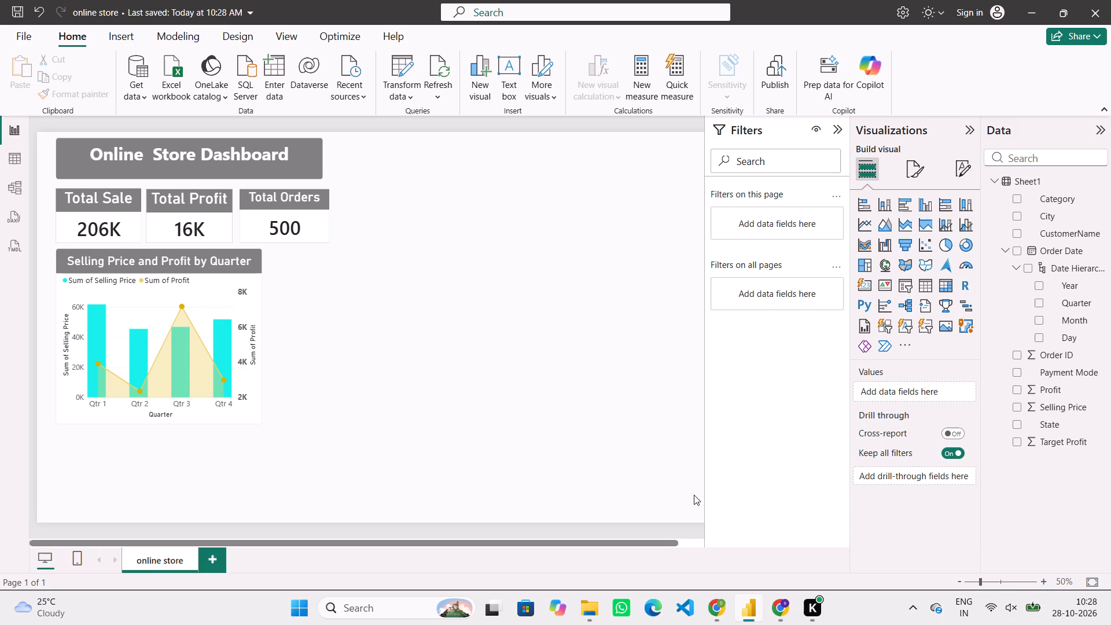
Switch to the course site in the browser, open the Scatter Chart cheat sheet, and read when to use a scatter chart.
{"action": "left_click", "coordinate": [1033, 13]}
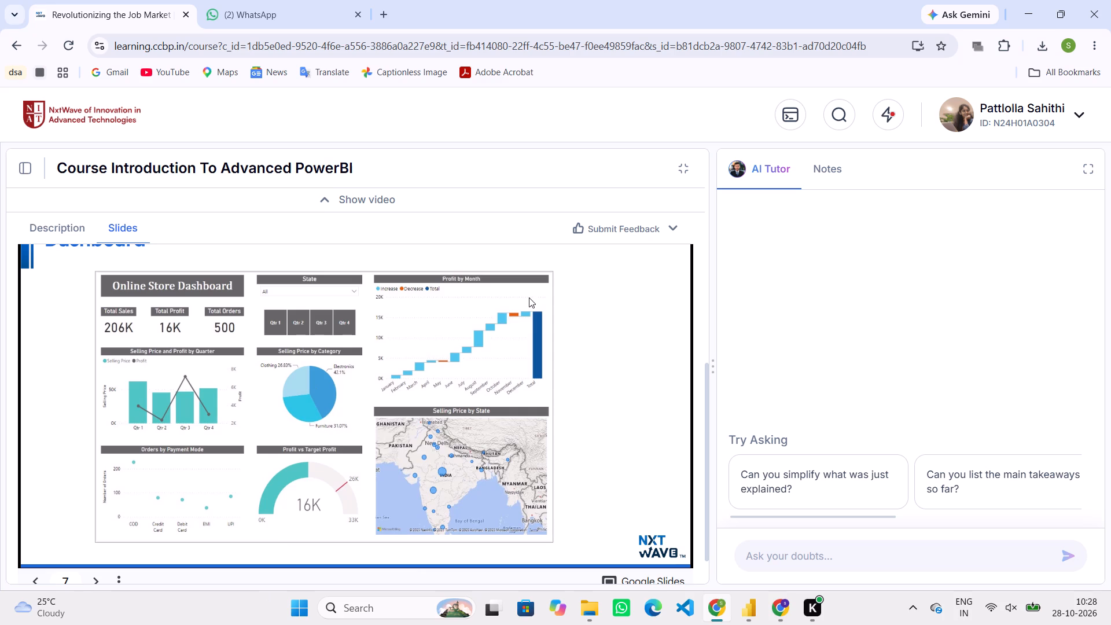
{"action": "left_click", "coordinate": [583, 435]}
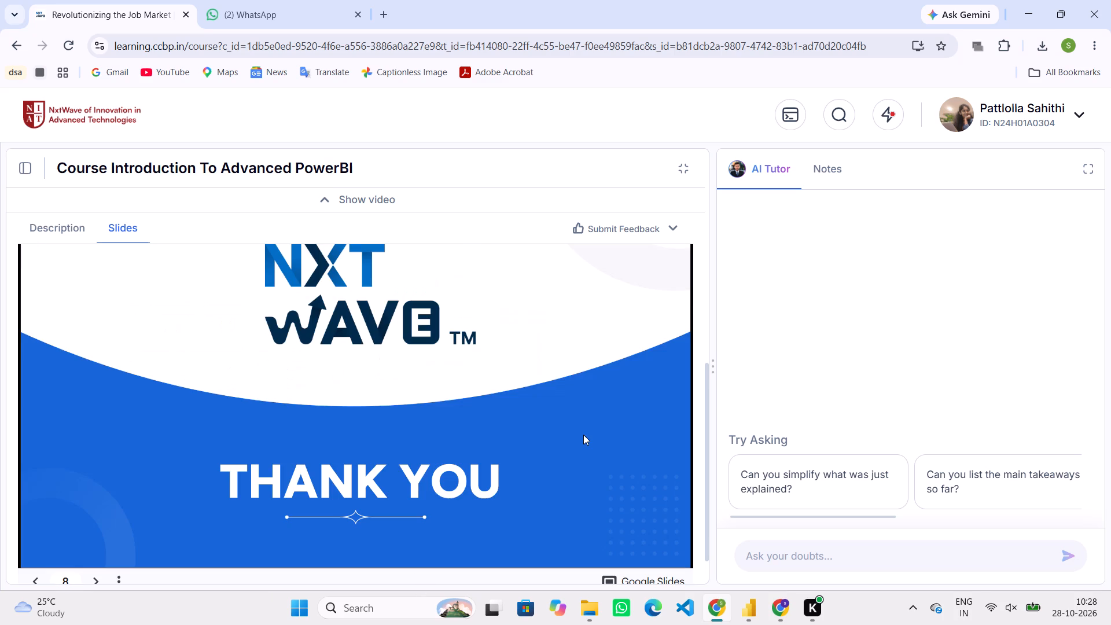
{"action": "left_click", "coordinate": [19, 171]}
{"action": "scroll", "coordinate": [89, 401], "scroll_direction": "down", "scroll_amount": 3}
{"action": "scroll", "coordinate": [89, 401], "scroll_direction": "right", "scroll_amount": 1}
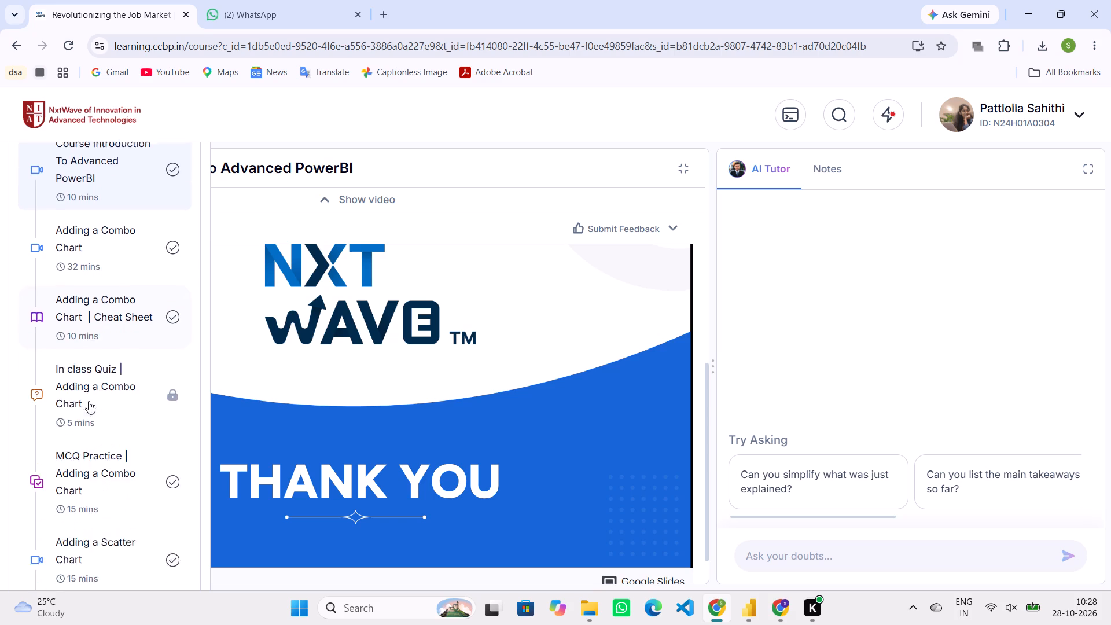
{"action": "scroll", "coordinate": [89, 401], "scroll_direction": "right", "scroll_amount": 3}
{"action": "scroll", "coordinate": [89, 401], "scroll_direction": "down", "scroll_amount": 1}
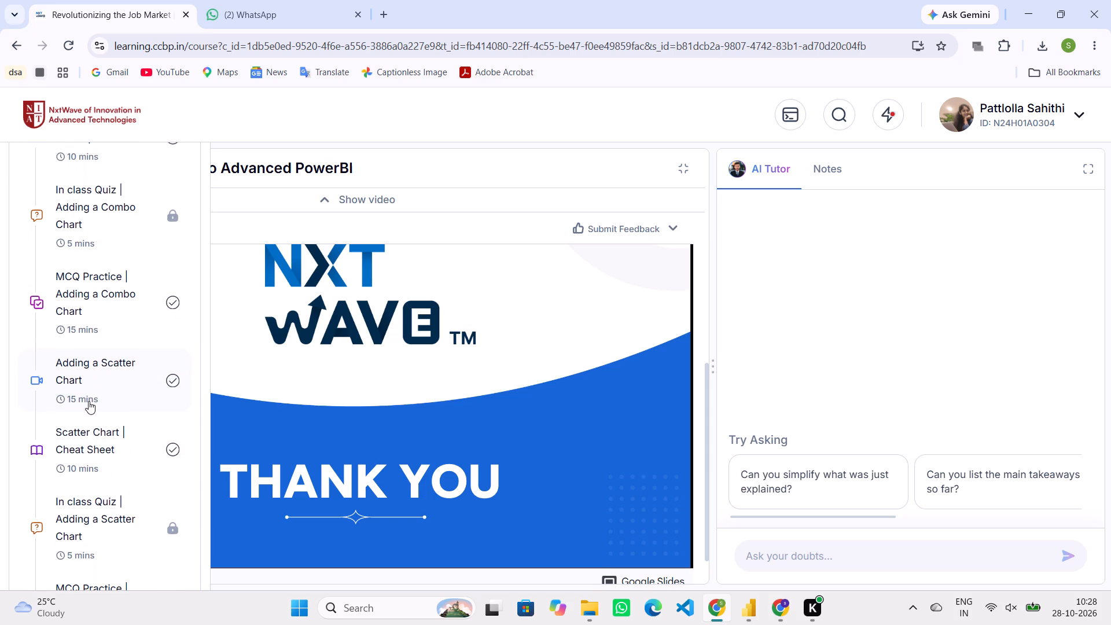
{"action": "left_click", "coordinate": [95, 431]}
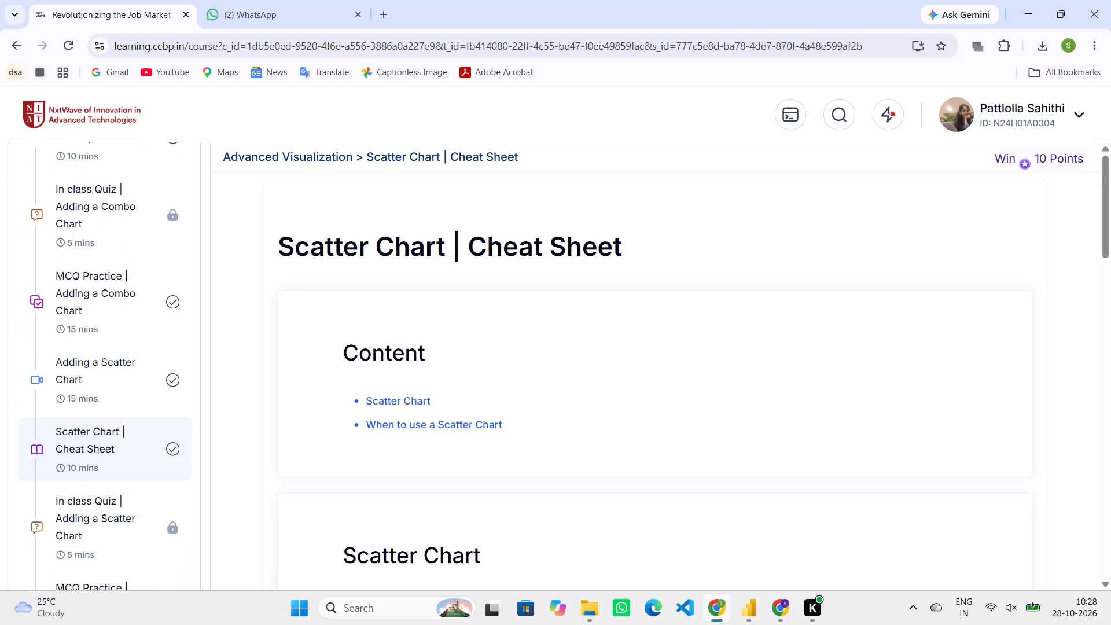
{"action": "scroll", "coordinate": [350, 348], "scroll_direction": "down", "scroll_amount": 4}
{"action": "scroll", "coordinate": [301, 432], "scroll_direction": "down", "scroll_amount": 3}
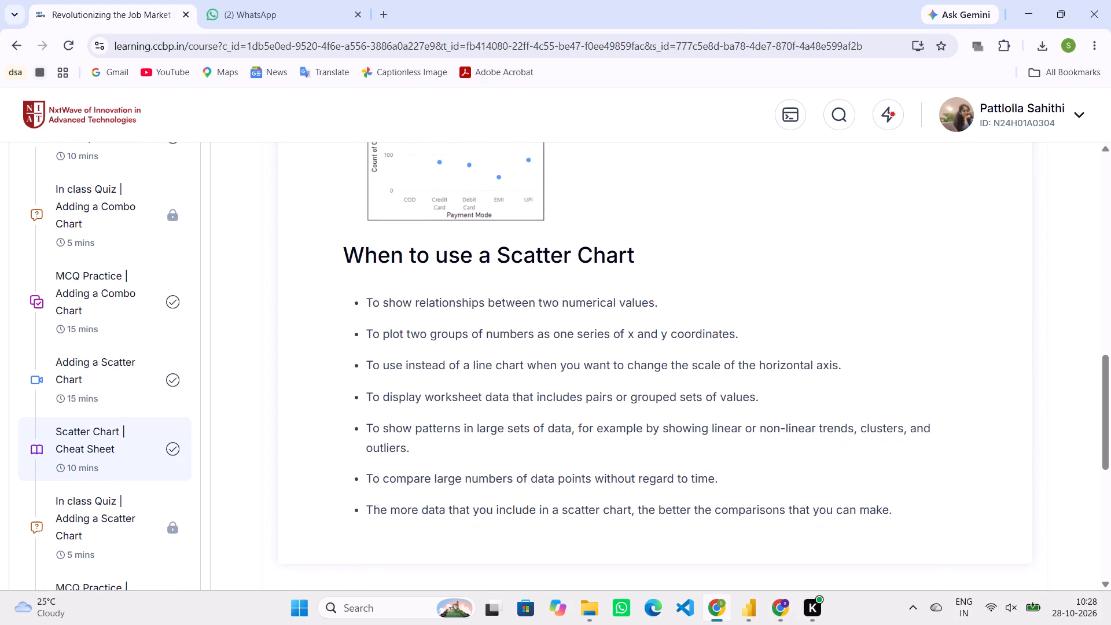
{"action": "scroll", "coordinate": [399, 367], "scroll_direction": "up", "scroll_amount": 3}
{"action": "scroll", "coordinate": [399, 367], "scroll_direction": "right", "scroll_amount": 4}
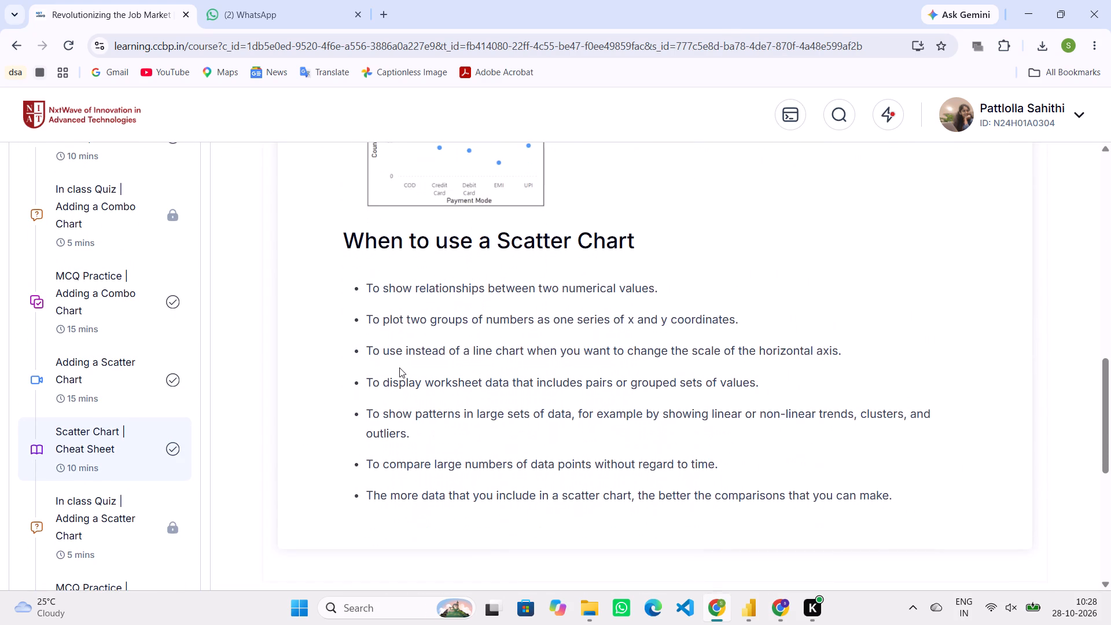
{"action": "scroll", "coordinate": [399, 367], "scroll_direction": "right", "scroll_amount": 1}
Return to Power BI, add an empty scatter chart to the page, and place it beside the quarterly chart.
{"action": "left_click", "coordinate": [753, 595]}
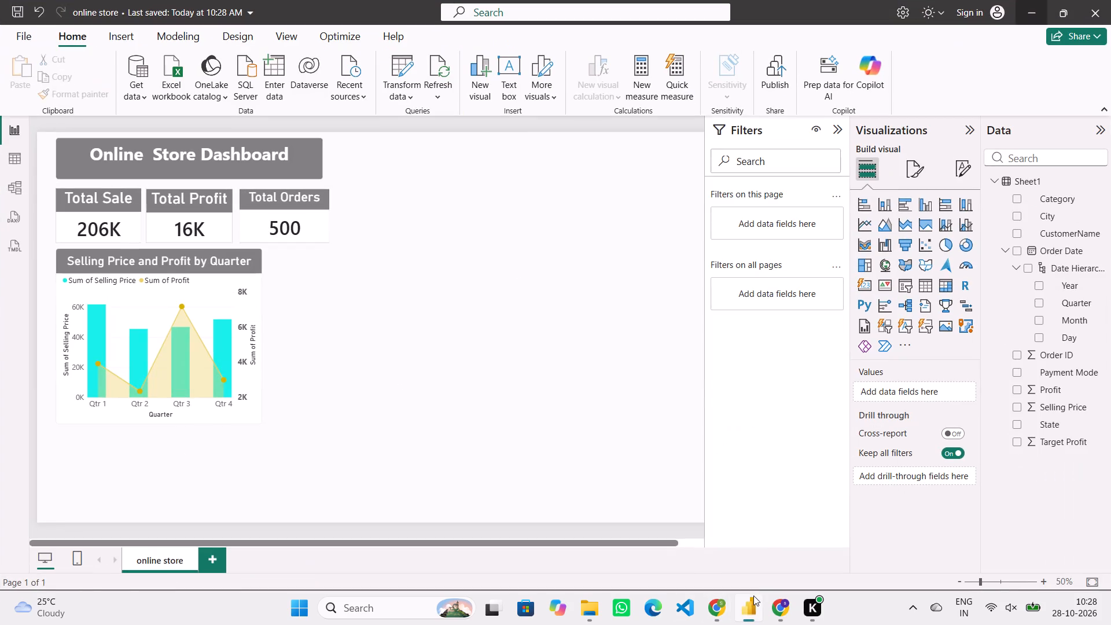
{"action": "left_click", "coordinate": [921, 243]}
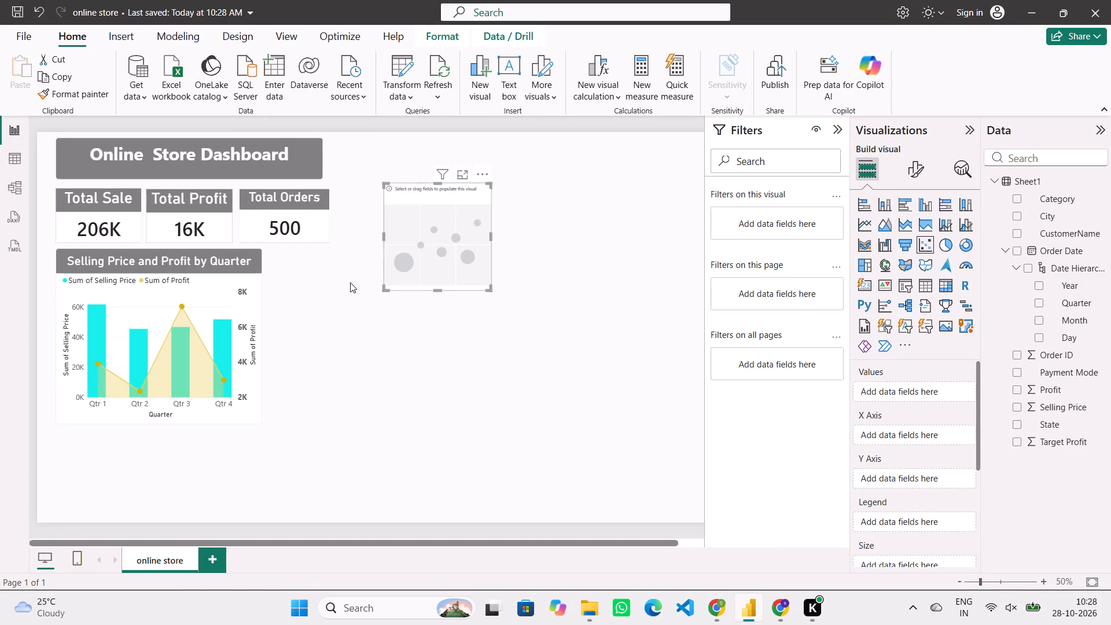
{"action": "left_click_drag", "start_coordinate": [424, 255], "coordinate": [344, 421]}
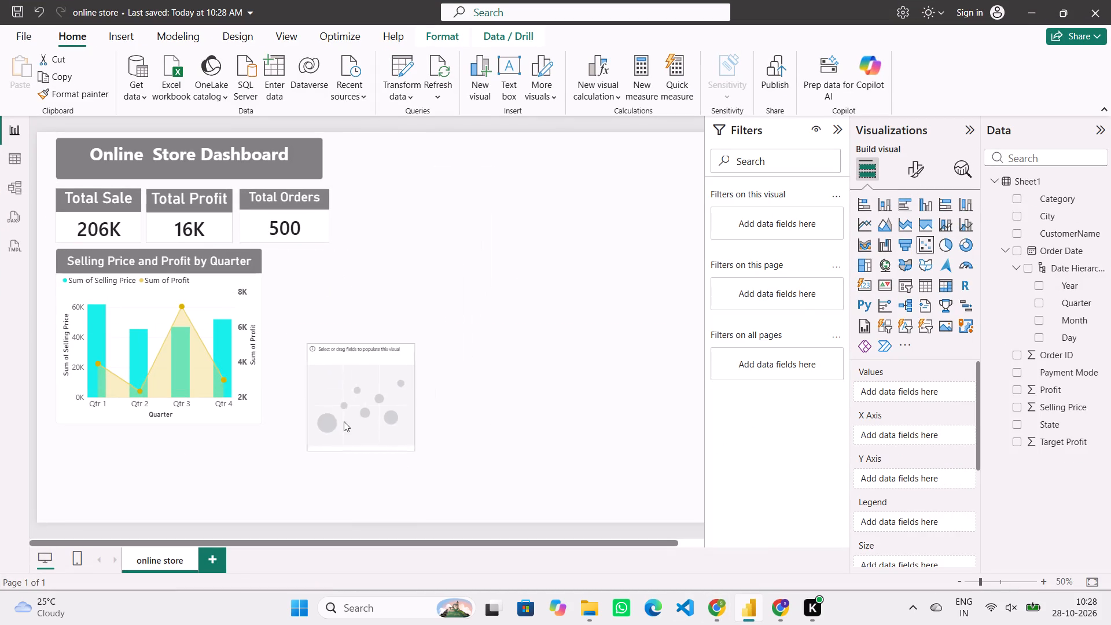
{"action": "left_click_drag", "start_coordinate": [344, 421], "coordinate": [309, 326]}
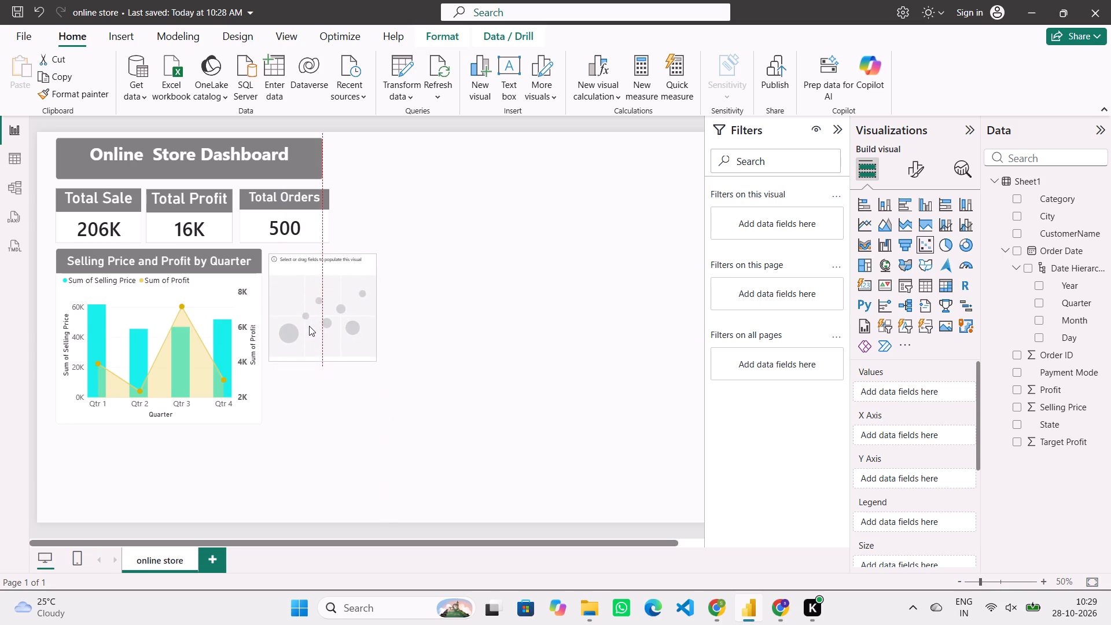
{"action": "left_click_drag", "start_coordinate": [309, 326], "coordinate": [309, 325]}
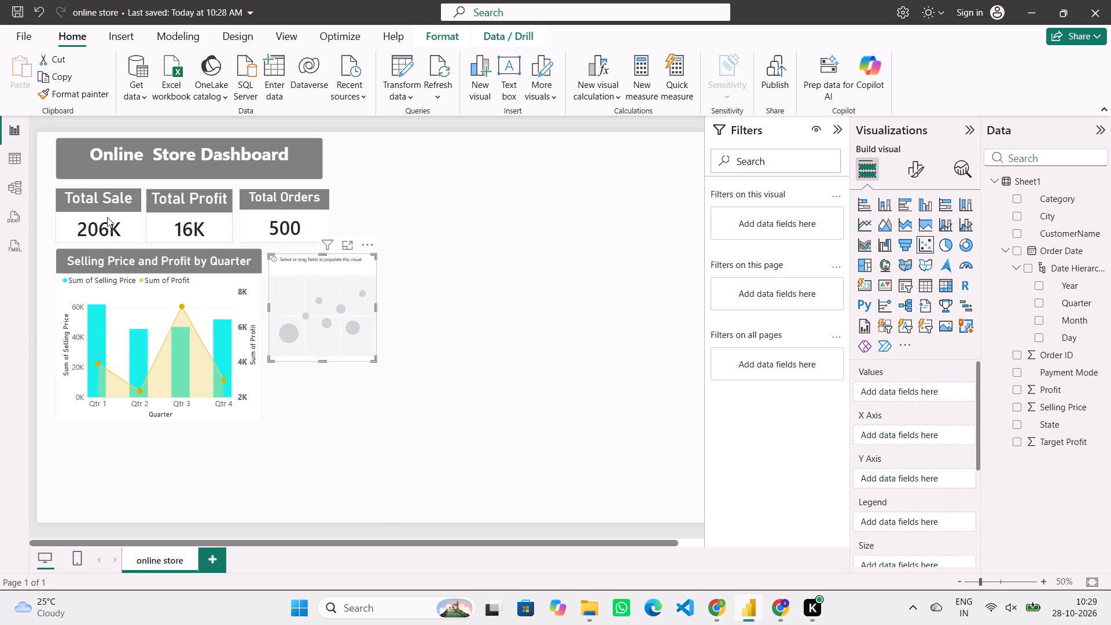
Shift the three total cards, the quarterly chart and the empty scatter chart closer to the page's left edge.
{"action": "left_click_drag", "start_coordinate": [107, 217], "coordinate": [94, 212]}
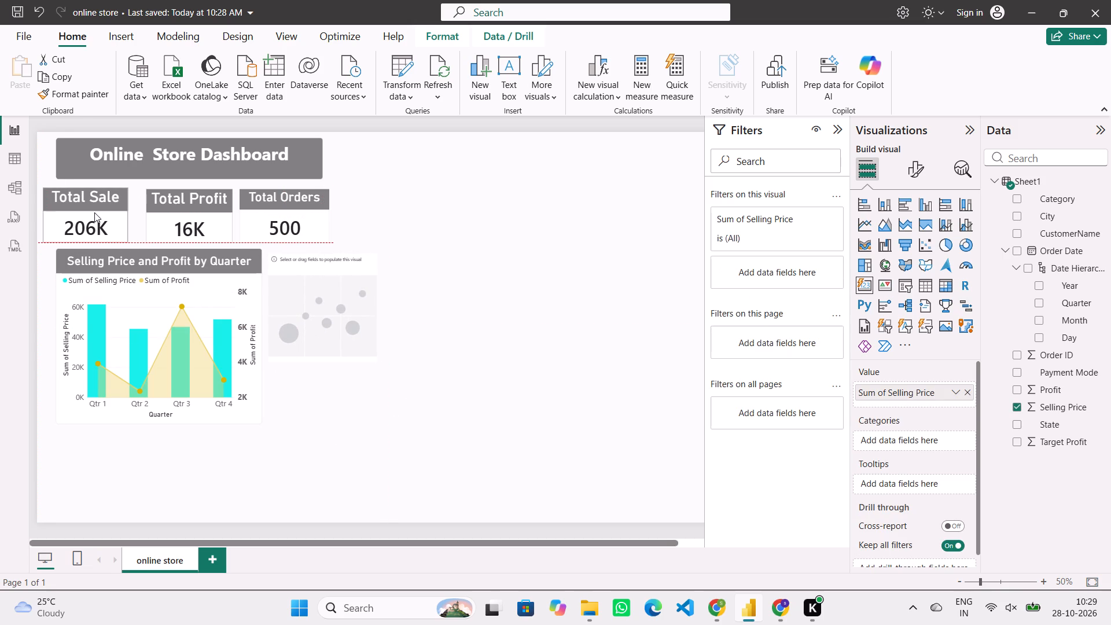
{"action": "left_click_drag", "start_coordinate": [94, 212], "coordinate": [94, 215]}
{"action": "left_click_drag", "start_coordinate": [94, 215], "coordinate": [93, 215]}
{"action": "left_click_drag", "start_coordinate": [175, 211], "coordinate": [161, 210]}
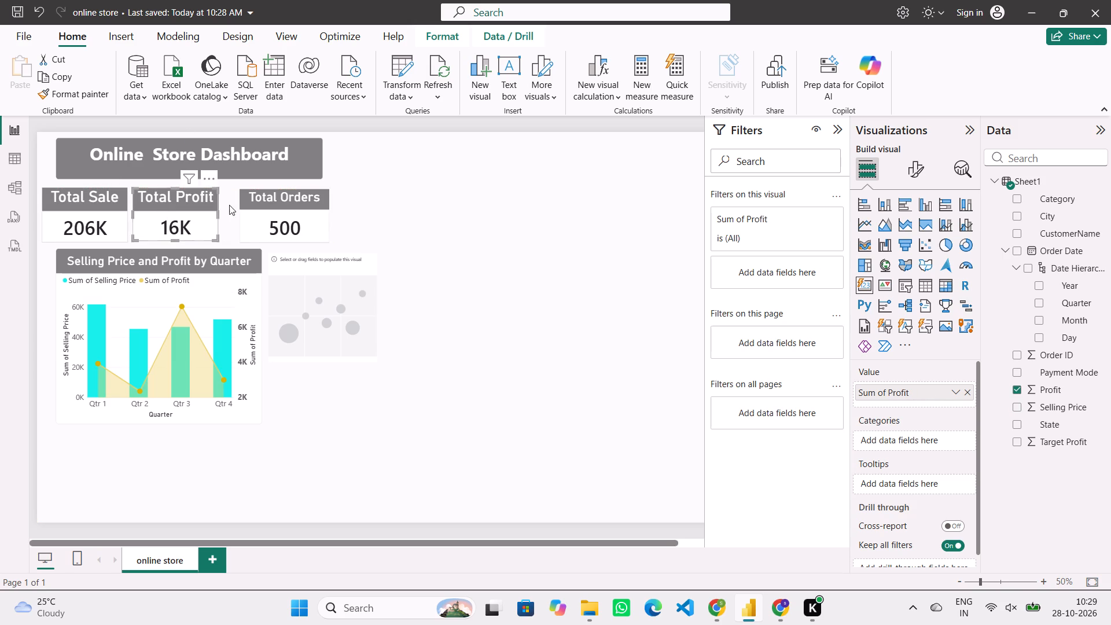
{"action": "left_click_drag", "start_coordinate": [270, 205], "coordinate": [255, 205]}
{"action": "left_click_drag", "start_coordinate": [237, 259], "coordinate": [227, 259]}
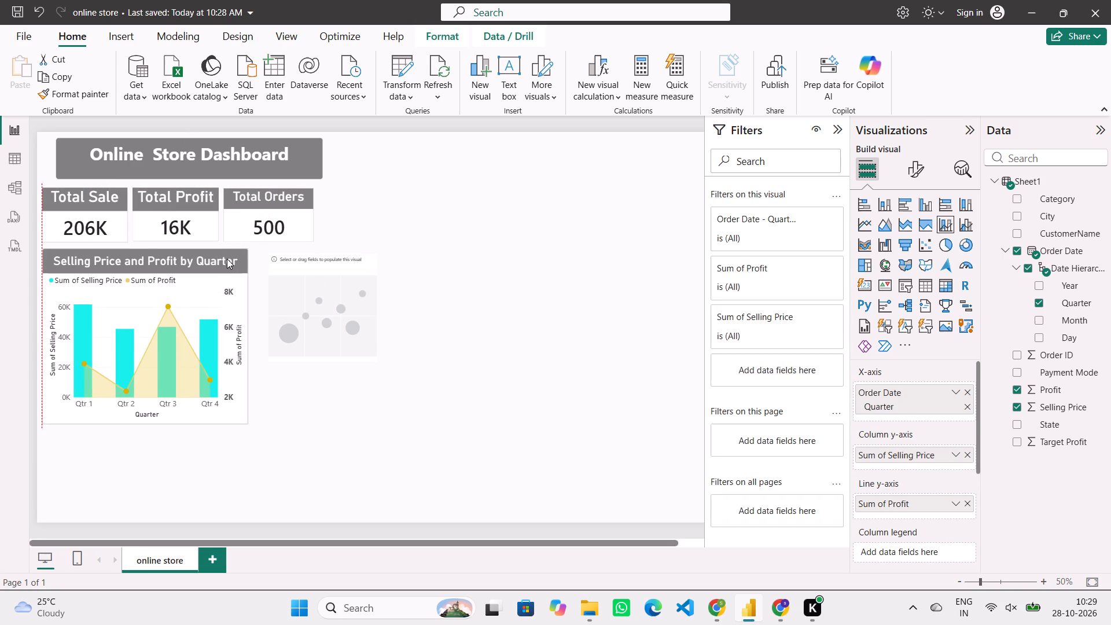
{"action": "left_click_drag", "start_coordinate": [227, 259], "coordinate": [226, 258]}
{"action": "left_click_drag", "start_coordinate": [317, 289], "coordinate": [312, 289]}
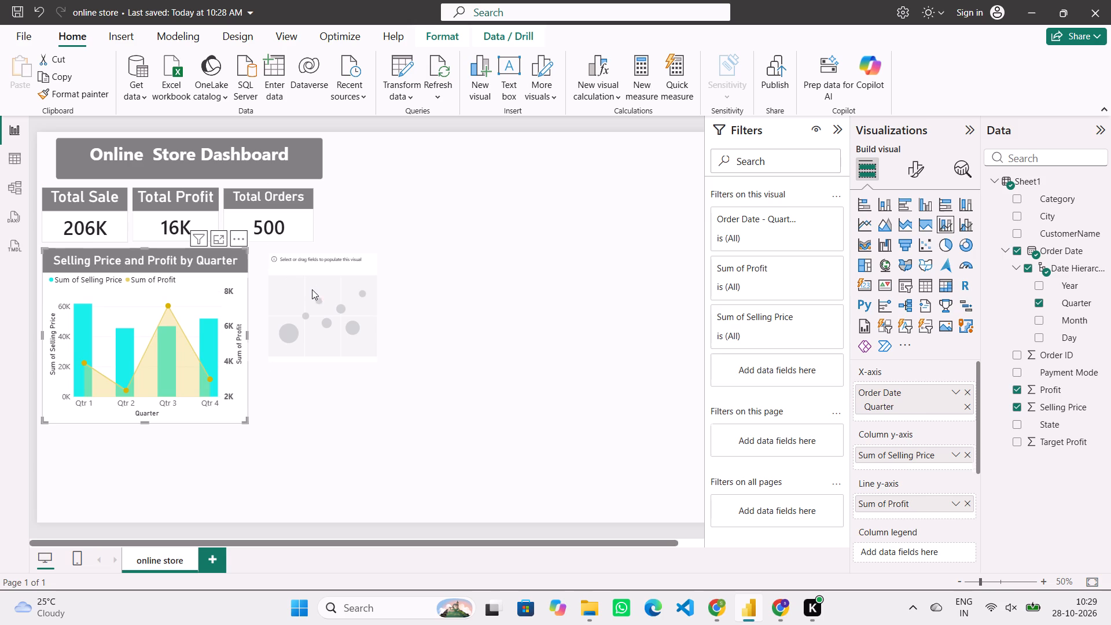
{"action": "left_click_drag", "start_coordinate": [312, 289], "coordinate": [308, 288]}
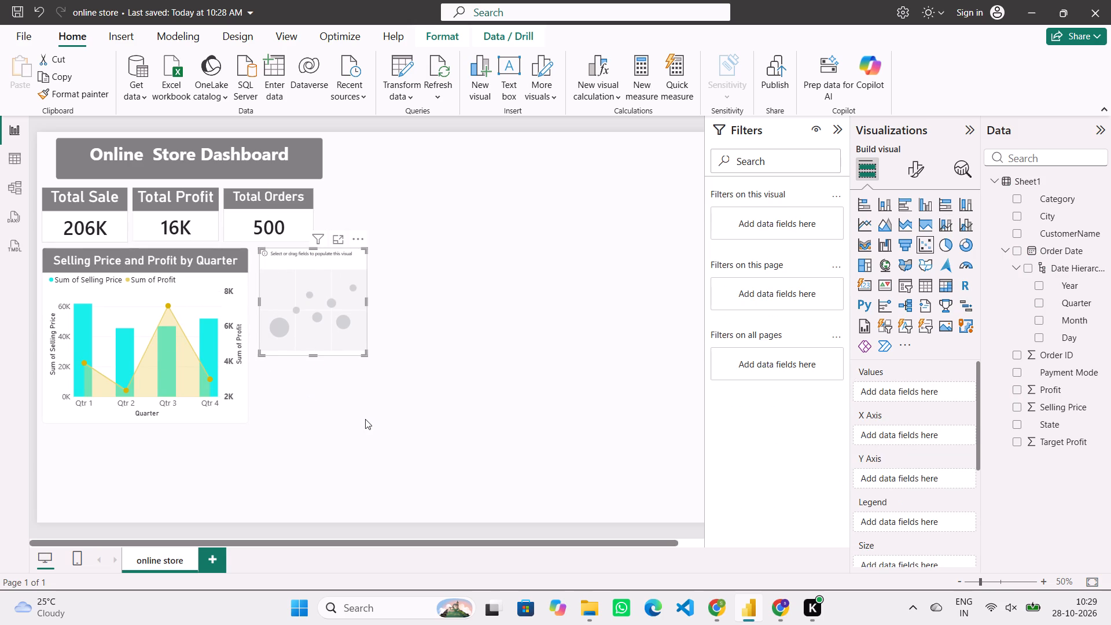
{"action": "left_click", "coordinate": [363, 241]}
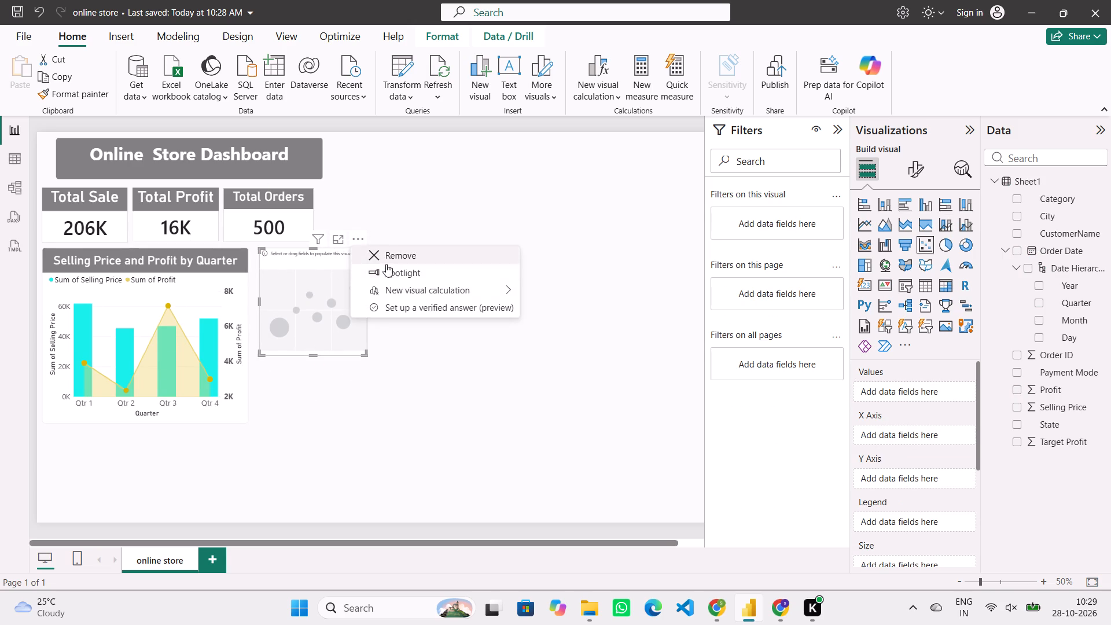
{"action": "left_click", "coordinate": [420, 416]}
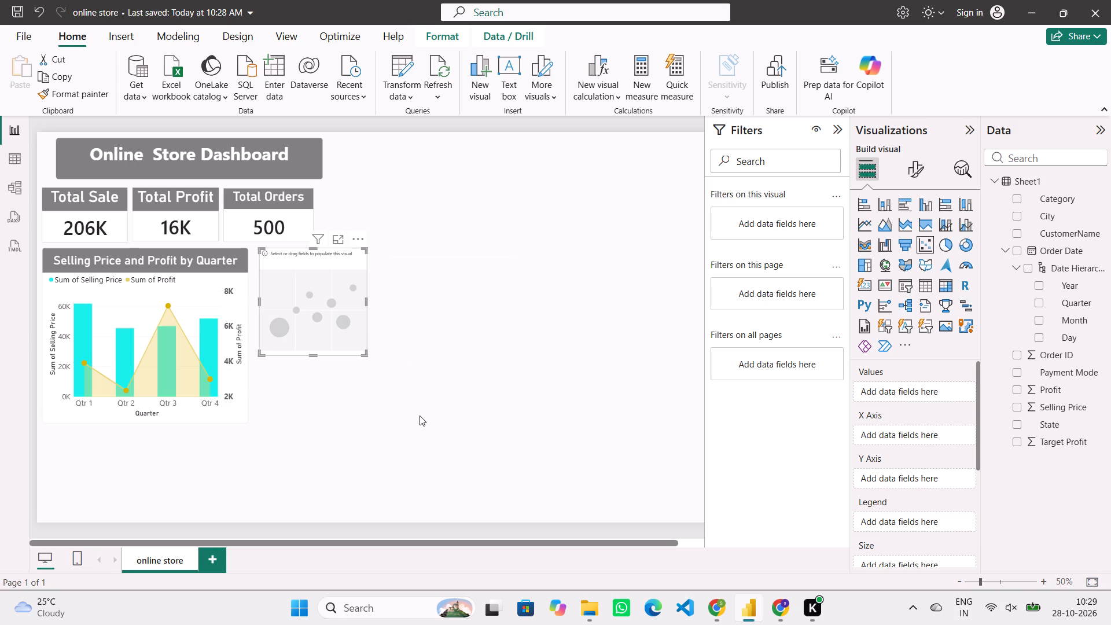
Check the Orders by Payment Mode example in the cheat sheet, and assign Order ID to the scatter chart's Y axis.
{"action": "double_click", "coordinate": [728, 604]}
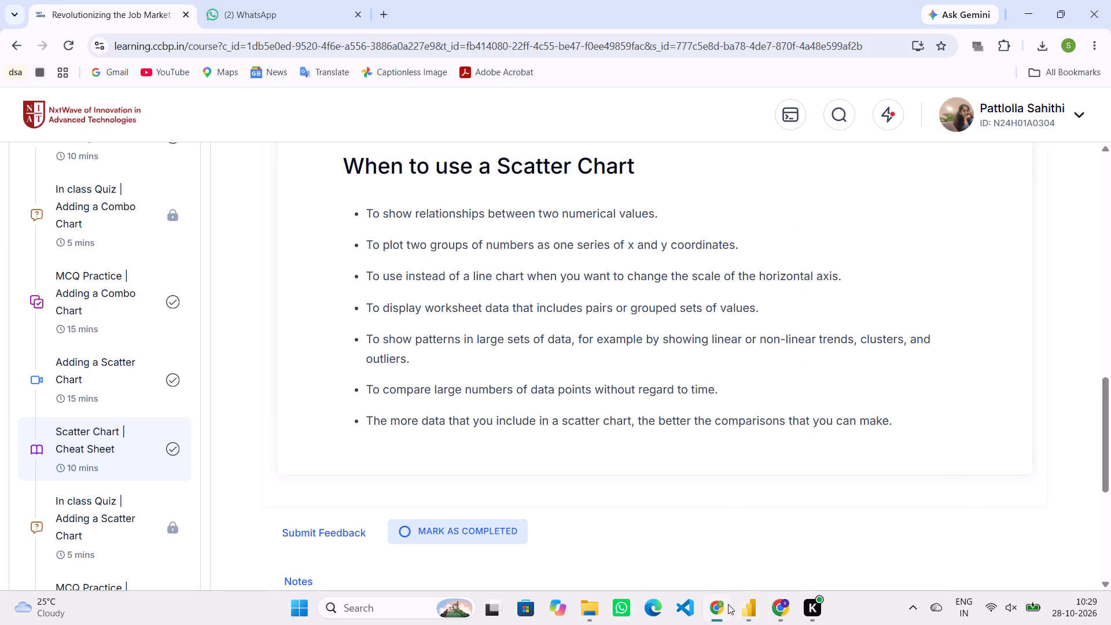
{"action": "left_click", "coordinate": [728, 604]}
{"action": "scroll", "coordinate": [592, 433], "scroll_direction": "up", "scroll_amount": 5}
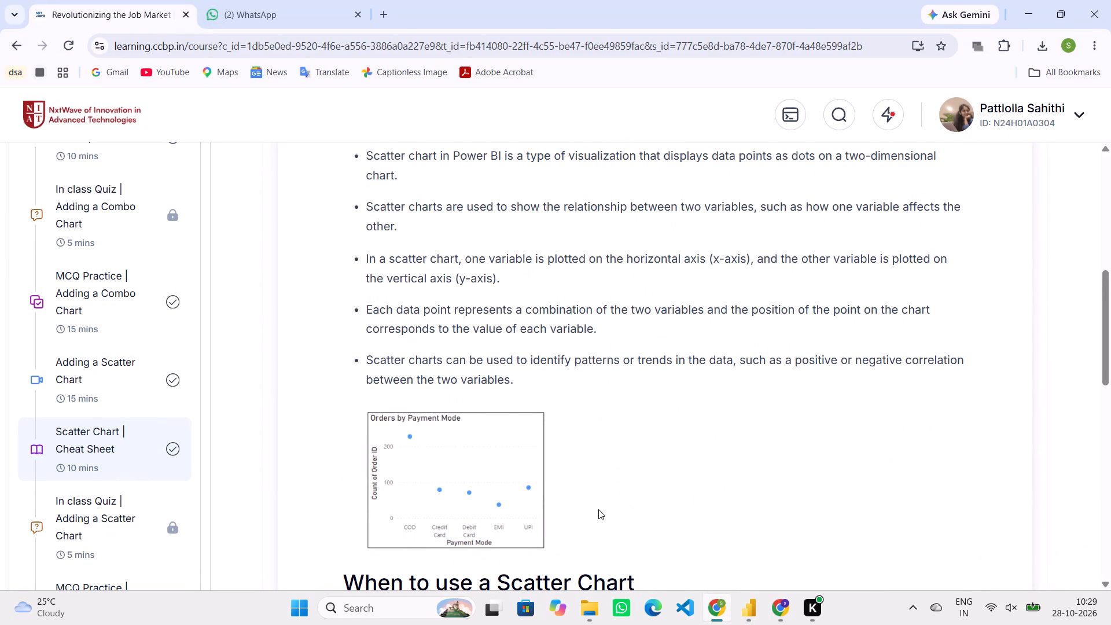
{"action": "left_click", "coordinate": [752, 615]}
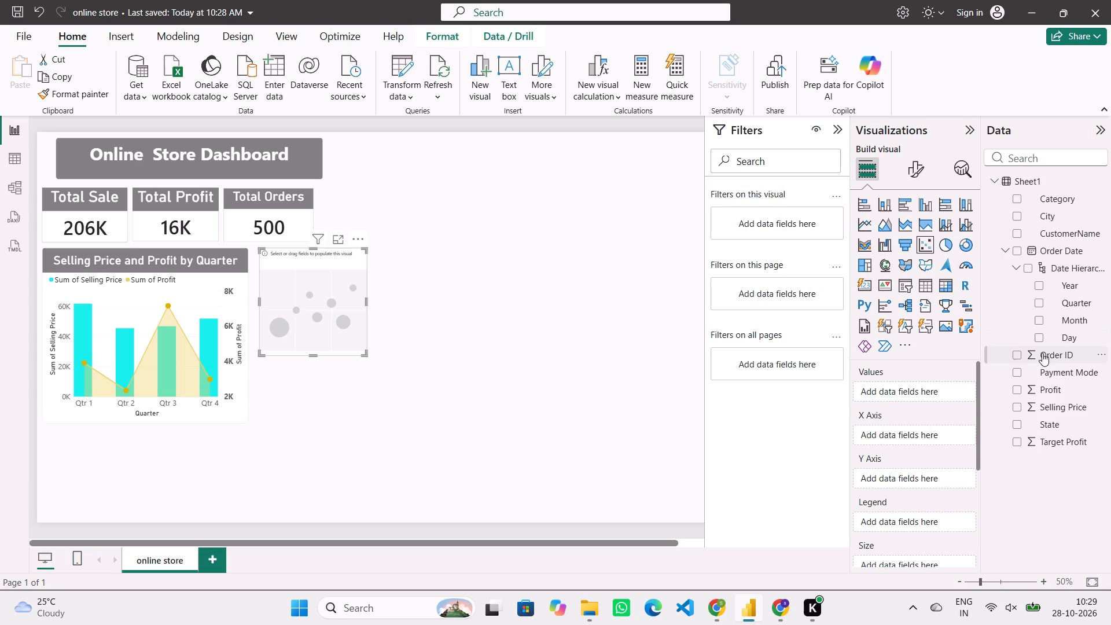
{"action": "left_click_drag", "start_coordinate": [1042, 353], "coordinate": [957, 434]}
{"action": "left_click_drag", "start_coordinate": [957, 434], "coordinate": [910, 464]}
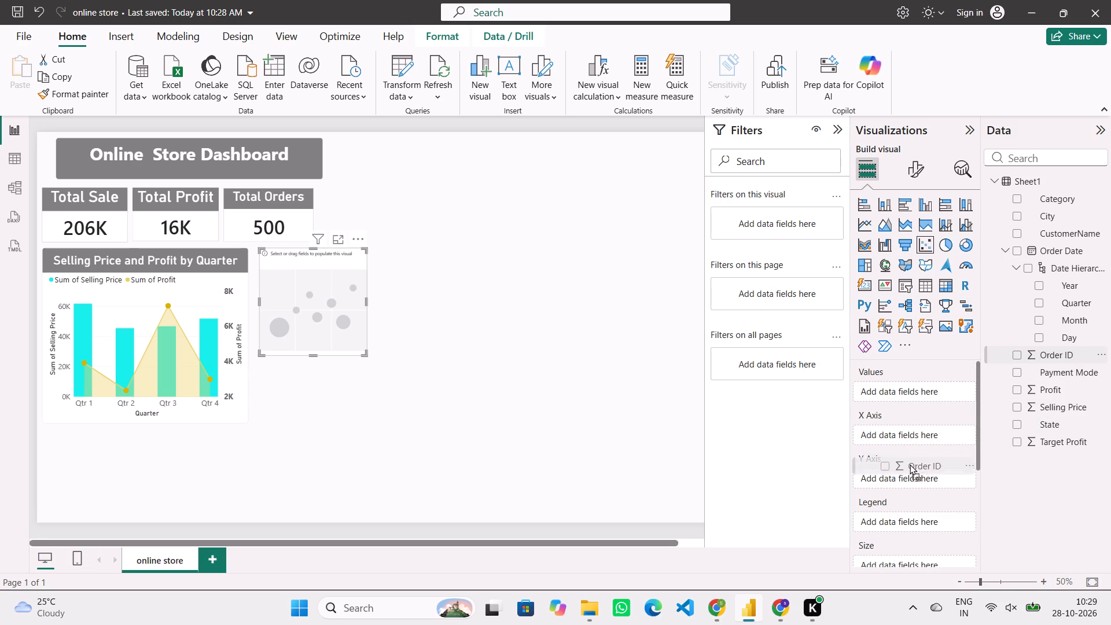
{"action": "left_click_drag", "start_coordinate": [910, 464], "coordinate": [892, 481]}
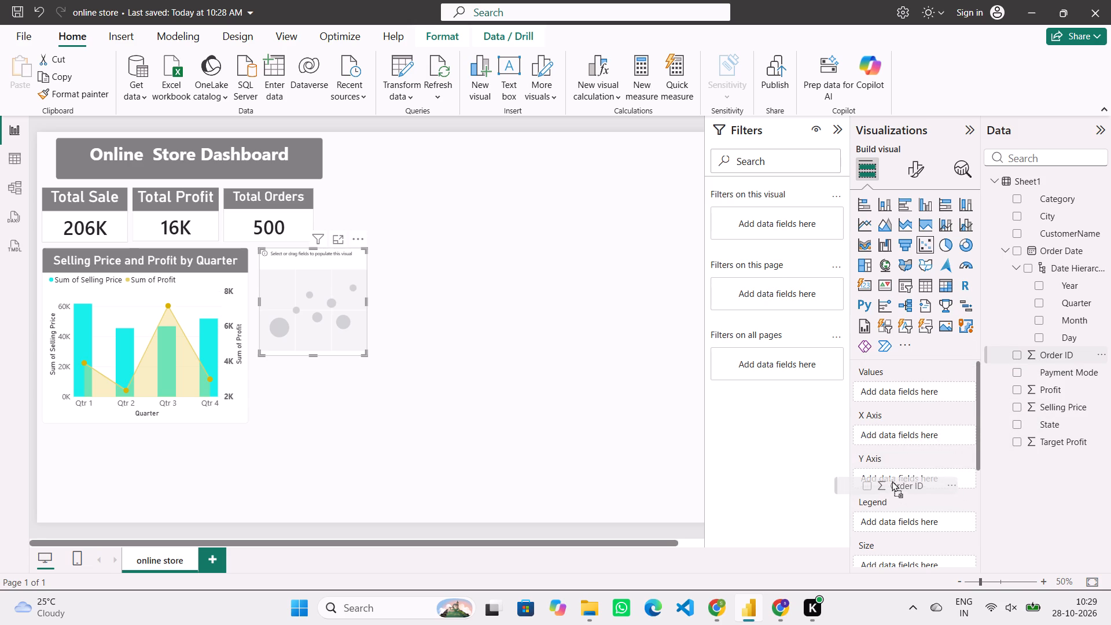
{"action": "left_click_drag", "start_coordinate": [892, 481], "coordinate": [891, 477]}
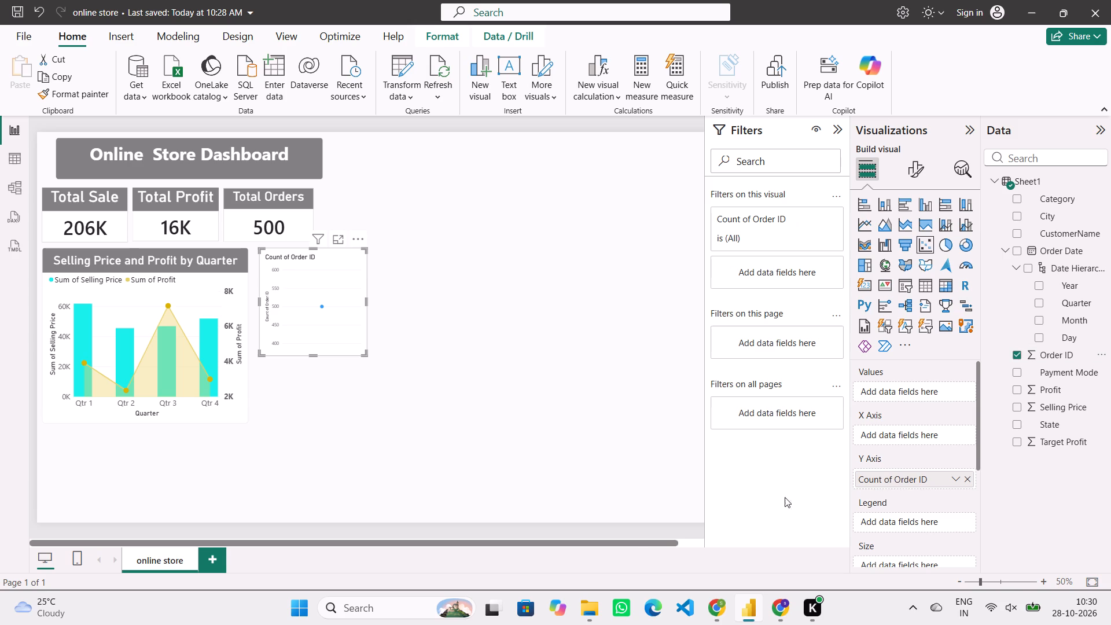
Recheck the cheat sheet example, and assign Payment Mode to the scatter chart's X axis.
{"action": "left_click", "coordinate": [718, 610]}
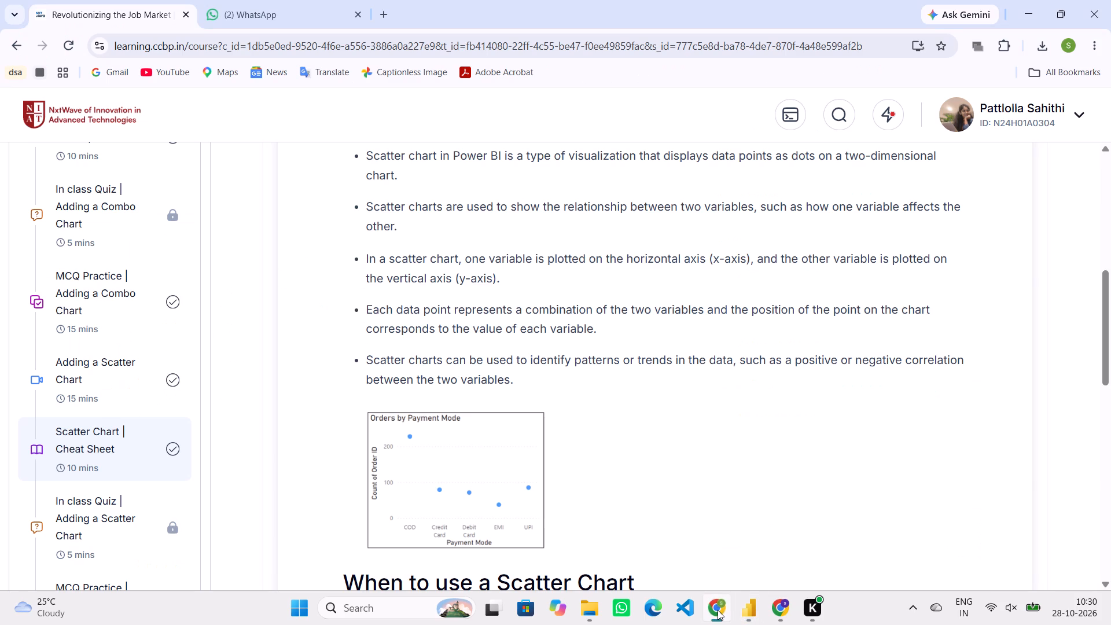
{"action": "left_click", "coordinate": [749, 609]}
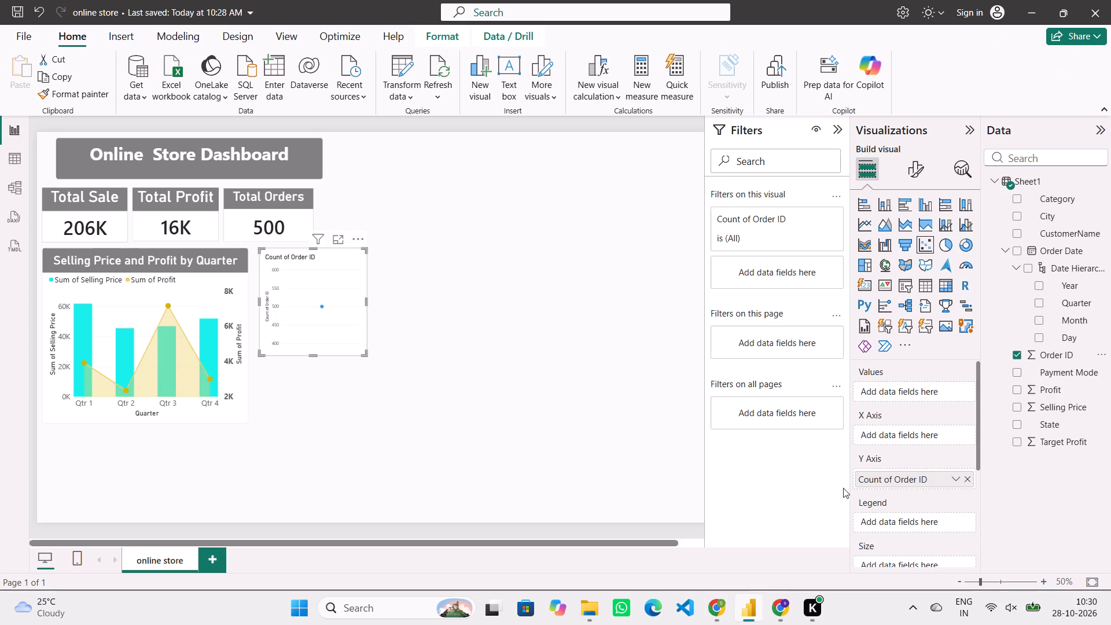
{"action": "left_click_drag", "start_coordinate": [1043, 369], "coordinate": [917, 437]}
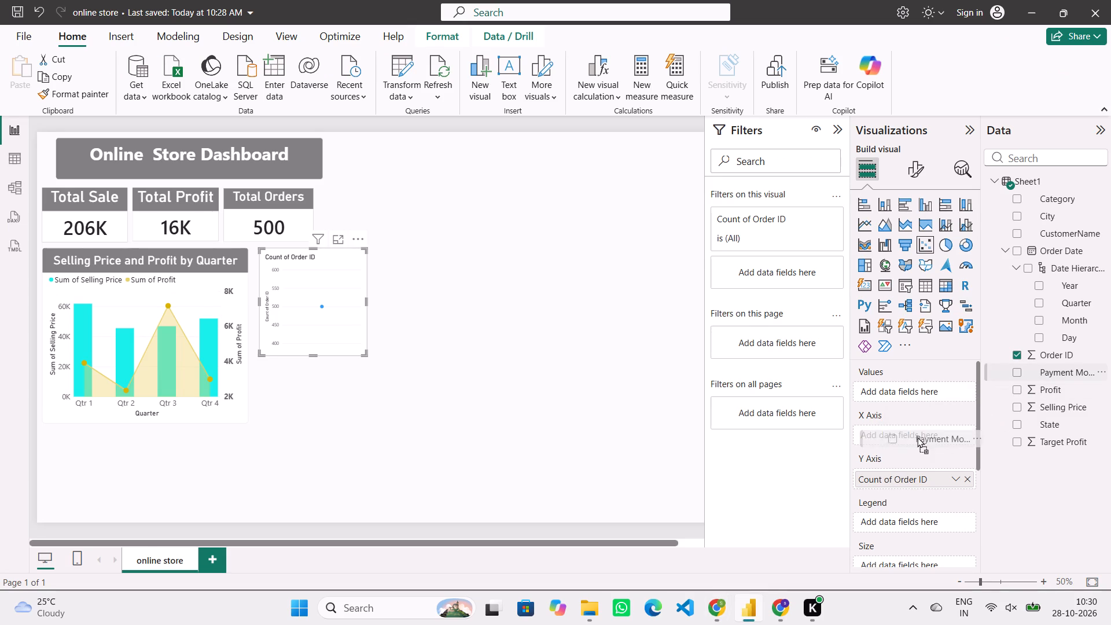
{"action": "left_click_drag", "start_coordinate": [917, 437], "coordinate": [907, 432]}
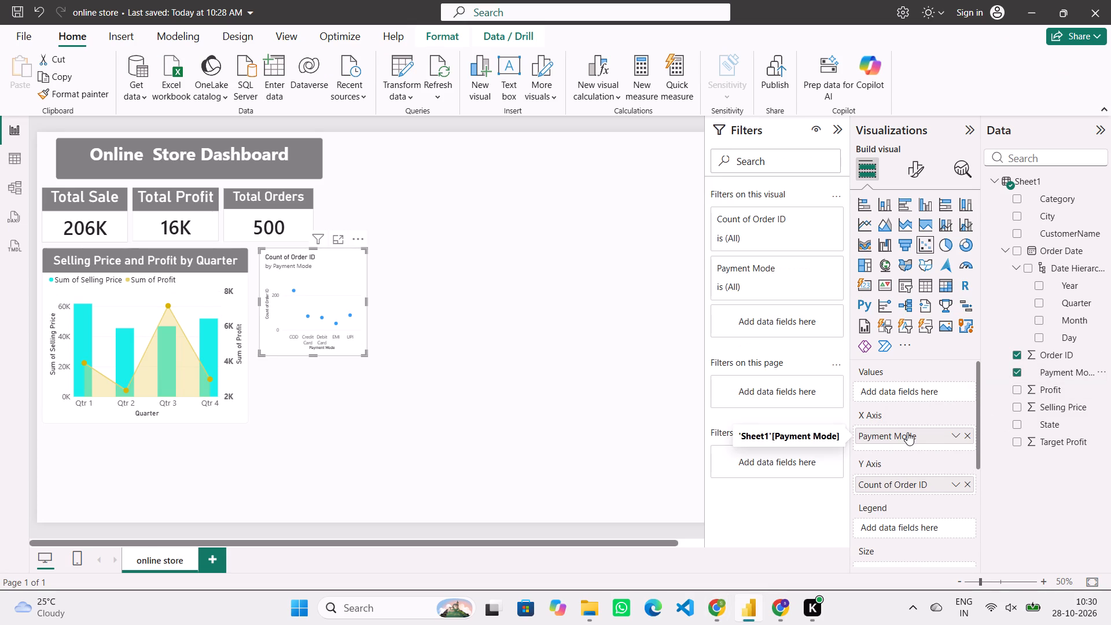
Position the scatter chart just beside the quarterly chart and enlarge it to match that chart's top and bottom edges.
{"action": "left_click_drag", "start_coordinate": [337, 301], "coordinate": [332, 312]}
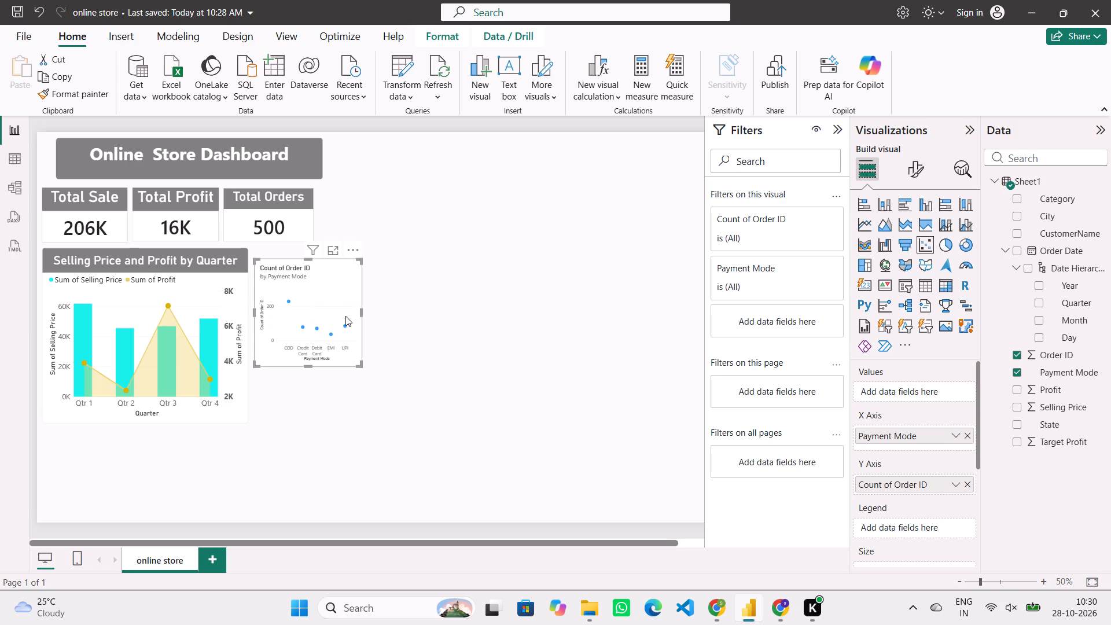
{"action": "left_click_drag", "start_coordinate": [360, 316], "coordinate": [383, 318]}
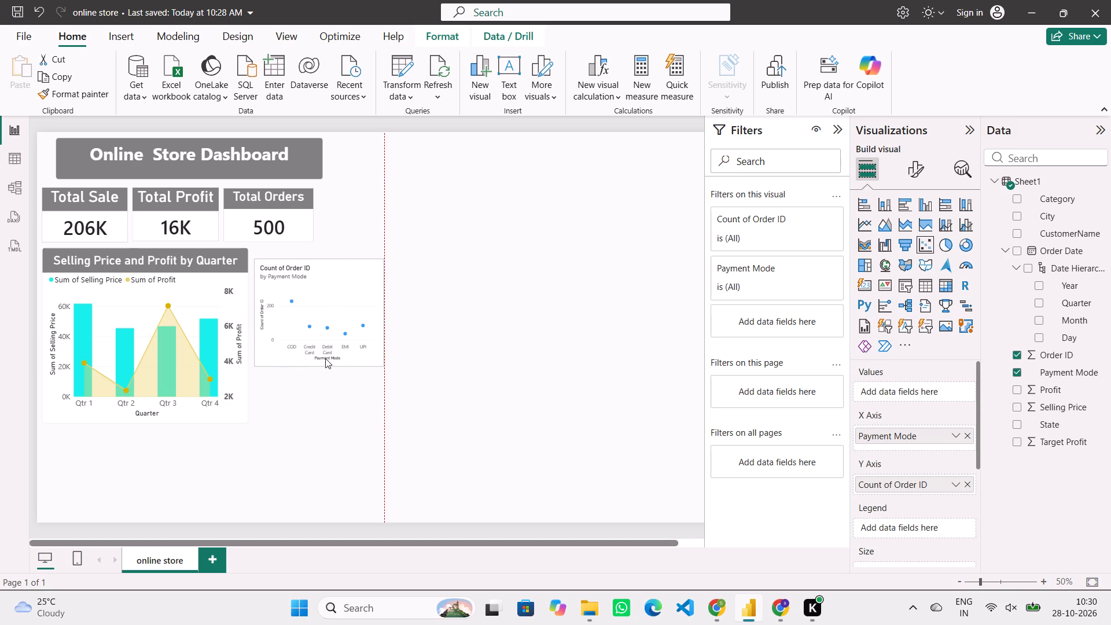
{"action": "left_click_drag", "start_coordinate": [319, 365], "coordinate": [308, 410]}
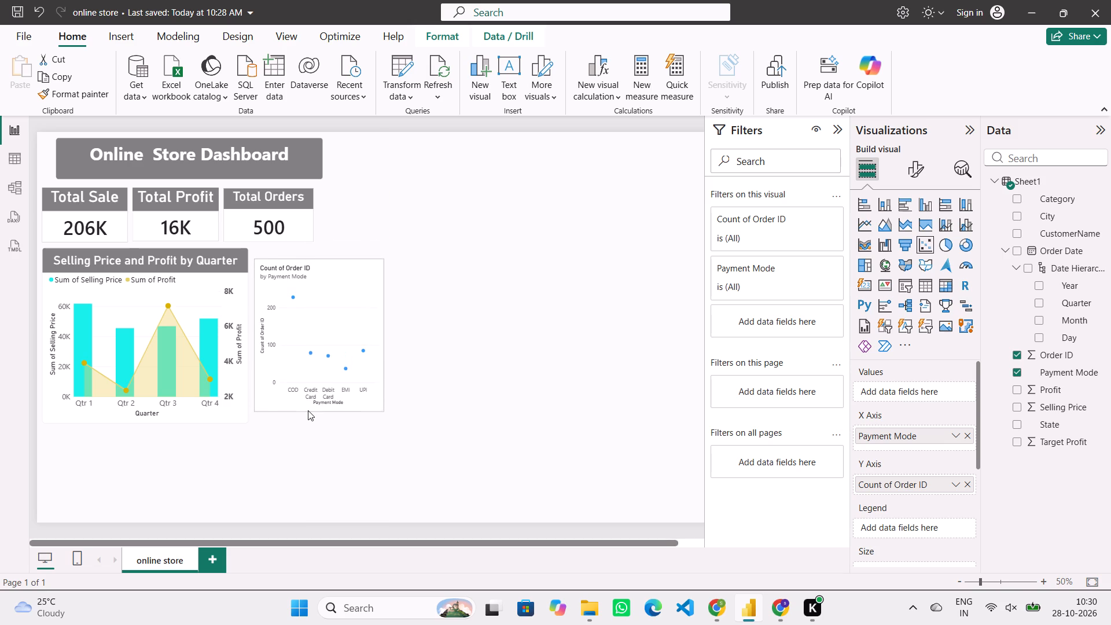
{"action": "left_click_drag", "start_coordinate": [308, 410], "coordinate": [306, 417]}
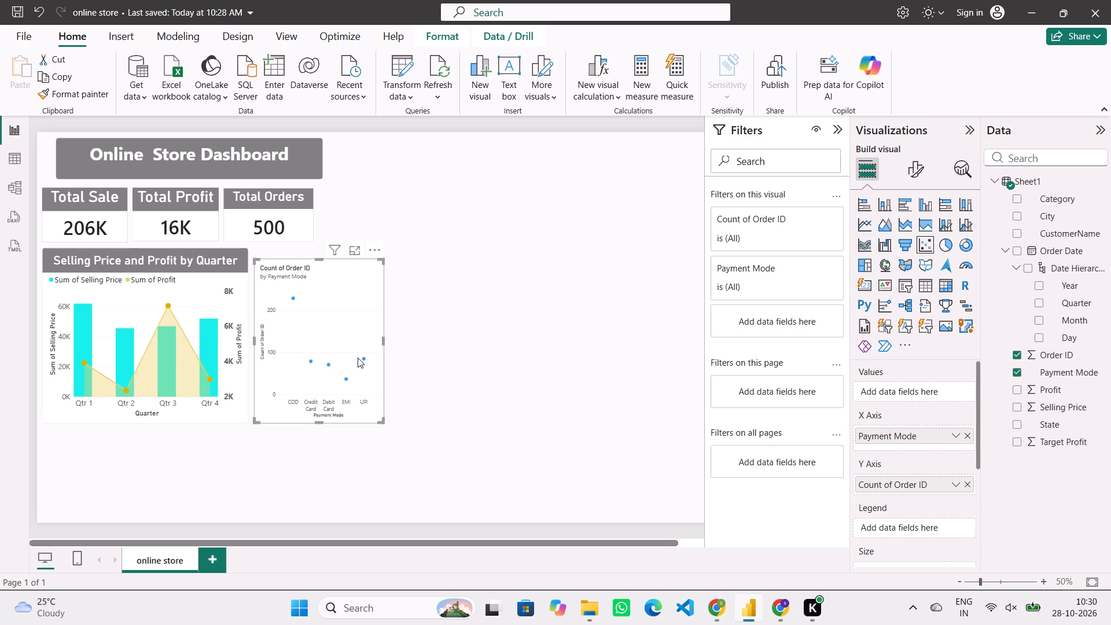
{"action": "left_click_drag", "start_coordinate": [382, 342], "coordinate": [399, 340]}
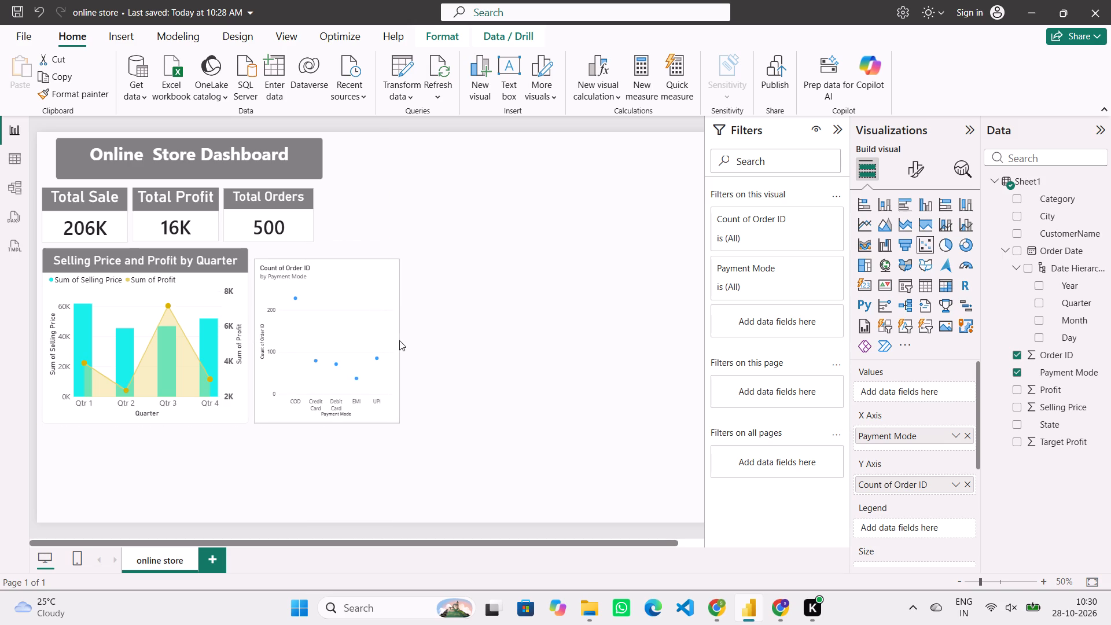
{"action": "left_click_drag", "start_coordinate": [399, 340], "coordinate": [407, 338]}
{"action": "left_click_drag", "start_coordinate": [326, 260], "coordinate": [326, 257]}
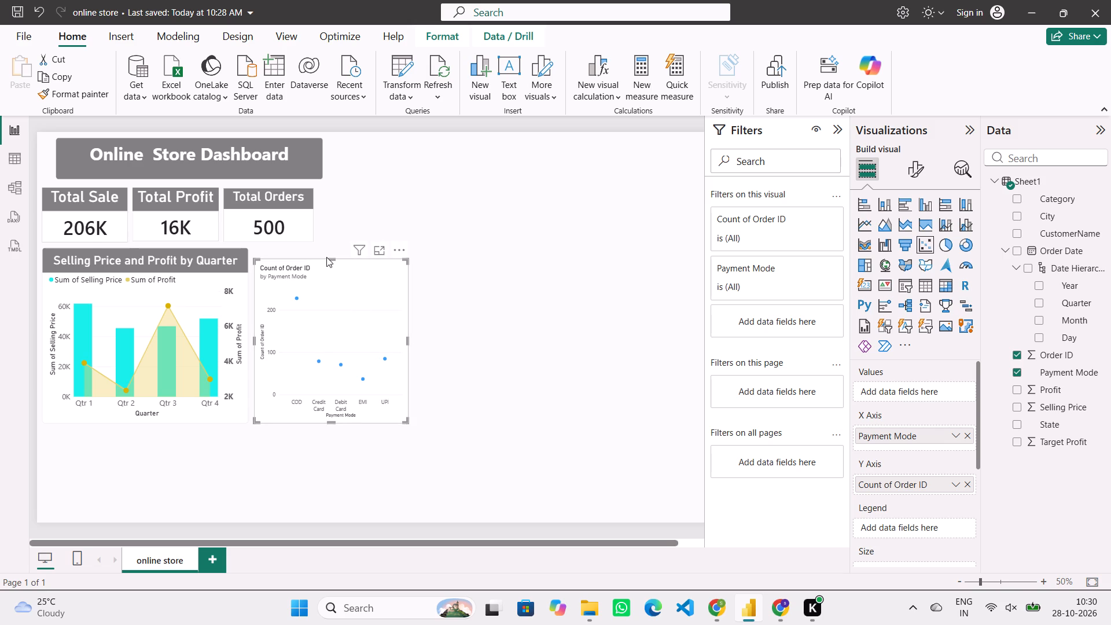
{"action": "left_click_drag", "start_coordinate": [326, 257], "coordinate": [325, 252]}
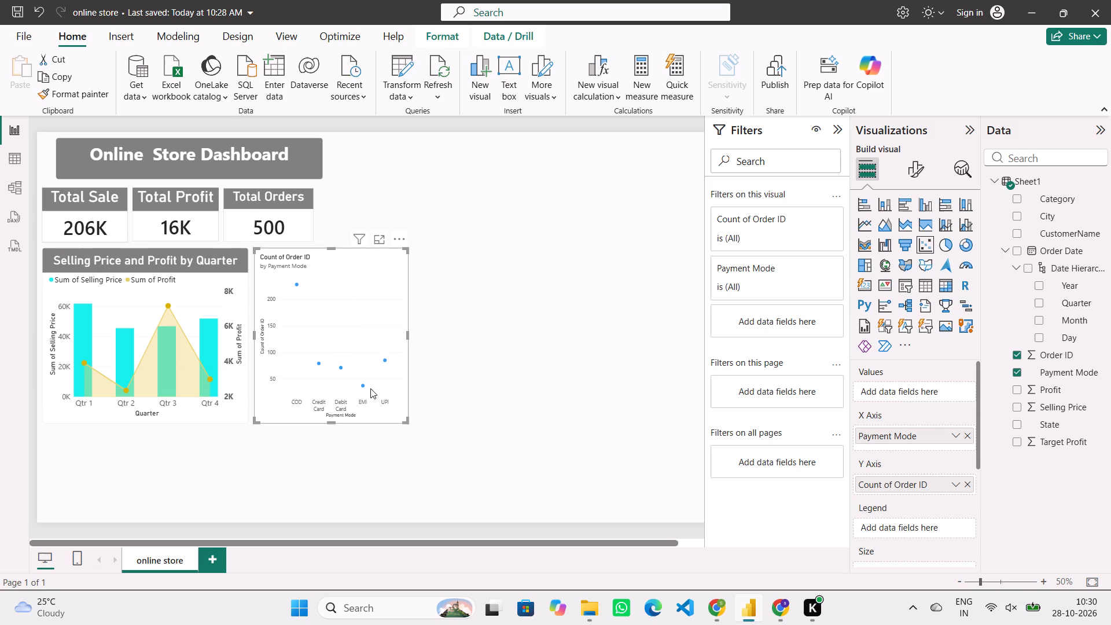
Check the Orders by Payment Mode example in the cheat sheet, and widen the scatter chart further in Power BI.
{"action": "left_click", "coordinate": [711, 616]}
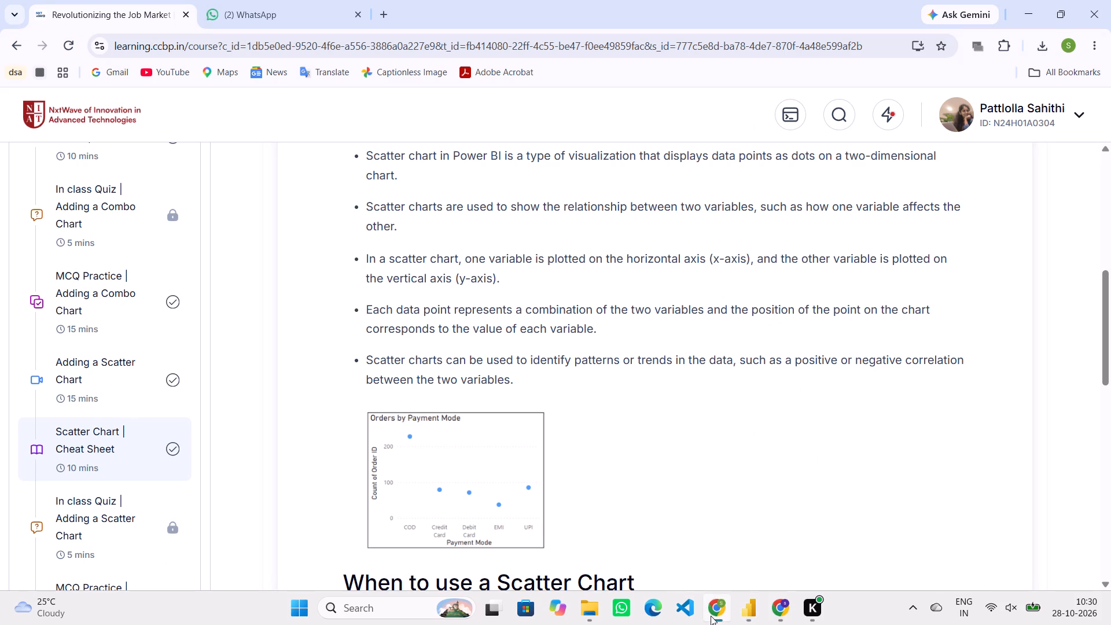
{"action": "left_click", "coordinate": [745, 613]}
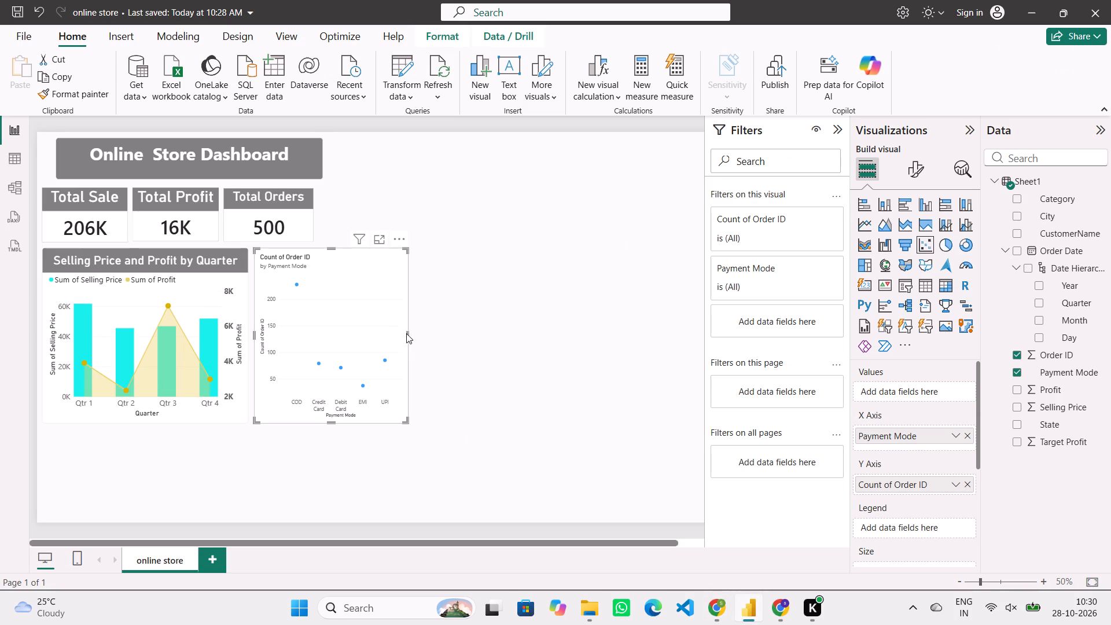
{"action": "left_click_drag", "start_coordinate": [407, 334], "coordinate": [436, 334]}
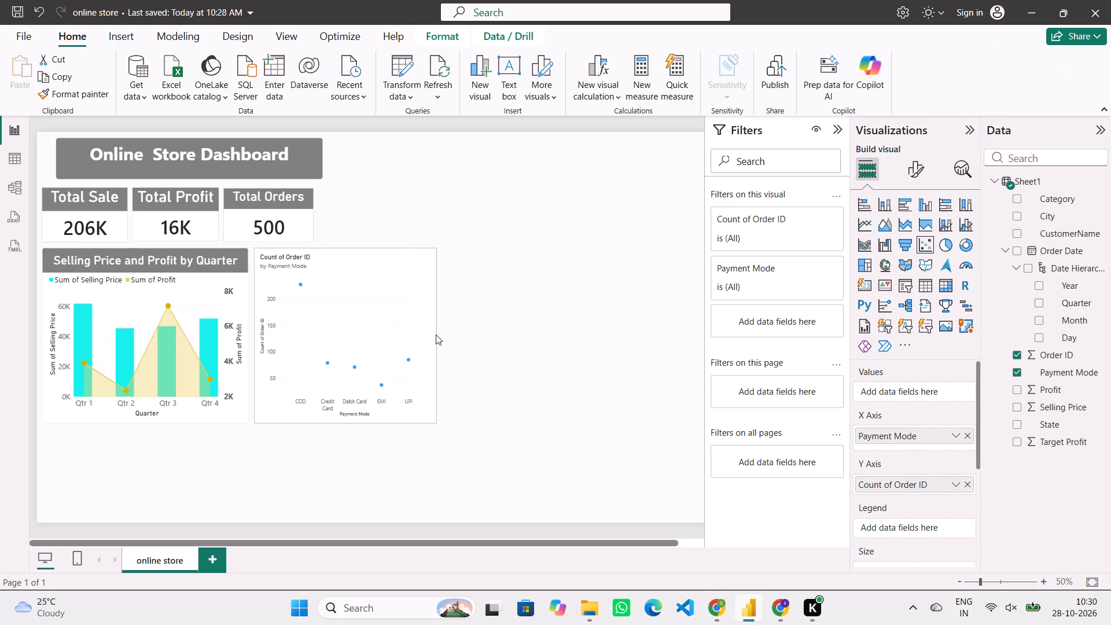
{"action": "left_click_drag", "start_coordinate": [436, 334], "coordinate": [443, 336]}
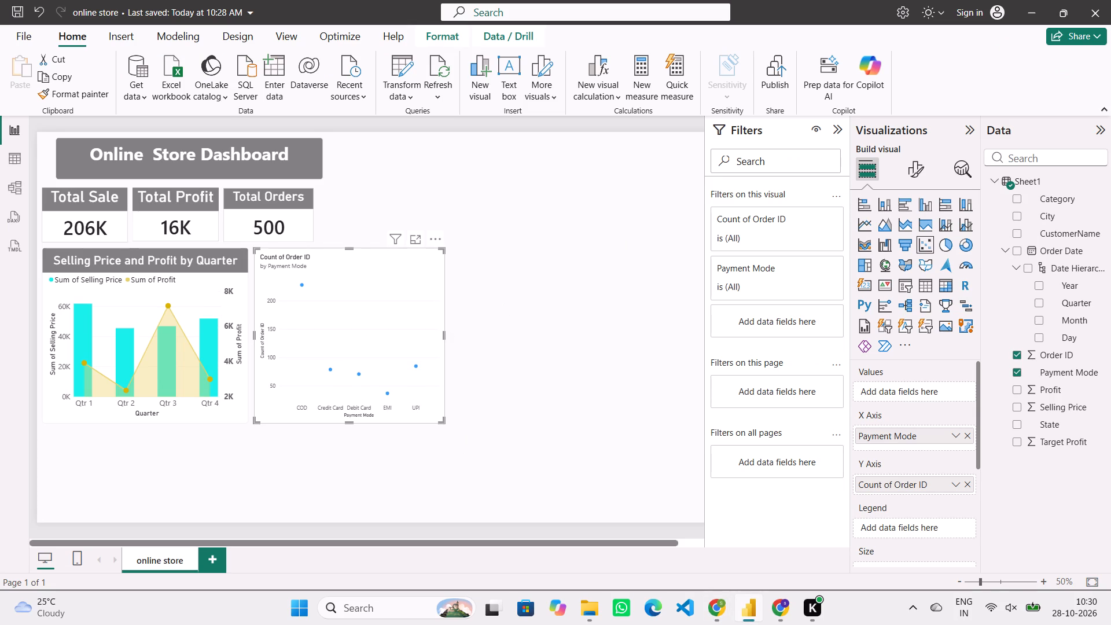
Turn off the scatter chart's subtitle and center its title.
{"action": "left_click", "coordinate": [917, 165]}
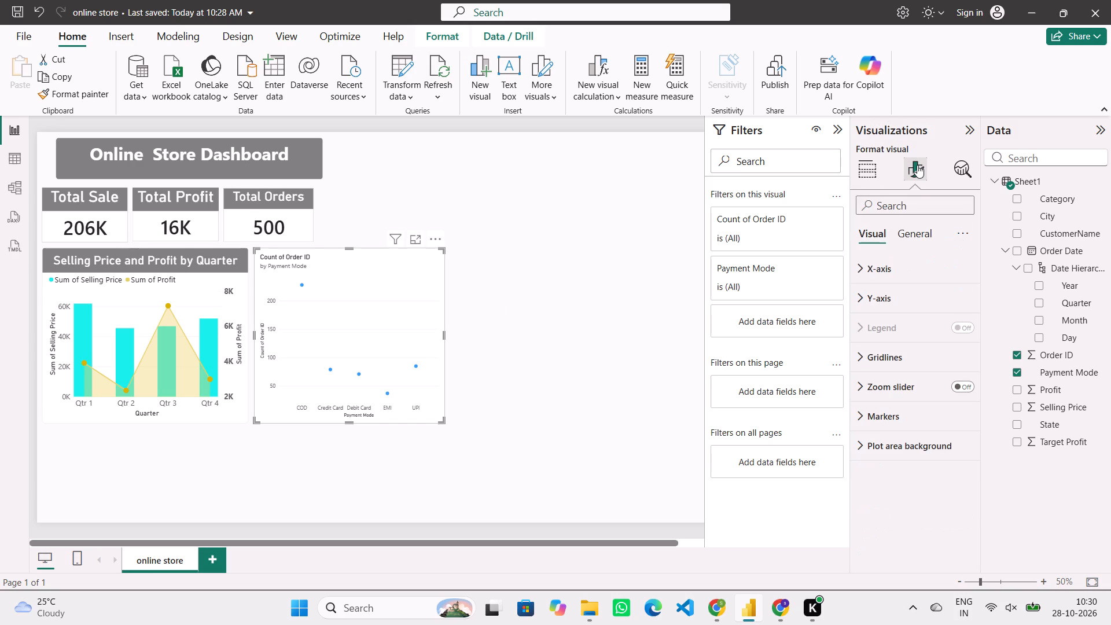
{"action": "left_click", "coordinate": [888, 280]}
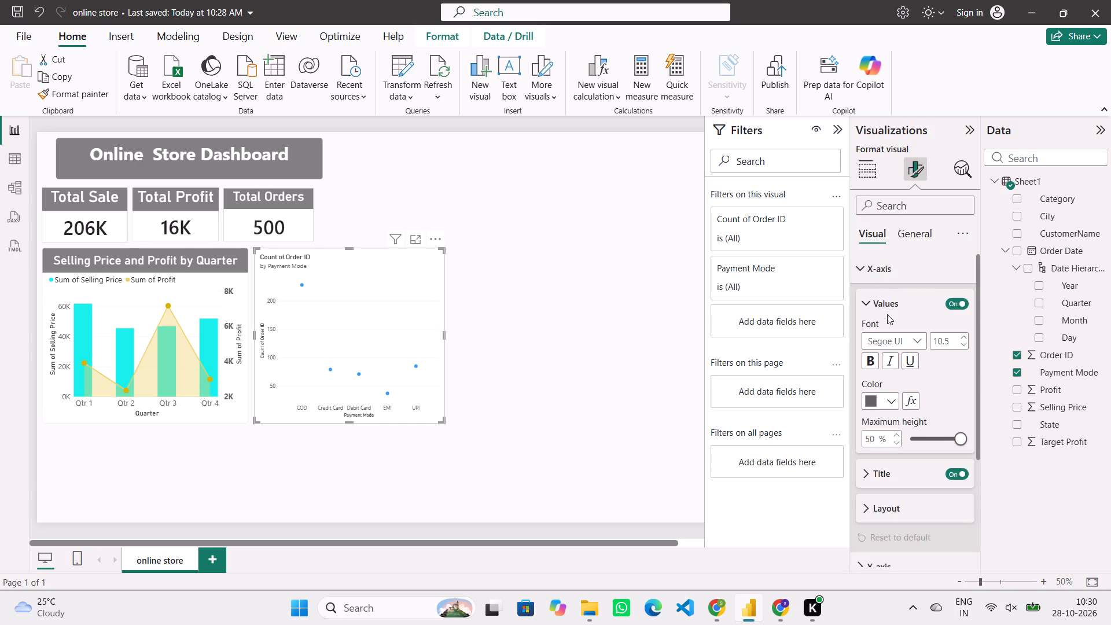
{"action": "left_click", "coordinate": [885, 256]}
{"action": "left_click", "coordinate": [915, 230]}
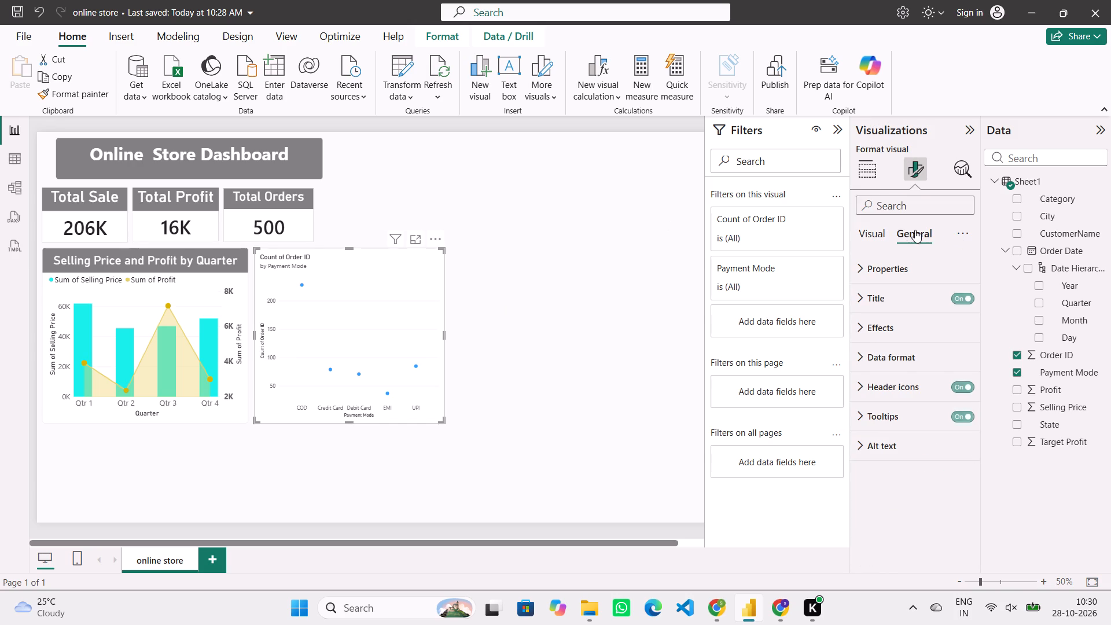
{"action": "left_click", "coordinate": [914, 304]}
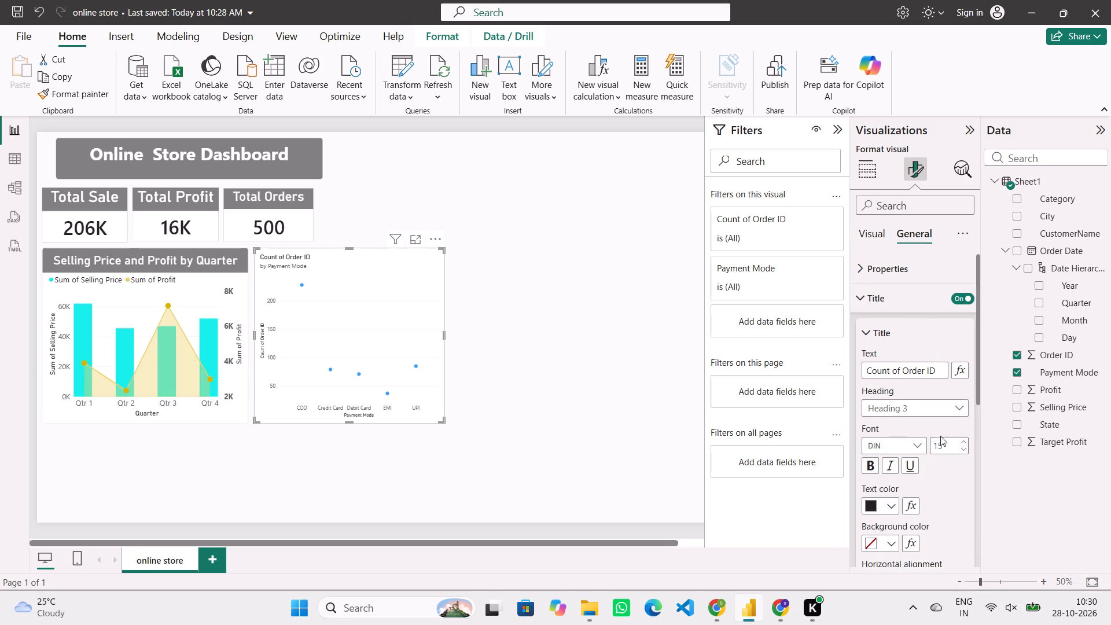
{"action": "scroll", "coordinate": [938, 440], "scroll_direction": "down", "scroll_amount": 2}
{"action": "left_click", "coordinate": [957, 528]}
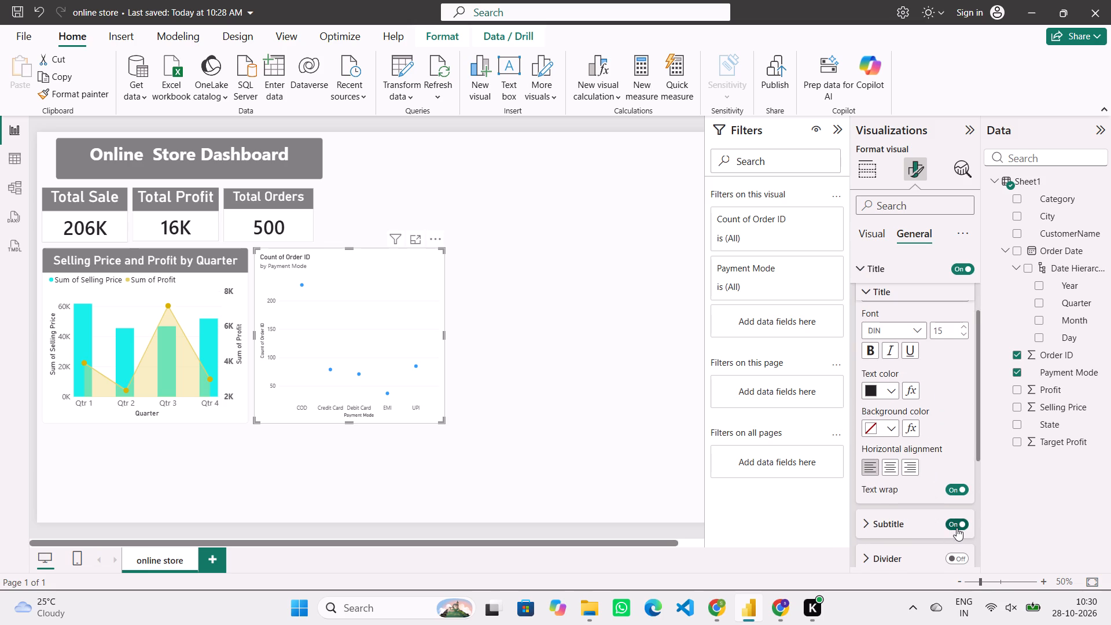
{"action": "left_click", "coordinate": [886, 471]}
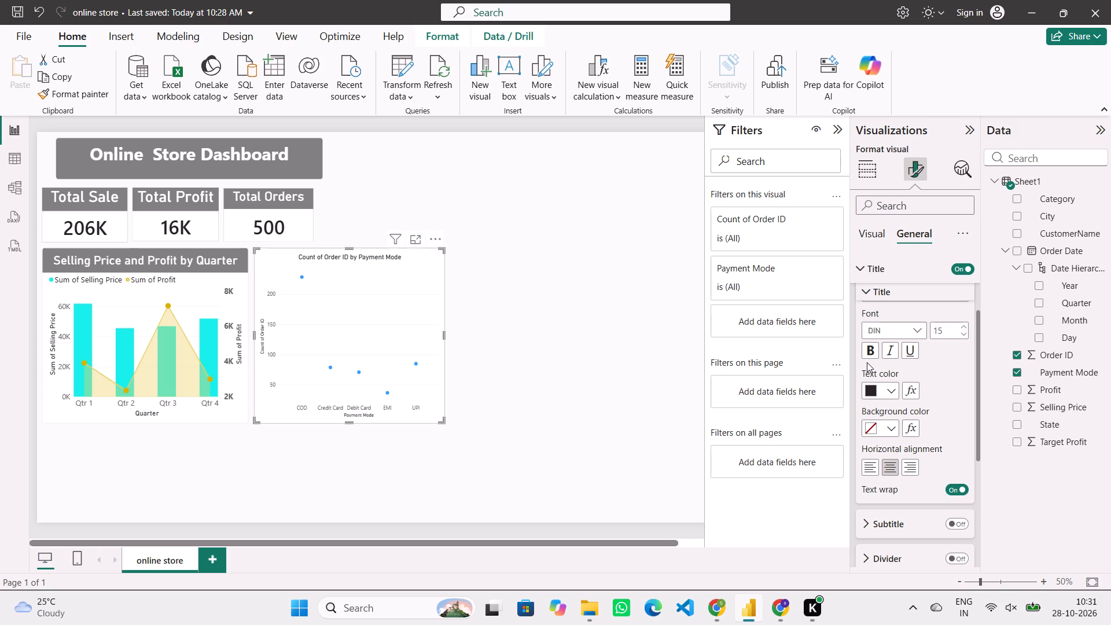
Give the scatter chart's title the same grey background as the other headings, with white text.
{"action": "left_click", "coordinate": [892, 431]}
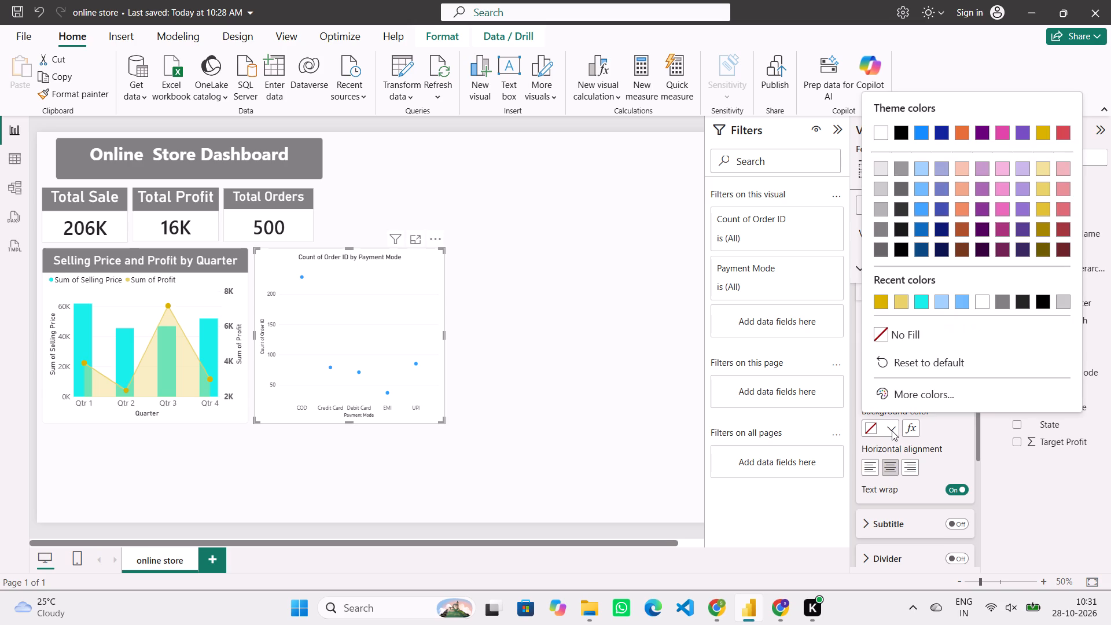
{"action": "left_click", "coordinate": [1002, 300]}
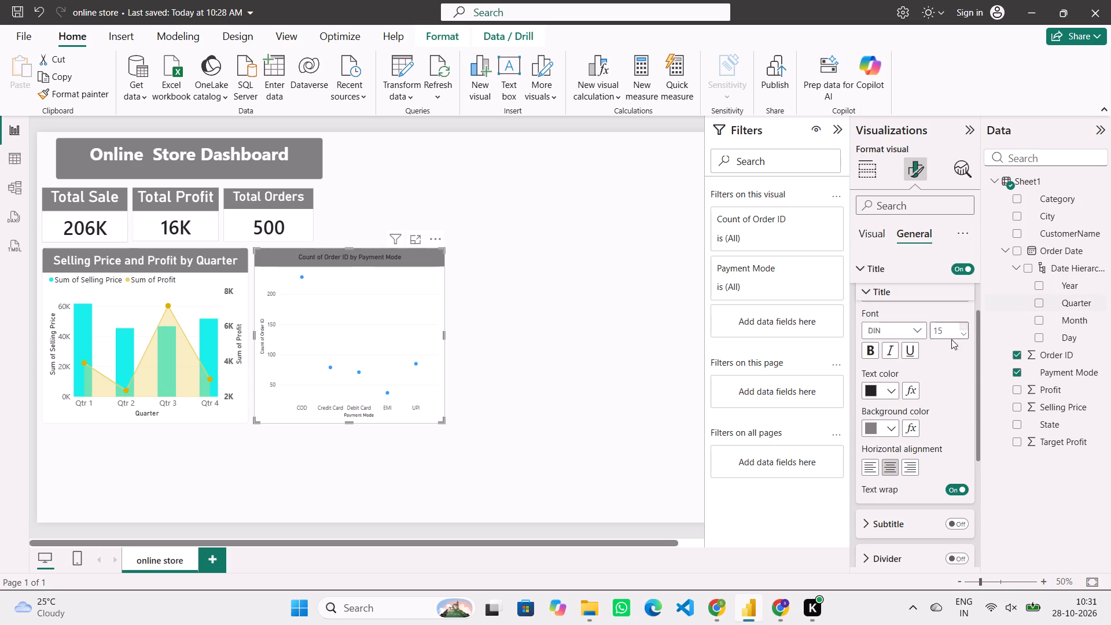
{"action": "left_click", "coordinate": [886, 392]}
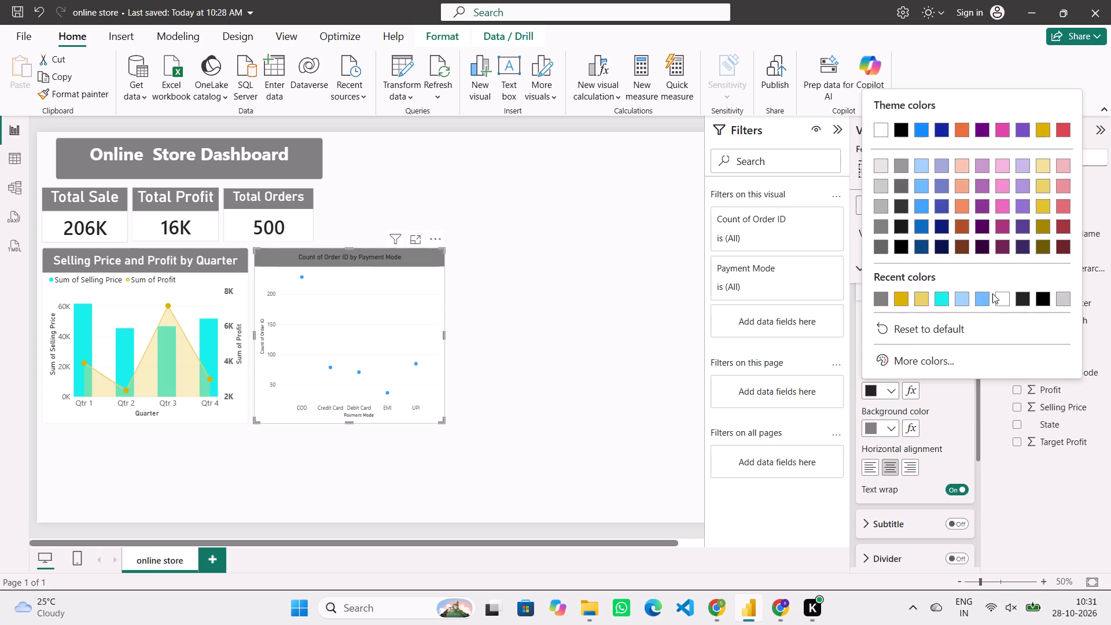
{"action": "left_click", "coordinate": [1002, 293]}
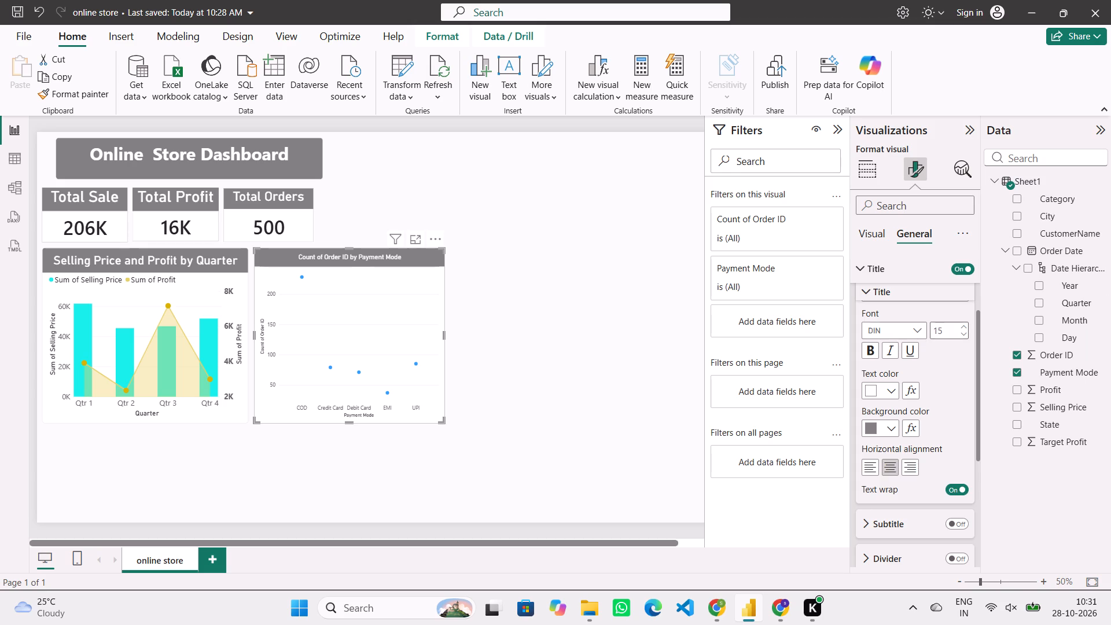
Set the scatter chart's title font size to 25.
{"action": "left_click", "coordinate": [950, 329]}
{"action": "key", "text": "BackSpace"}
{"action": "type", "text": "30"}
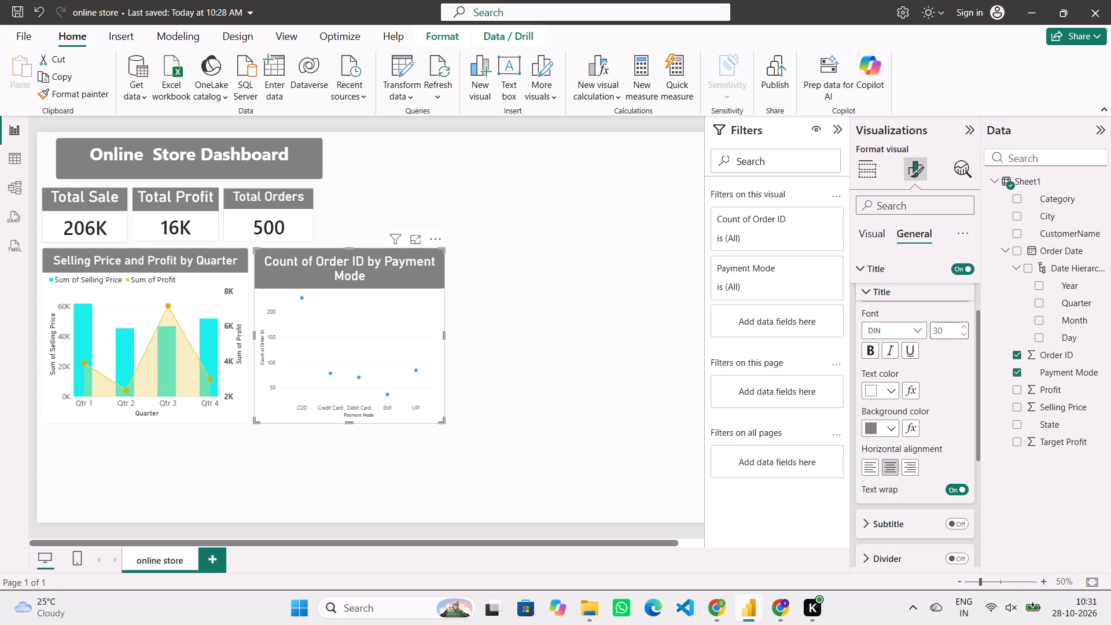
{"action": "key", "text": "BackSpace"}
{"action": "key", "text": "BackSpace"}
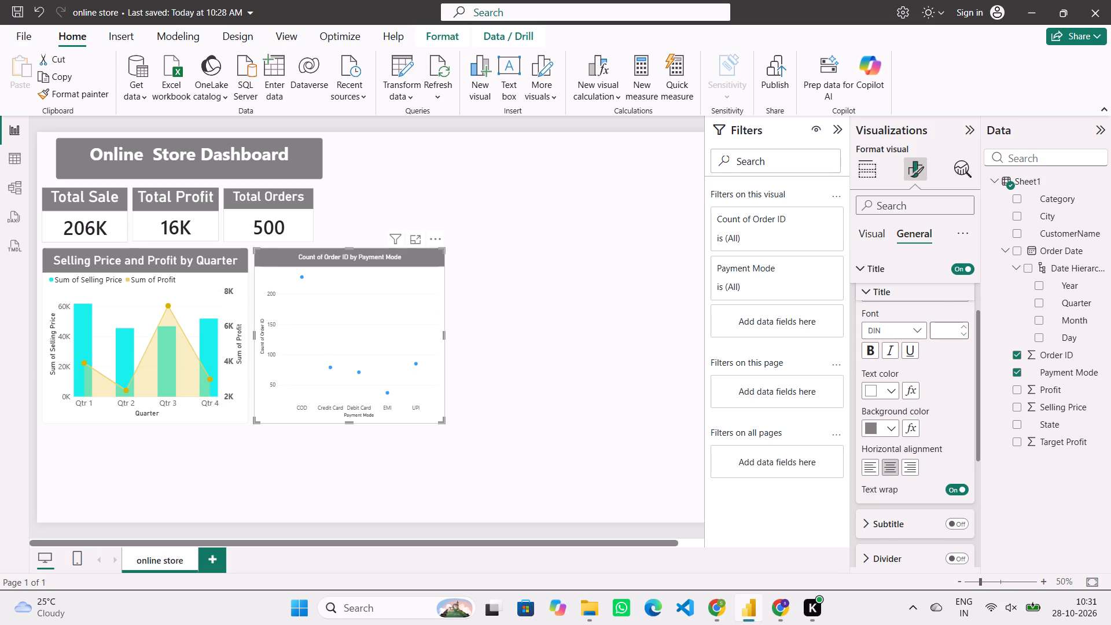
{"action": "type", "text": "25"}
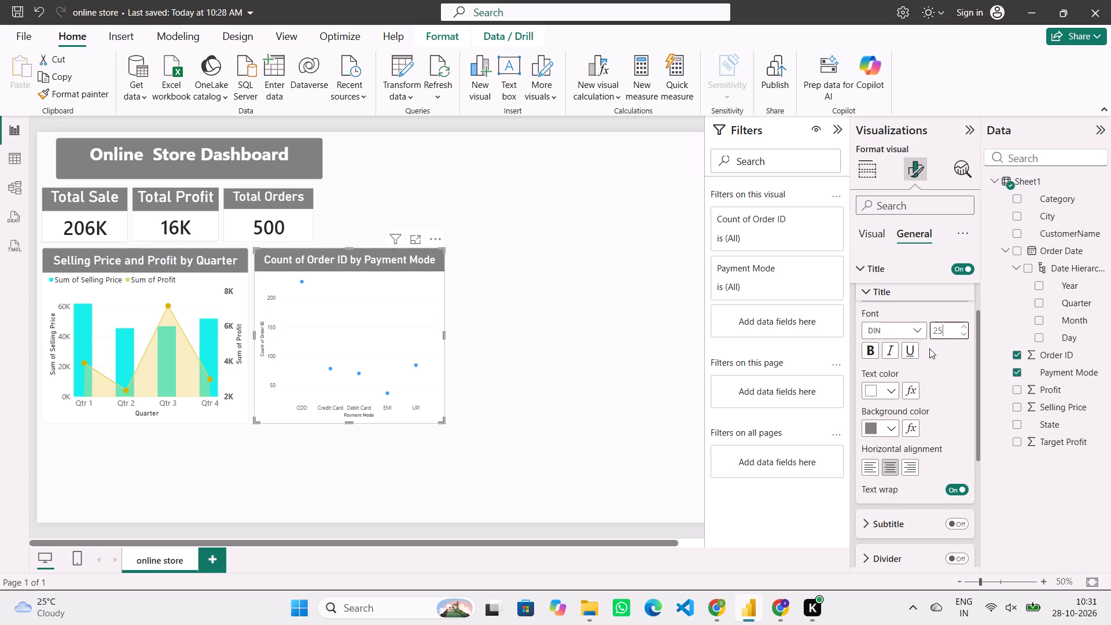
{"action": "left_click", "coordinate": [935, 372]}
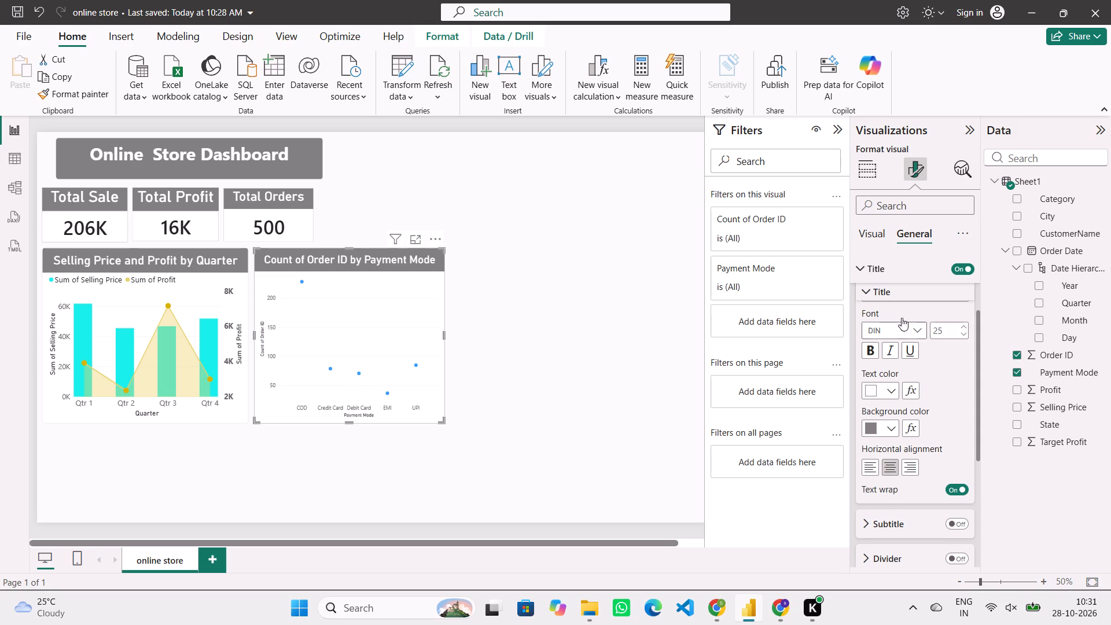
Set the font size of the scatter chart's Y-axis values to 20.
{"action": "left_click", "coordinate": [880, 242]}
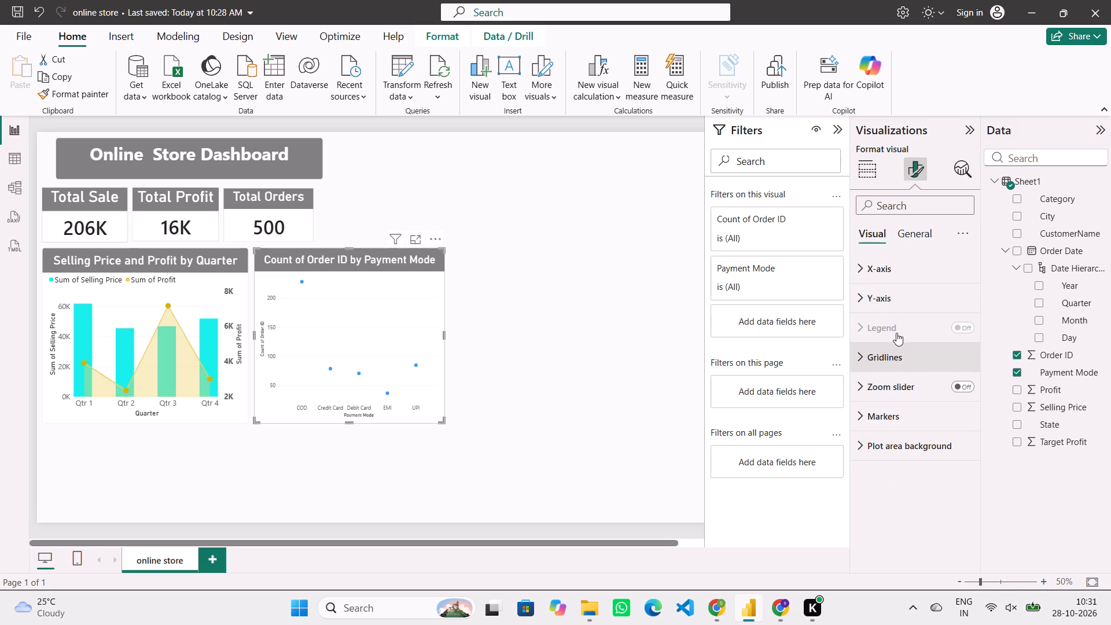
{"action": "left_click", "coordinate": [891, 300]}
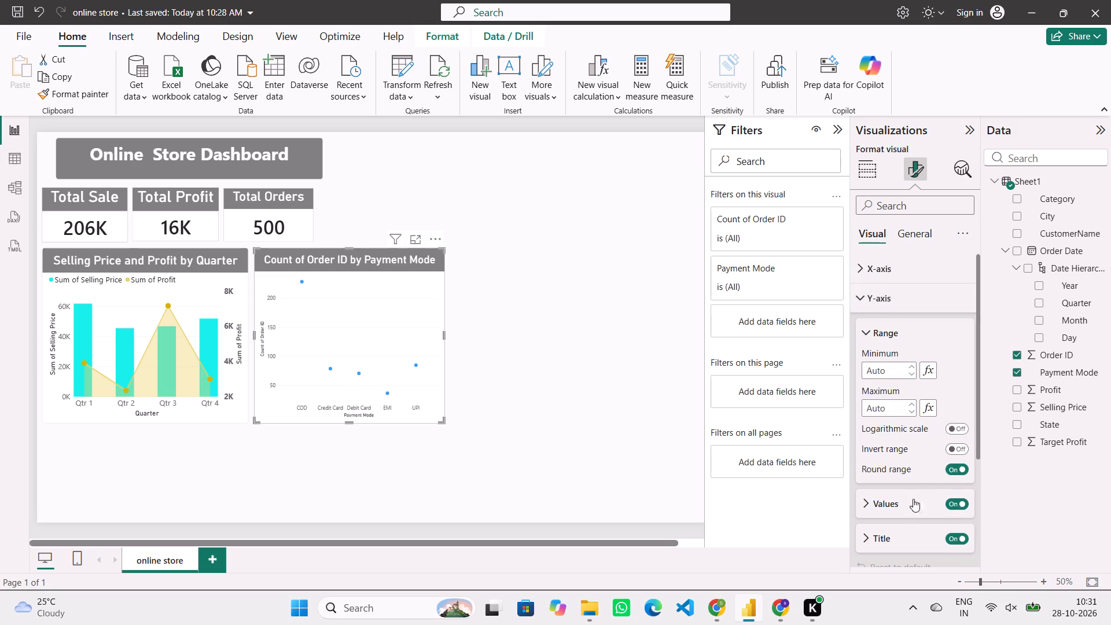
{"action": "left_click", "coordinate": [905, 506]}
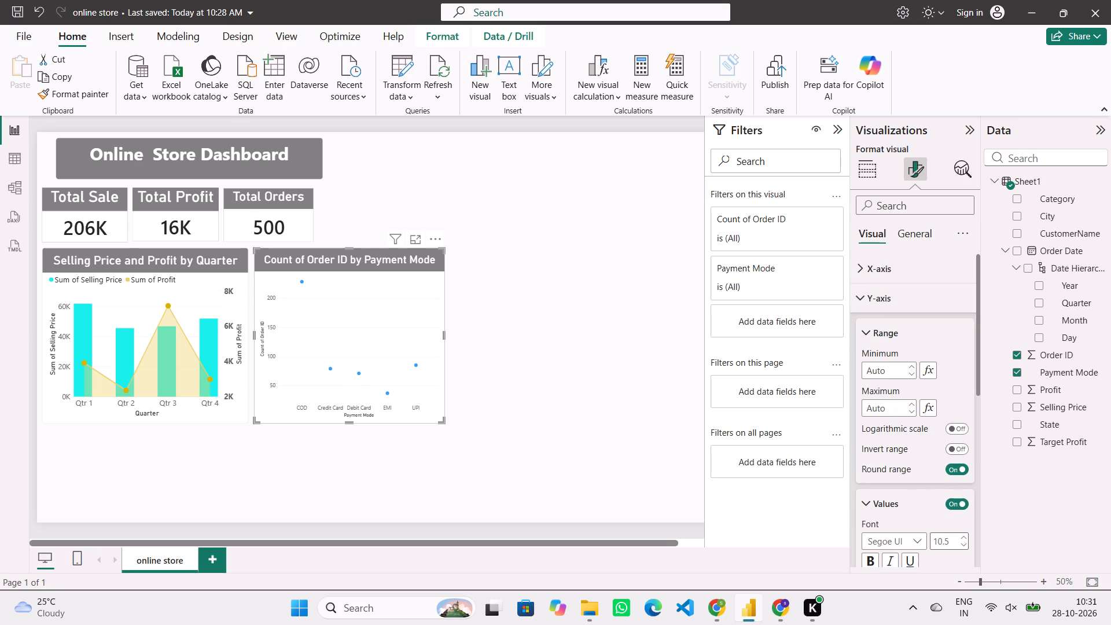
{"action": "left_click", "coordinate": [952, 542]}
{"action": "key", "text": "BackSpace"}
{"action": "type", "text": "20"}
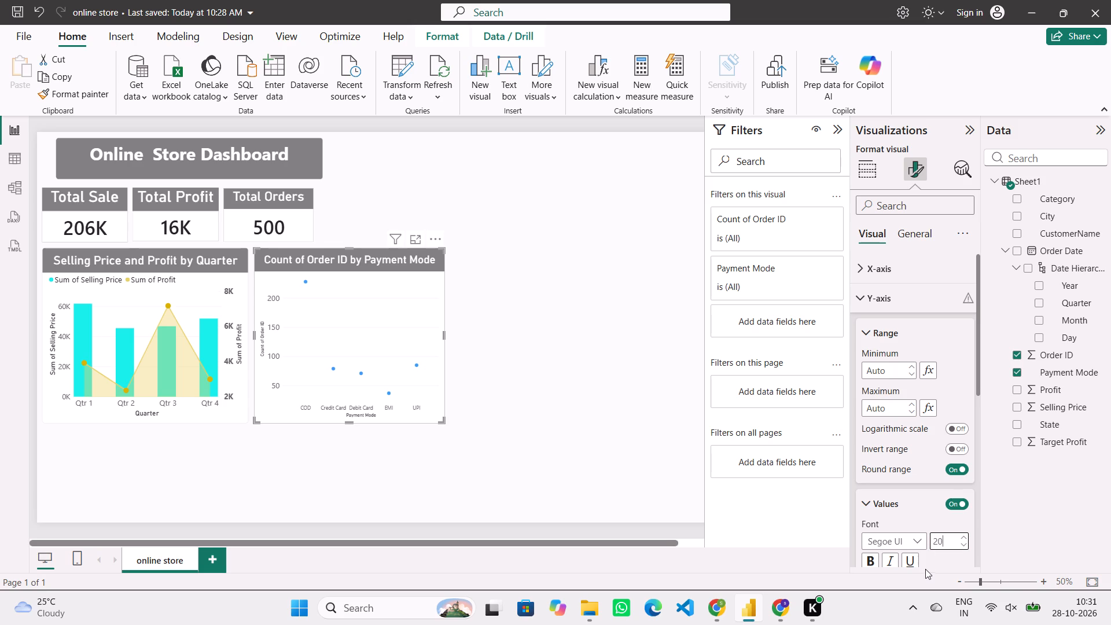
Try font size 15 for the scatter chart's Y-axis title, and set it to 10 instead.
{"action": "scroll", "coordinate": [906, 485], "scroll_direction": "down", "scroll_amount": 3}
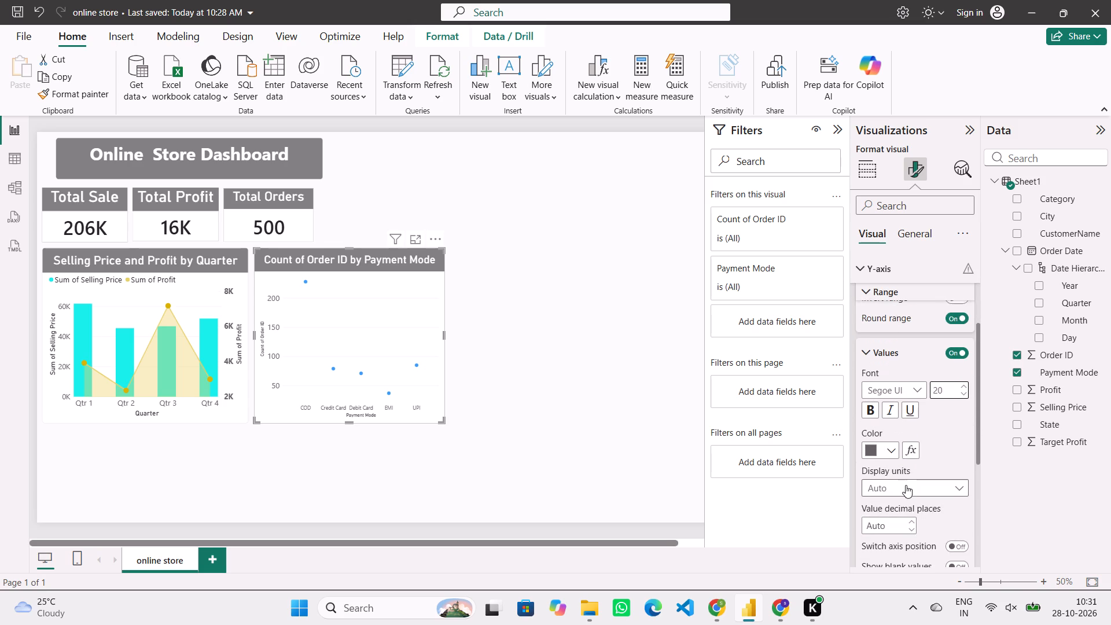
{"action": "scroll", "coordinate": [904, 505], "scroll_direction": "down", "scroll_amount": 2}
{"action": "left_click", "coordinate": [903, 462]}
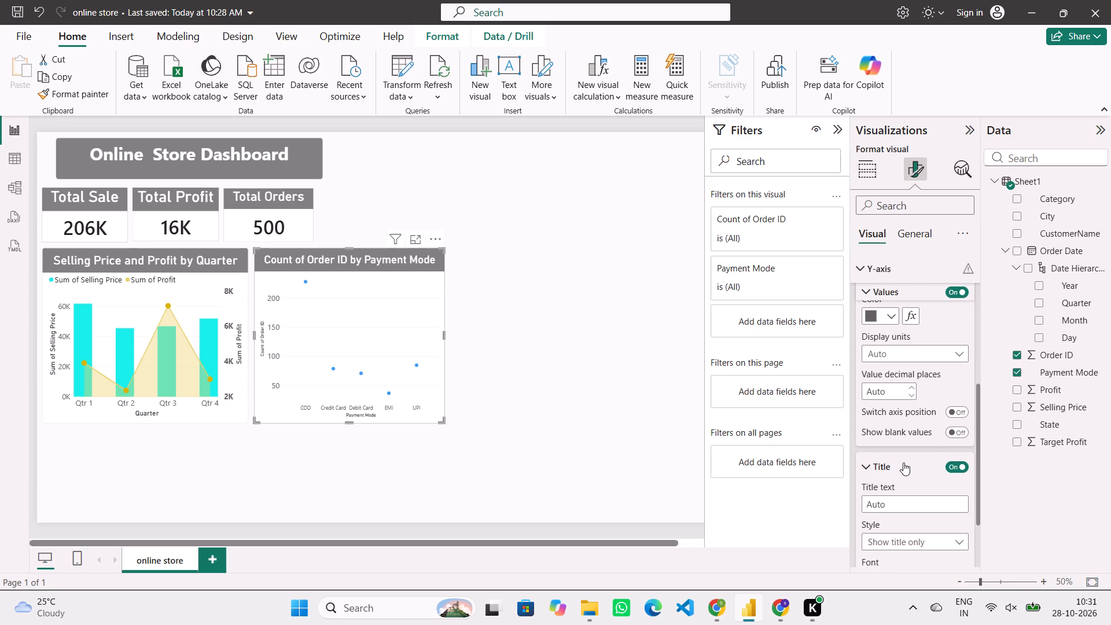
{"action": "scroll", "coordinate": [913, 518], "scroll_direction": "down", "scroll_amount": 2}
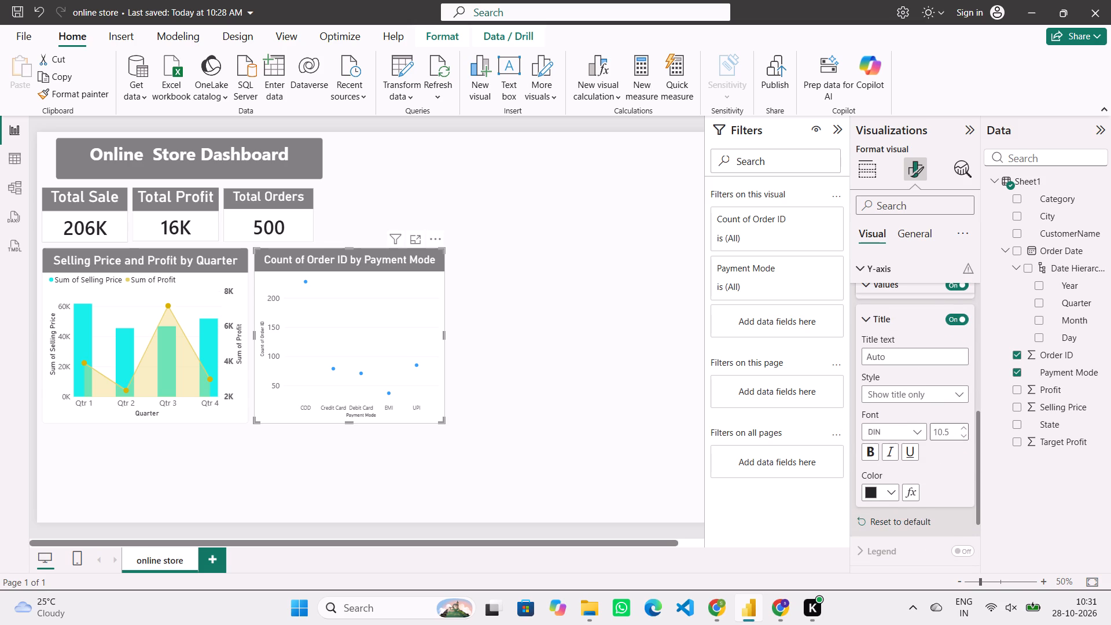
{"action": "left_click", "coordinate": [947, 432]}
{"action": "key", "text": "BackSpace"}
{"action": "type", "text": "15"}
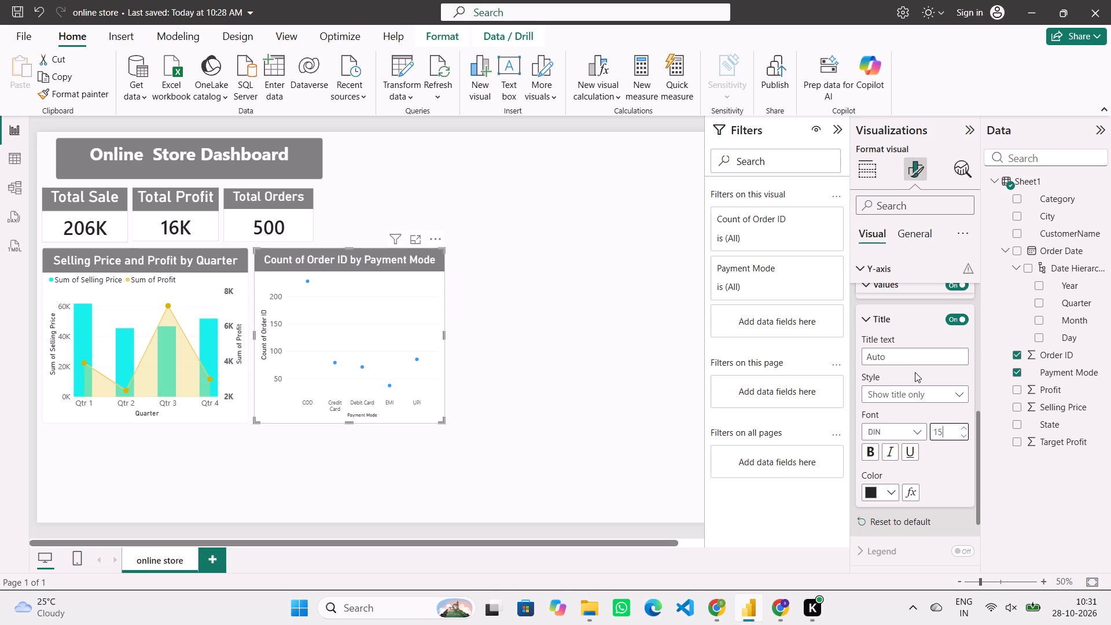
{"action": "key", "text": "BackSpace"}
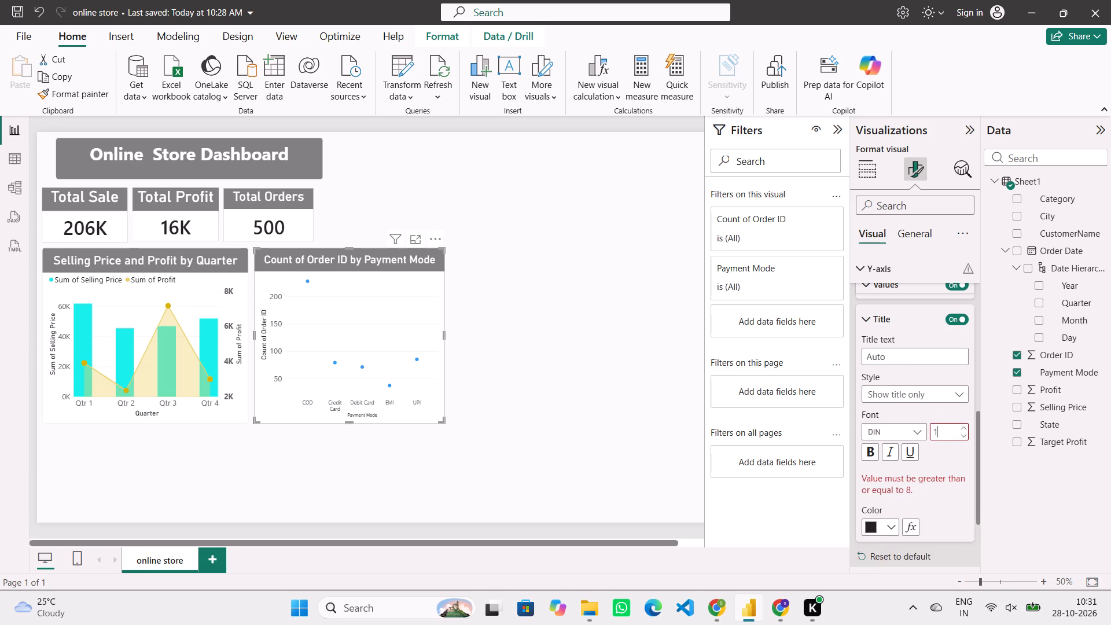
{"action": "key", "text": "0"}
{"action": "key", "text": "backslash"}
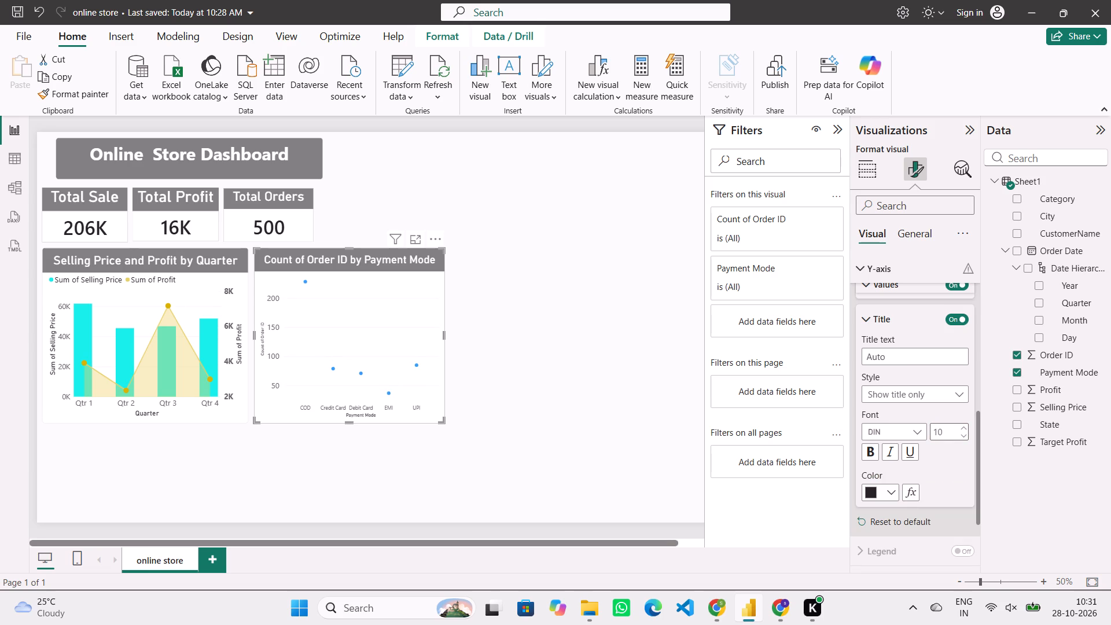
Set the font size of the scatter chart's Y-axis title to 13.
{"action": "key", "text": "BackSpace"}
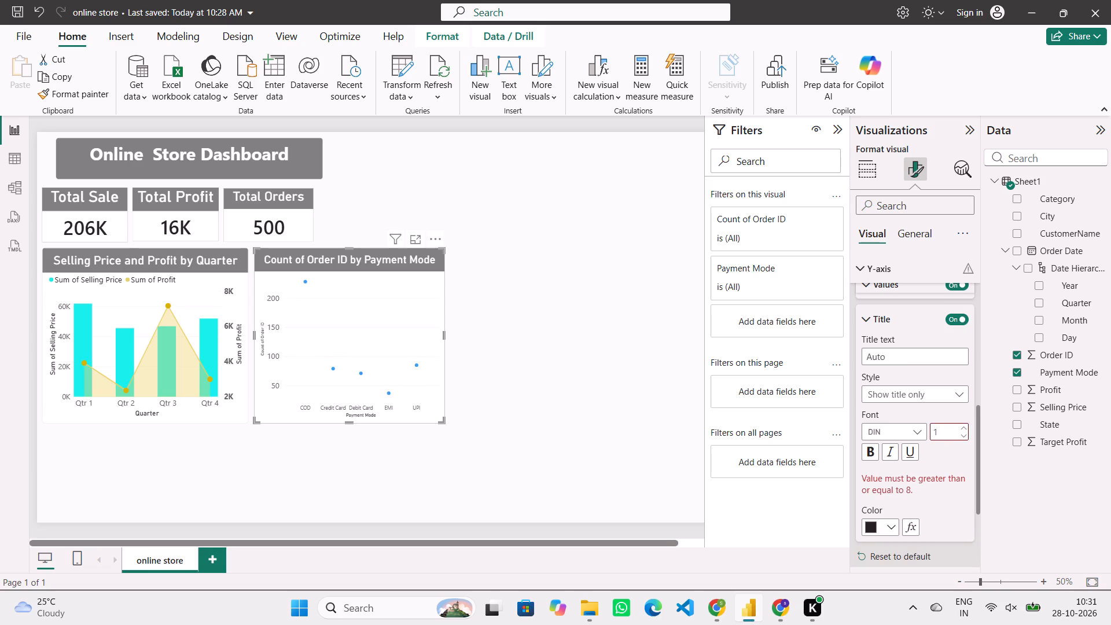
{"action": "key", "text": "3"}
Set the font size of the scatter chart's Y-axis values to 14 and collapse the Y-axis range, values and title settings.
{"action": "scroll", "coordinate": [933, 319], "scroll_direction": "up", "scroll_amount": 1}
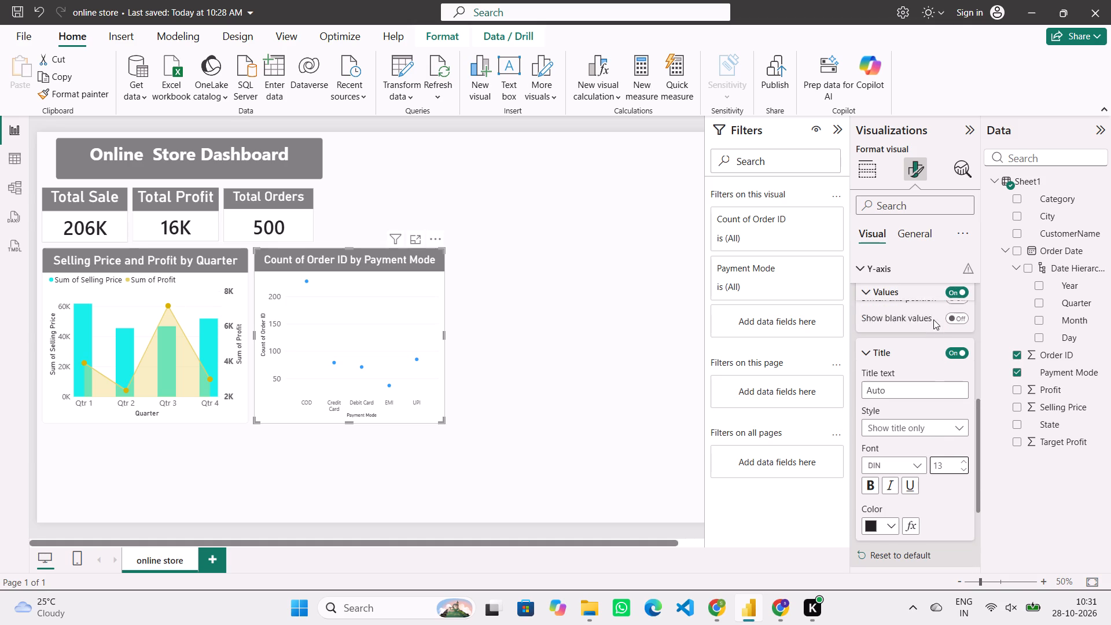
{"action": "scroll", "coordinate": [933, 319], "scroll_direction": "up", "scroll_amount": 3}
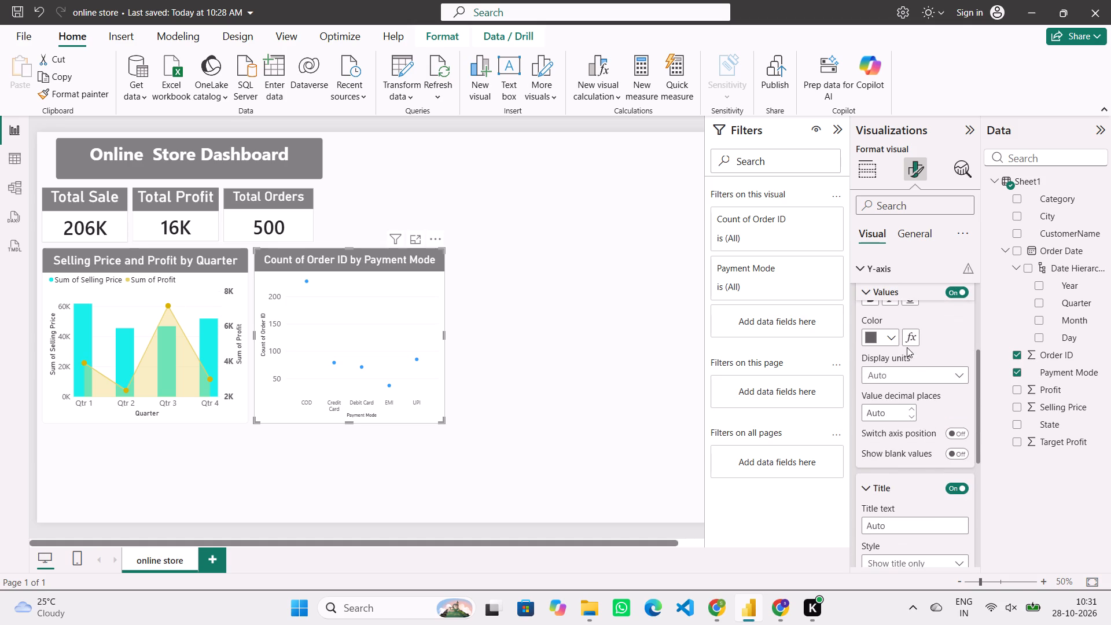
{"action": "scroll", "coordinate": [907, 349], "scroll_direction": "up", "scroll_amount": 1}
{"action": "scroll", "coordinate": [925, 405], "scroll_direction": "up", "scroll_amount": 1}
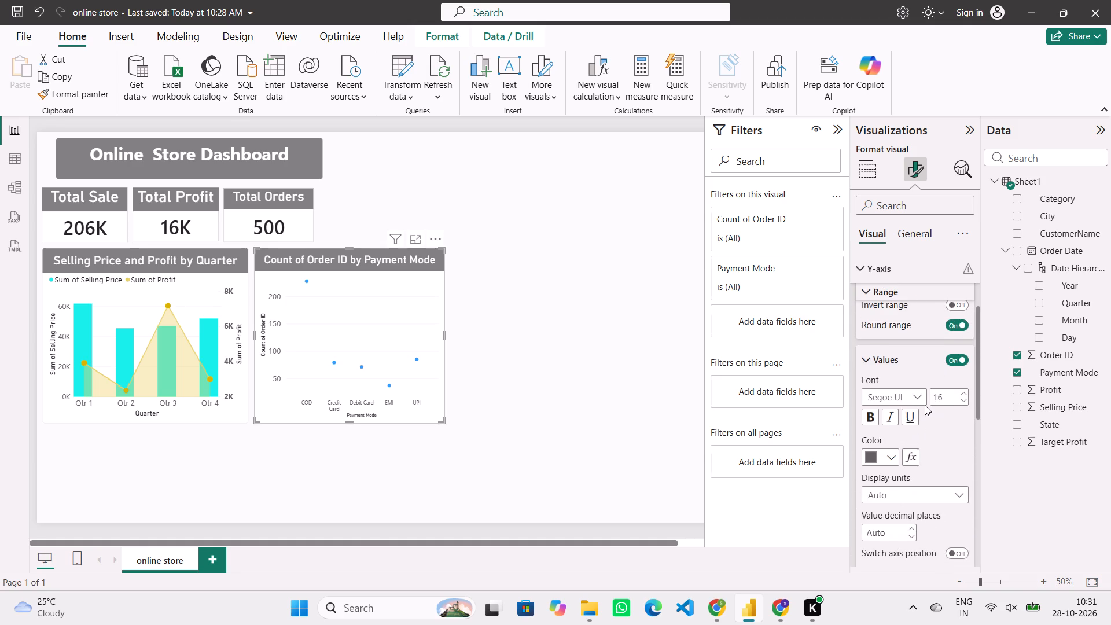
{"action": "scroll", "coordinate": [925, 405], "scroll_direction": "up", "scroll_amount": 4}
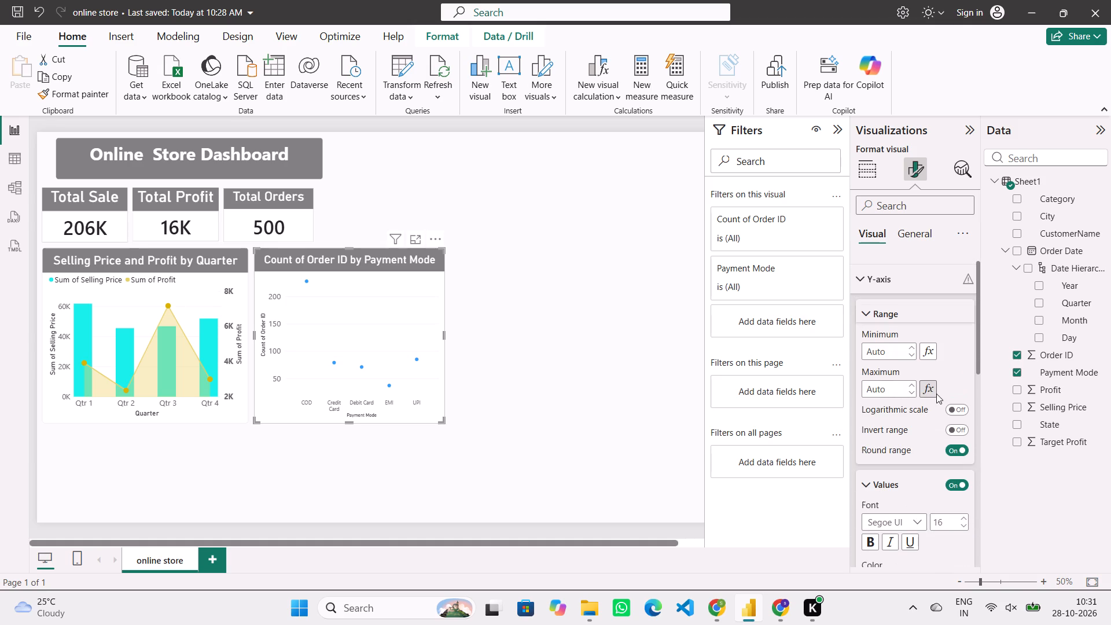
{"action": "scroll", "coordinate": [936, 394], "scroll_direction": "down", "scroll_amount": 2}
{"action": "left_click", "coordinate": [946, 432]}
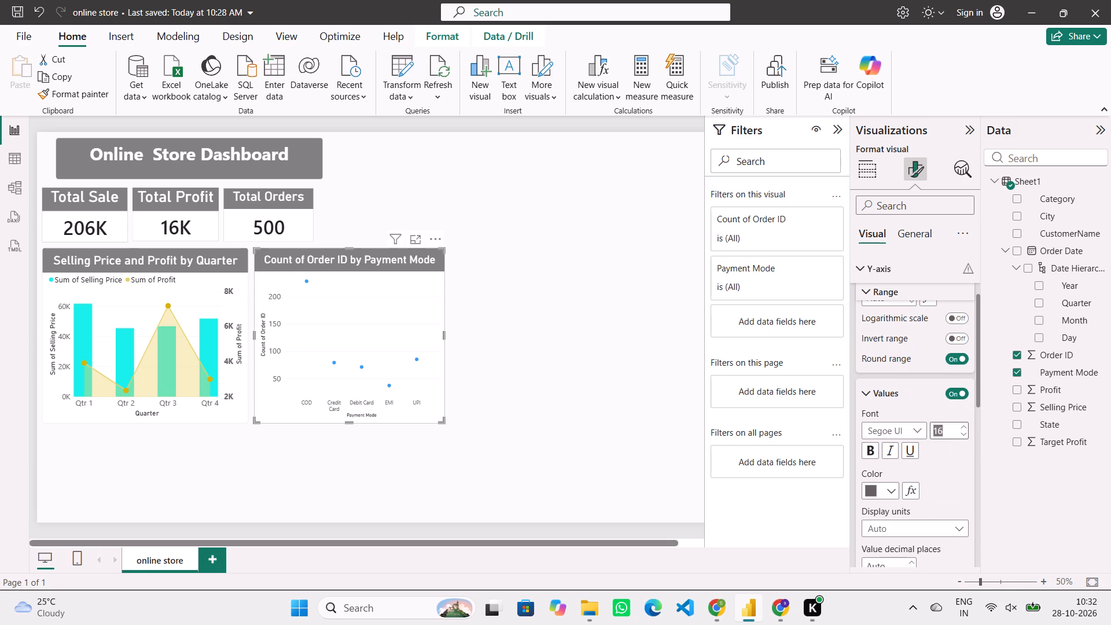
{"action": "key", "text": "BackSpace"}
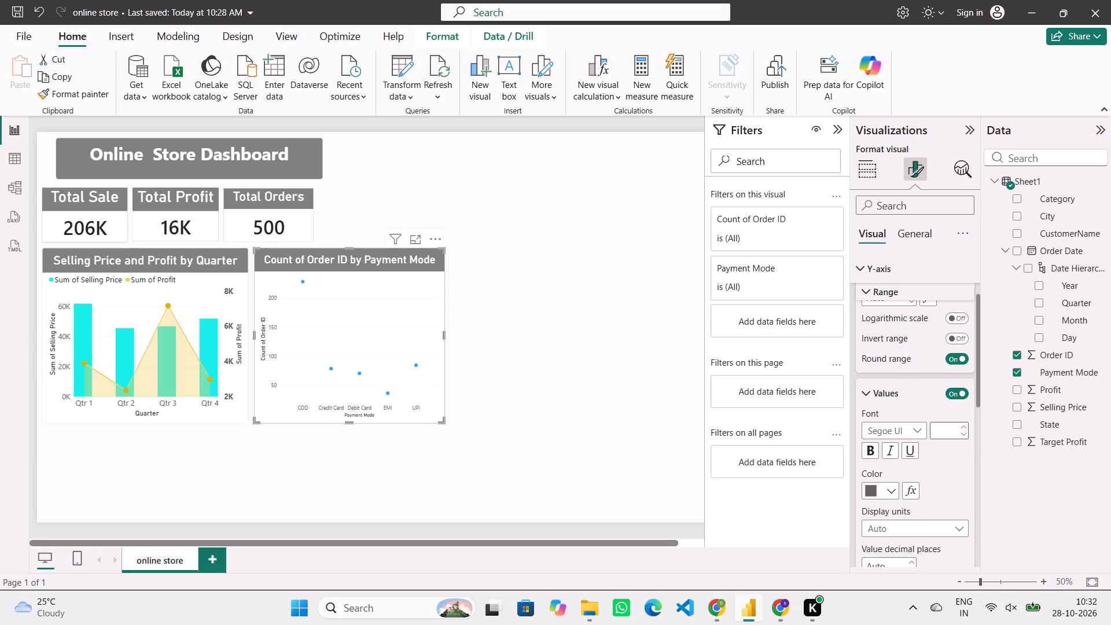
{"action": "type", "text": "14"}
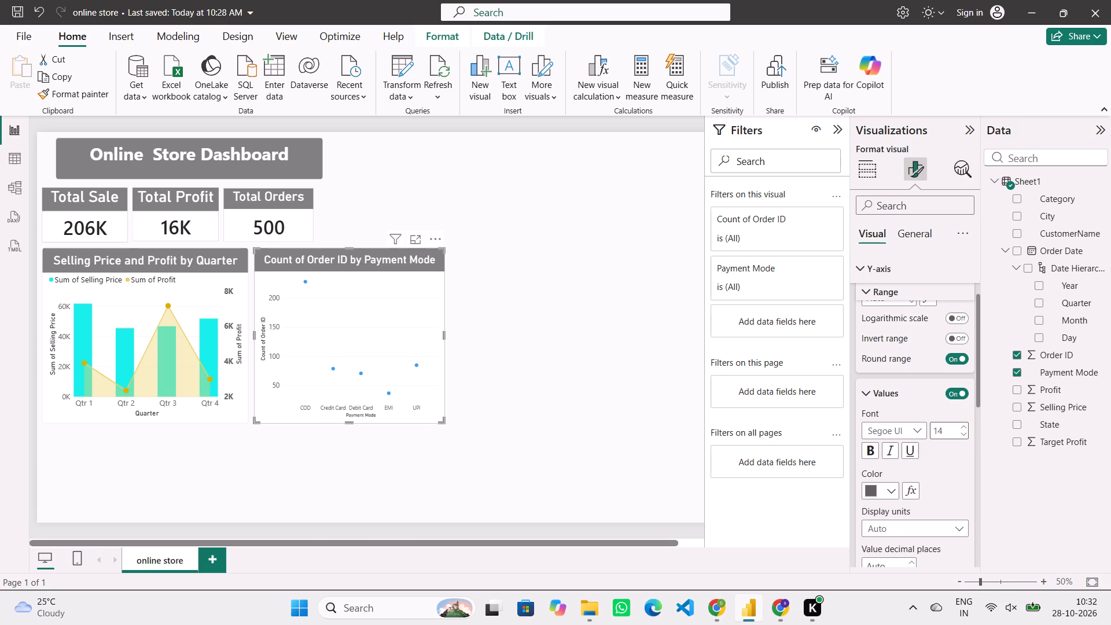
{"action": "left_click", "coordinate": [865, 391]}
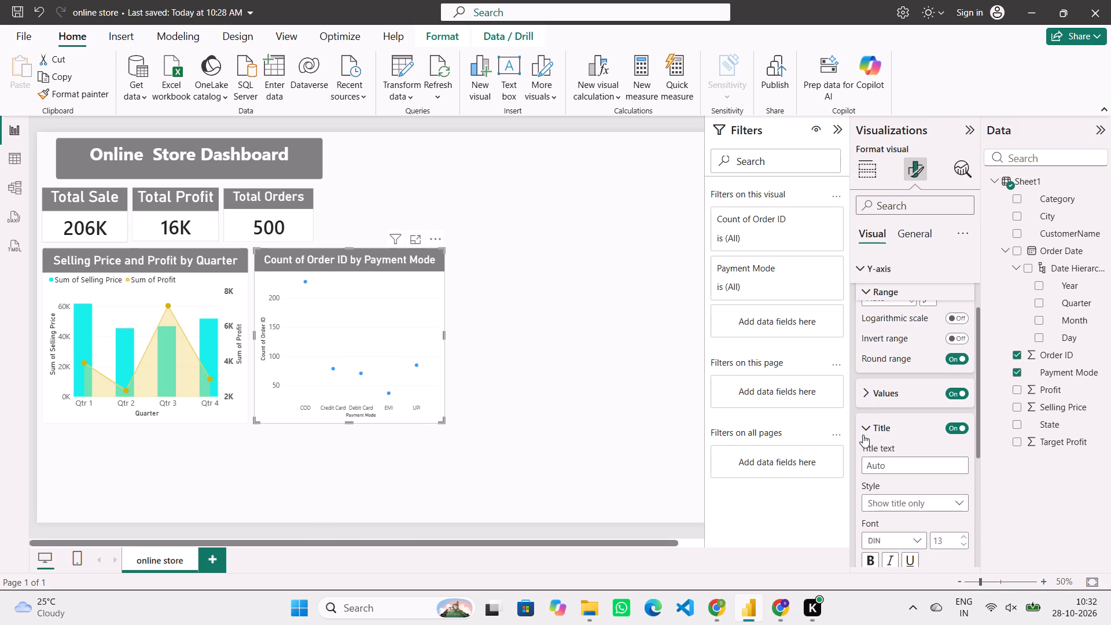
{"action": "left_click", "coordinate": [863, 435]}
{"action": "scroll", "coordinate": [935, 398], "scroll_direction": "up", "scroll_amount": 3}
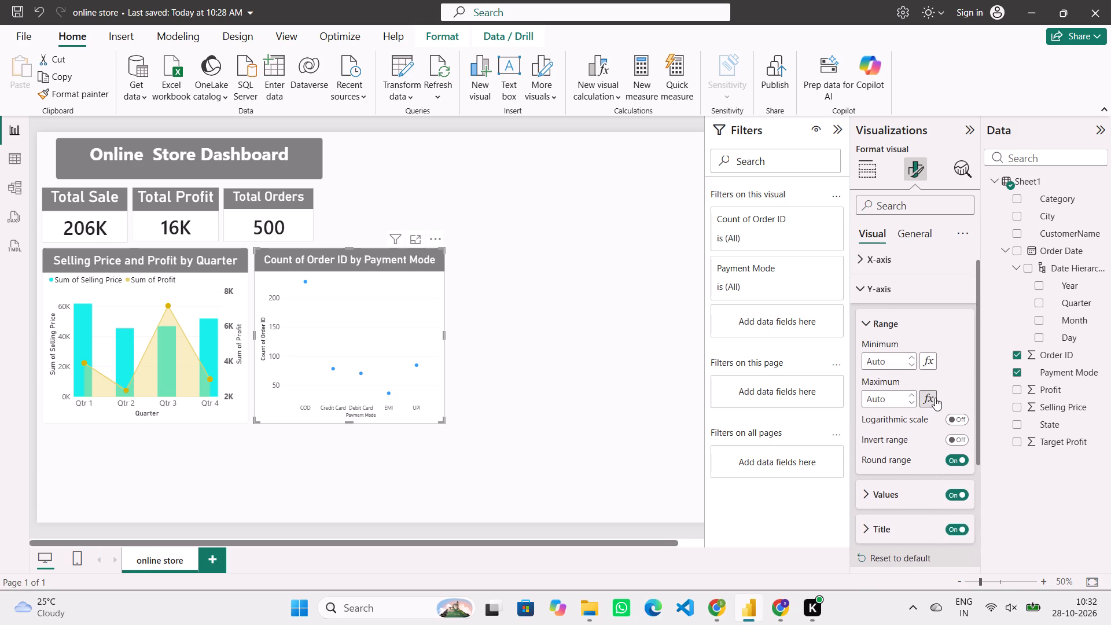
{"action": "scroll", "coordinate": [935, 398], "scroll_direction": "up", "scroll_amount": 1}
{"action": "left_click", "coordinate": [866, 333]}
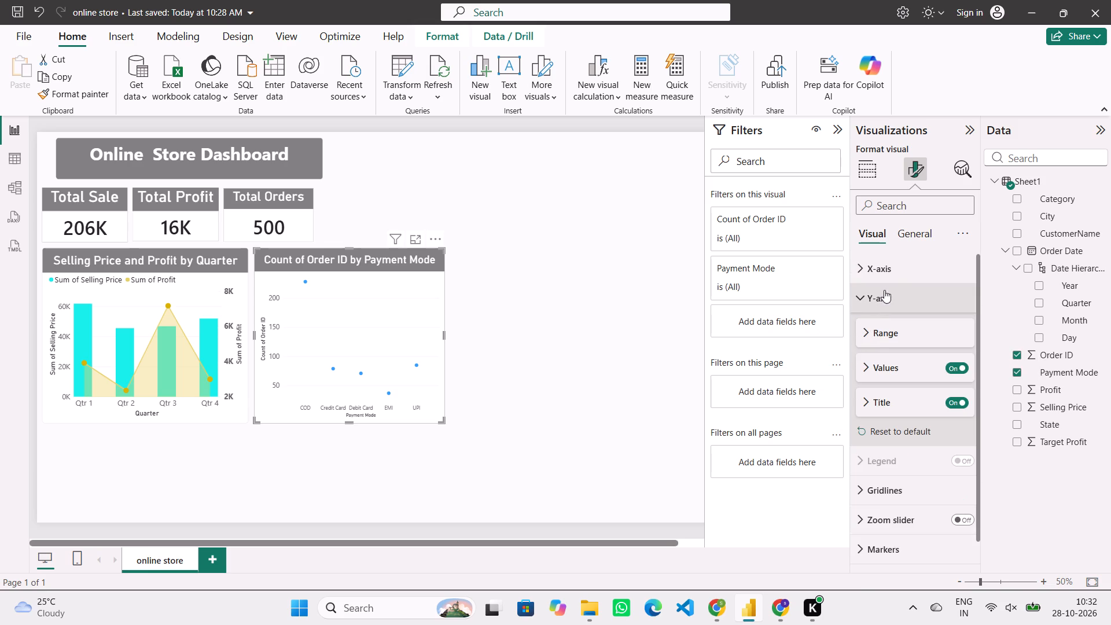
Set the font size of the scatter chart's X-axis values to 14.
{"action": "left_click", "coordinate": [900, 275]}
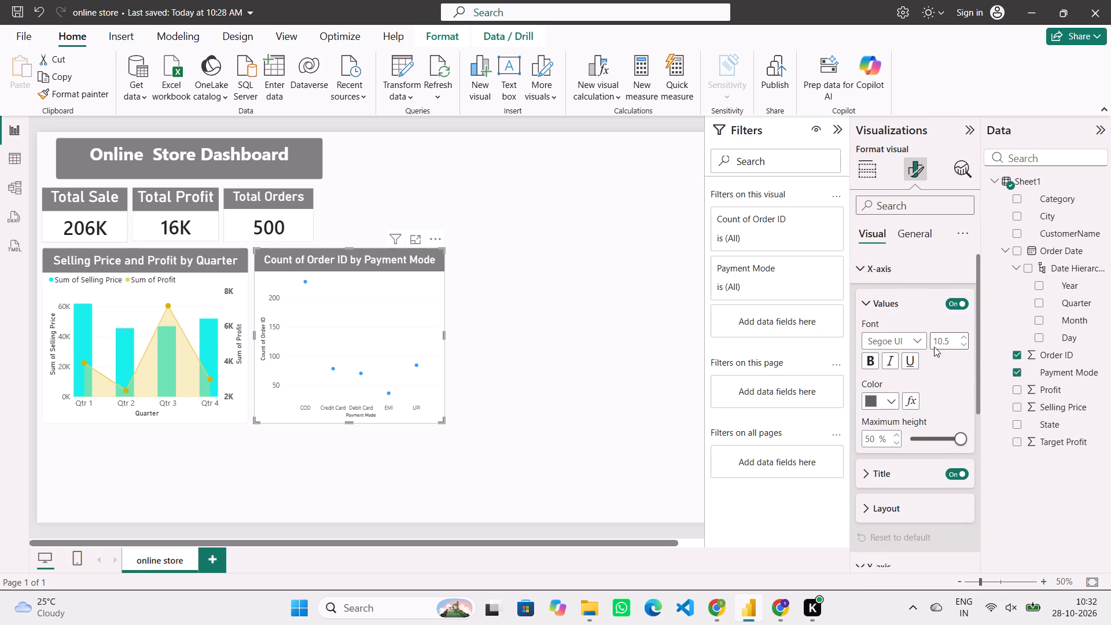
{"action": "left_click", "coordinate": [948, 344]}
{"action": "key", "text": "BackSpace"}
{"action": "type", "text": "14"}
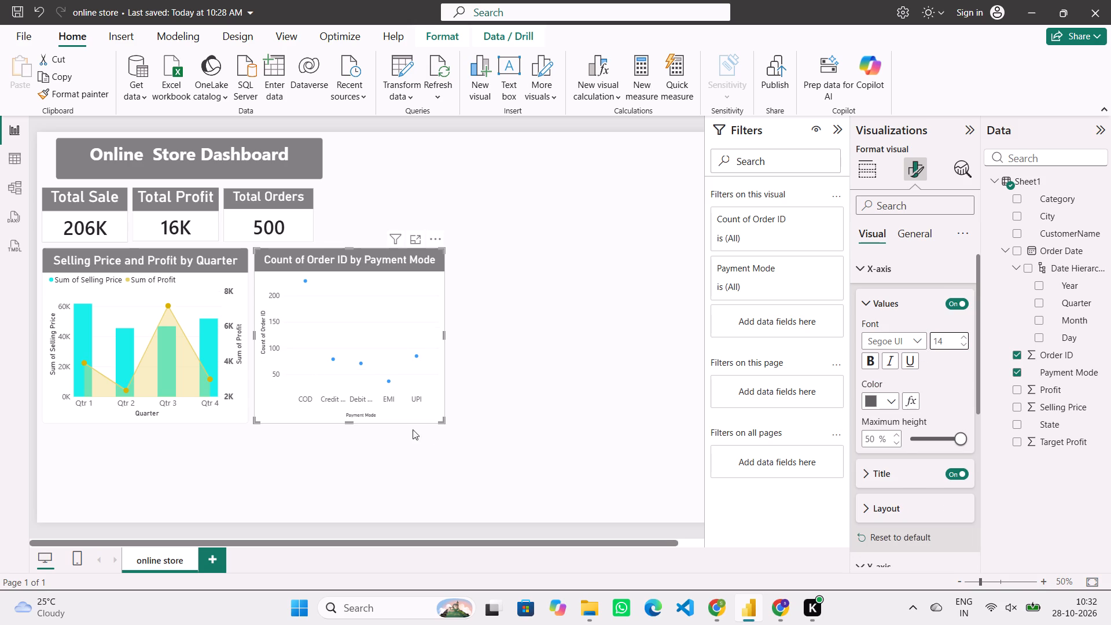
Widen the scatter chart by moving its outer edge away from the quarterly chart until all payment mode labels fit in full.
{"action": "left_click", "coordinate": [350, 423]}
{"action": "left_click_drag", "start_coordinate": [444, 336], "coordinate": [508, 341]}
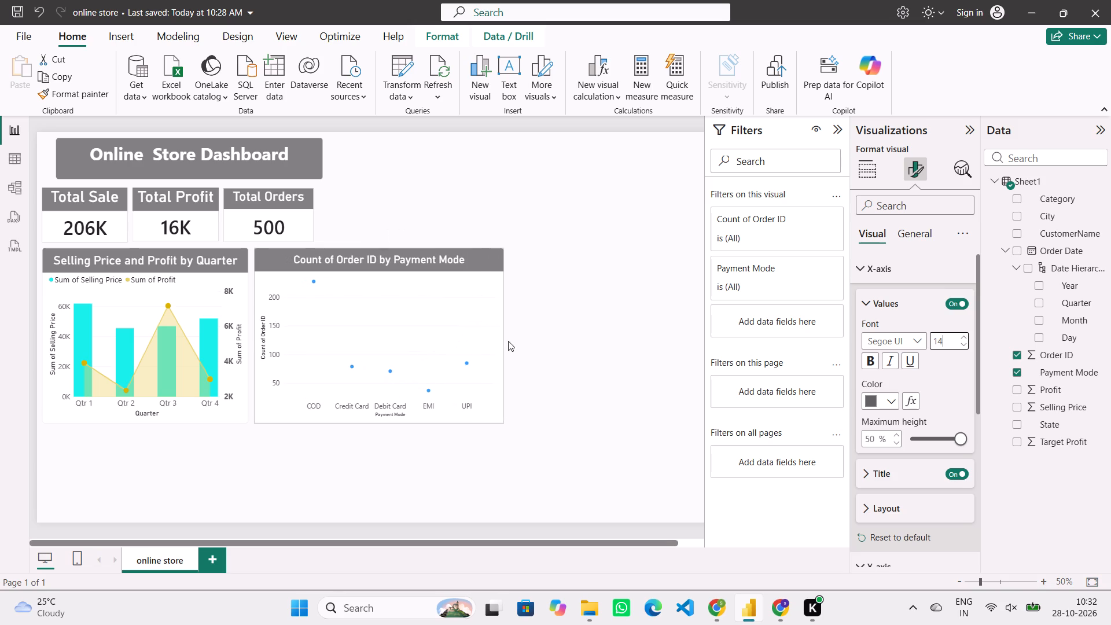
{"action": "left_click_drag", "start_coordinate": [508, 341], "coordinate": [493, 343]}
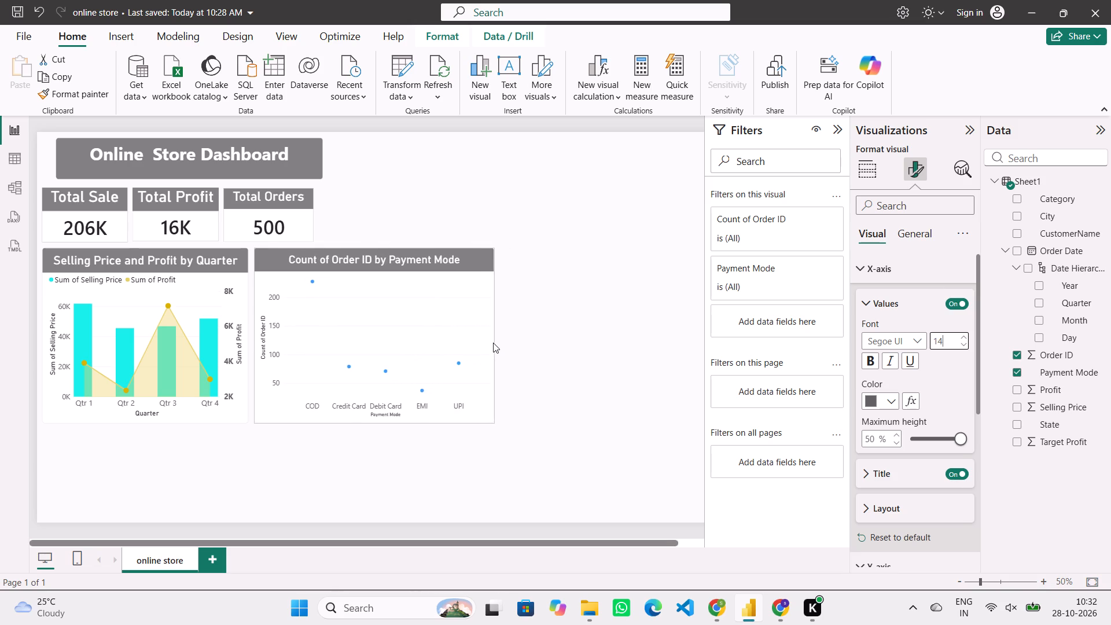
{"action": "left_click_drag", "start_coordinate": [493, 343], "coordinate": [502, 344]}
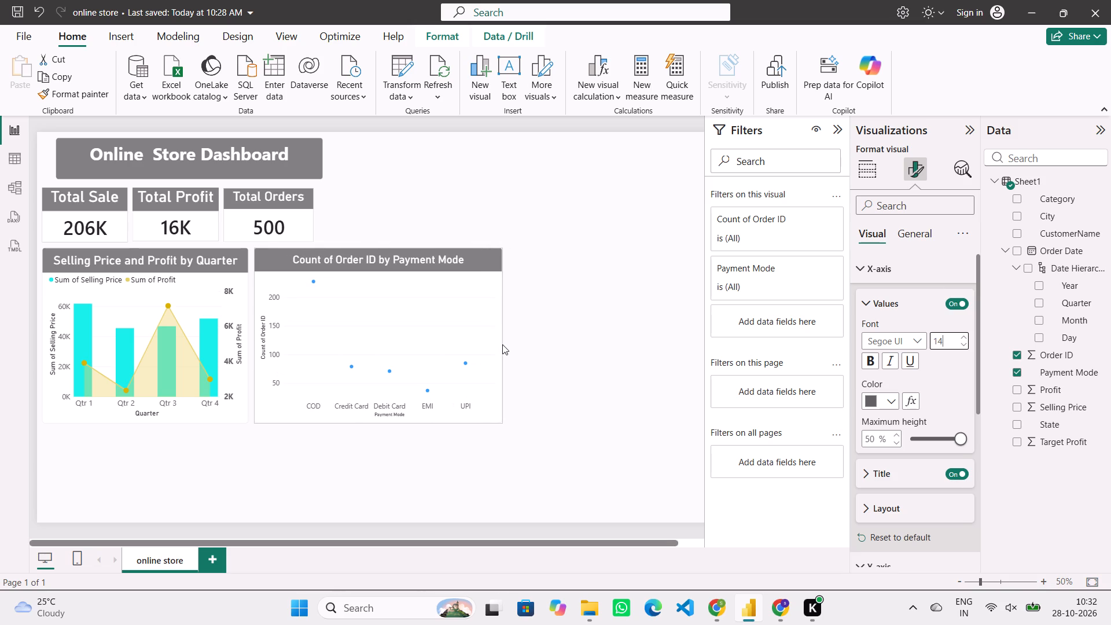
{"action": "left_click_drag", "start_coordinate": [502, 344], "coordinate": [502, 346]}
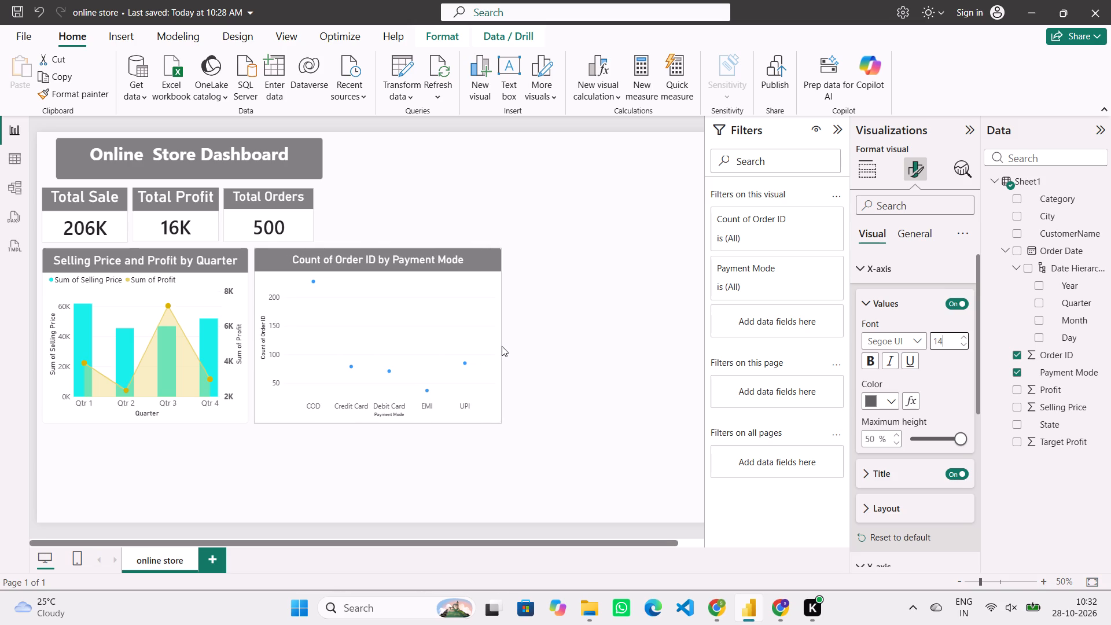
{"action": "left_click_drag", "start_coordinate": [502, 346], "coordinate": [496, 346]}
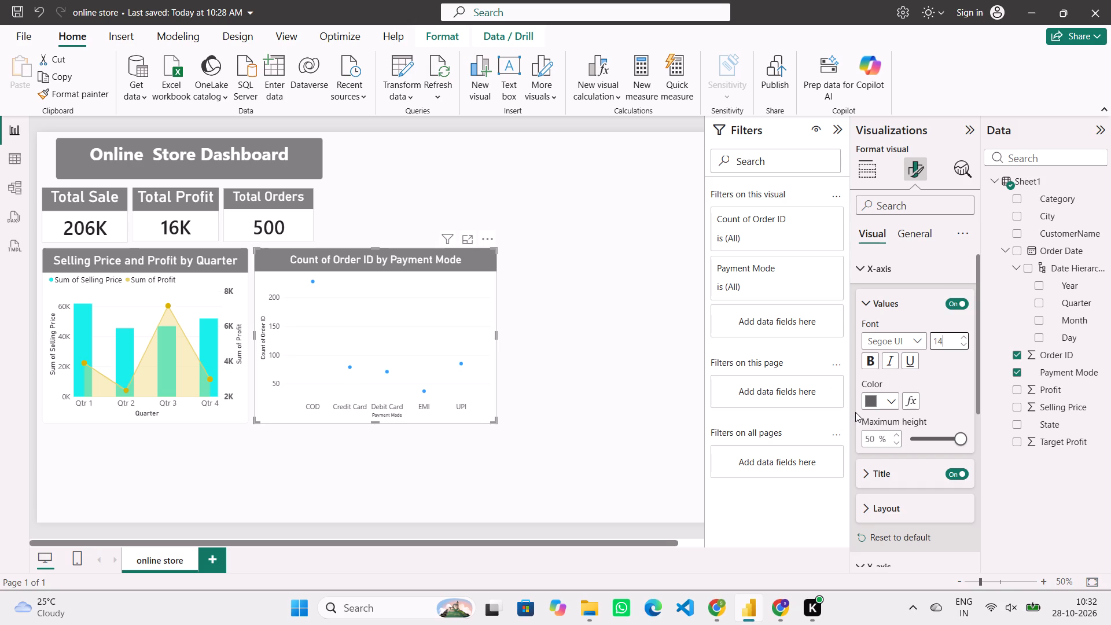
Set the font size of the scatter chart's X-axis title to 14, keeping the DIN font.
{"action": "left_click", "coordinate": [912, 475]}
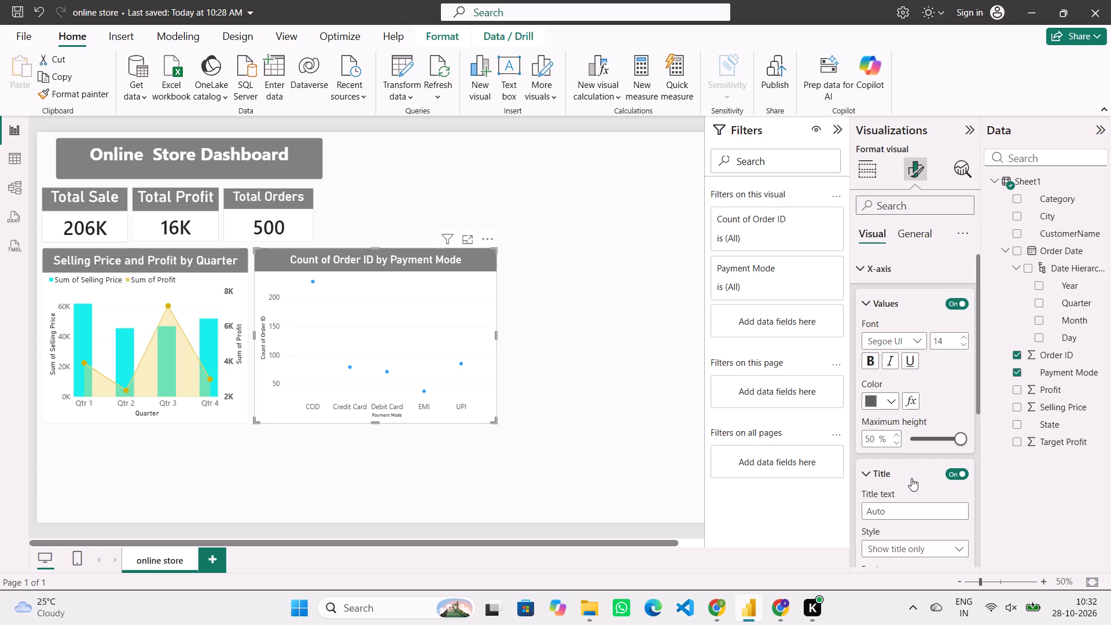
{"action": "scroll", "coordinate": [903, 524], "scroll_direction": "down", "scroll_amount": 3}
{"action": "left_click", "coordinate": [947, 413]}
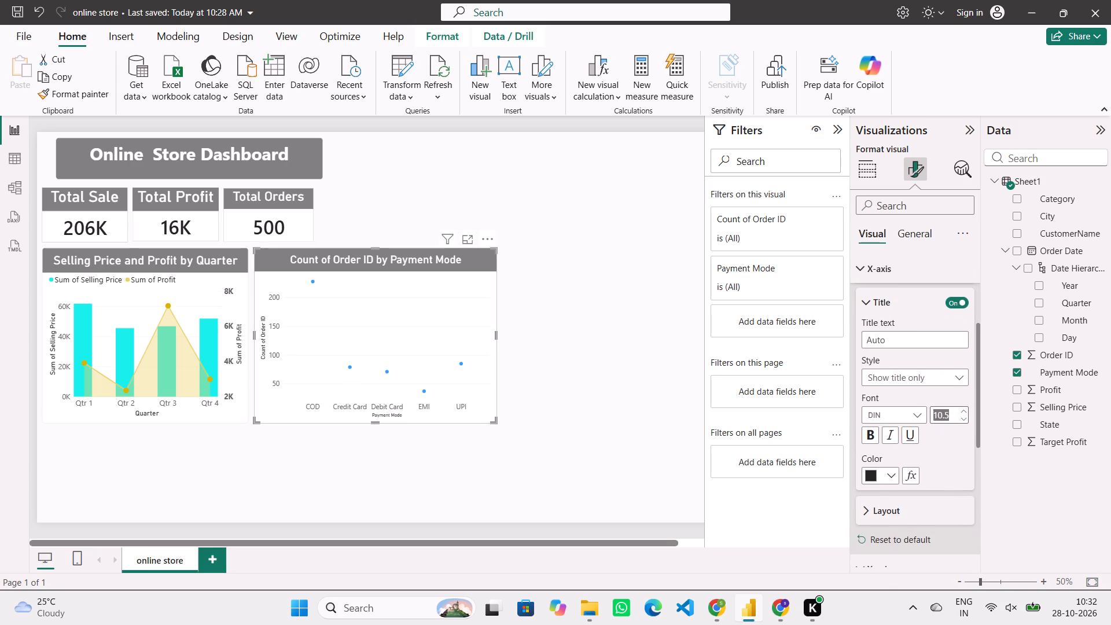
{"action": "key", "text": "BackSpace"}
{"action": "type", "text": "14"}
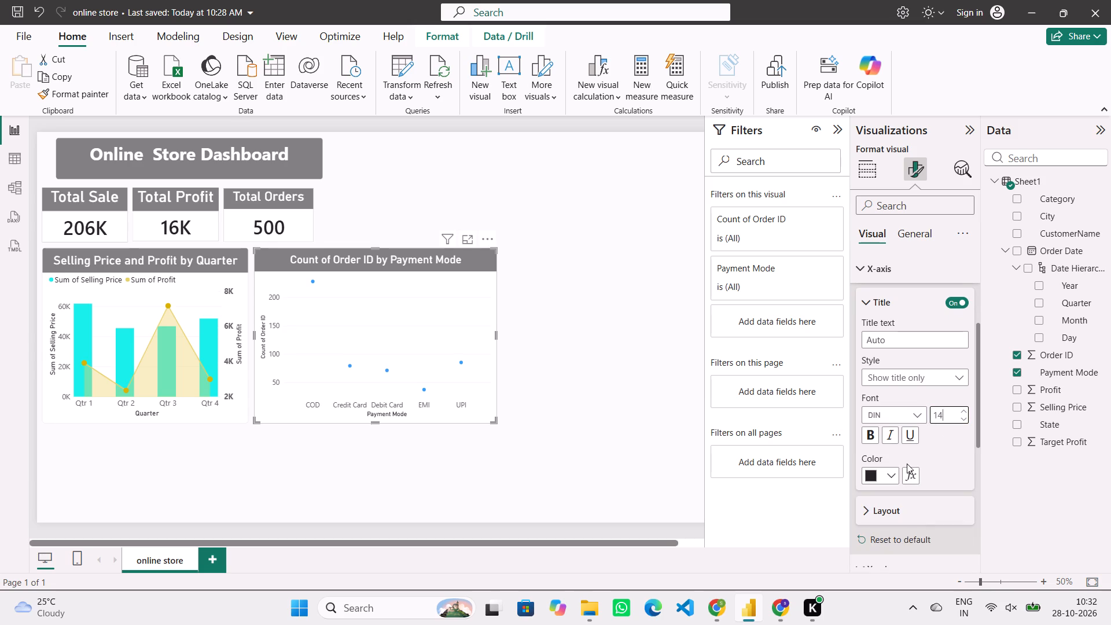
{"action": "left_click", "coordinate": [918, 416]}
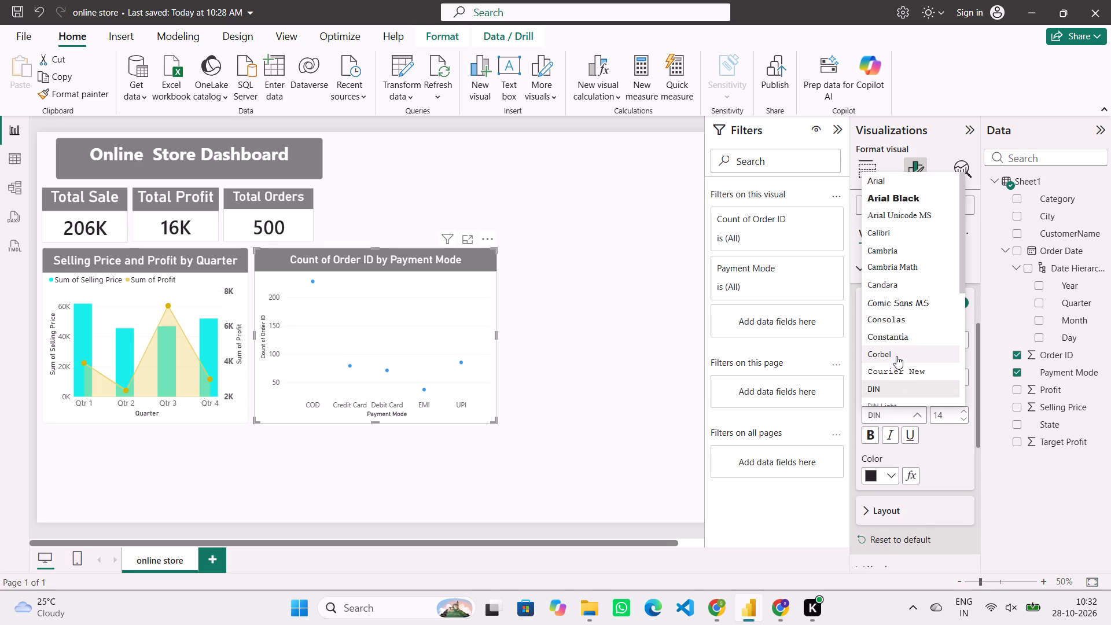
{"action": "left_click", "coordinate": [947, 468]}
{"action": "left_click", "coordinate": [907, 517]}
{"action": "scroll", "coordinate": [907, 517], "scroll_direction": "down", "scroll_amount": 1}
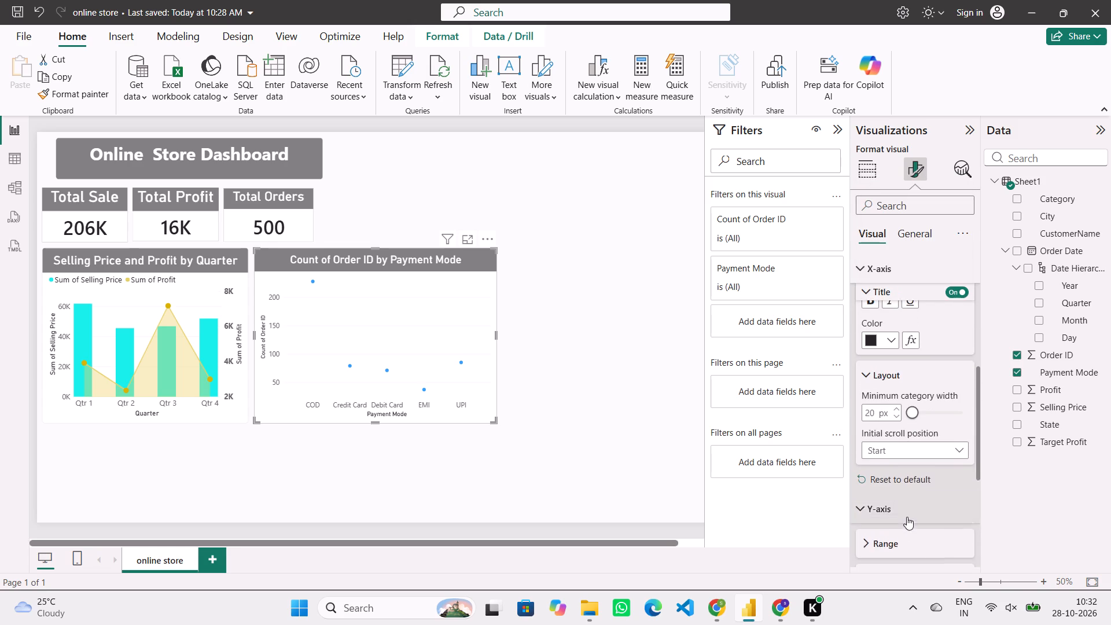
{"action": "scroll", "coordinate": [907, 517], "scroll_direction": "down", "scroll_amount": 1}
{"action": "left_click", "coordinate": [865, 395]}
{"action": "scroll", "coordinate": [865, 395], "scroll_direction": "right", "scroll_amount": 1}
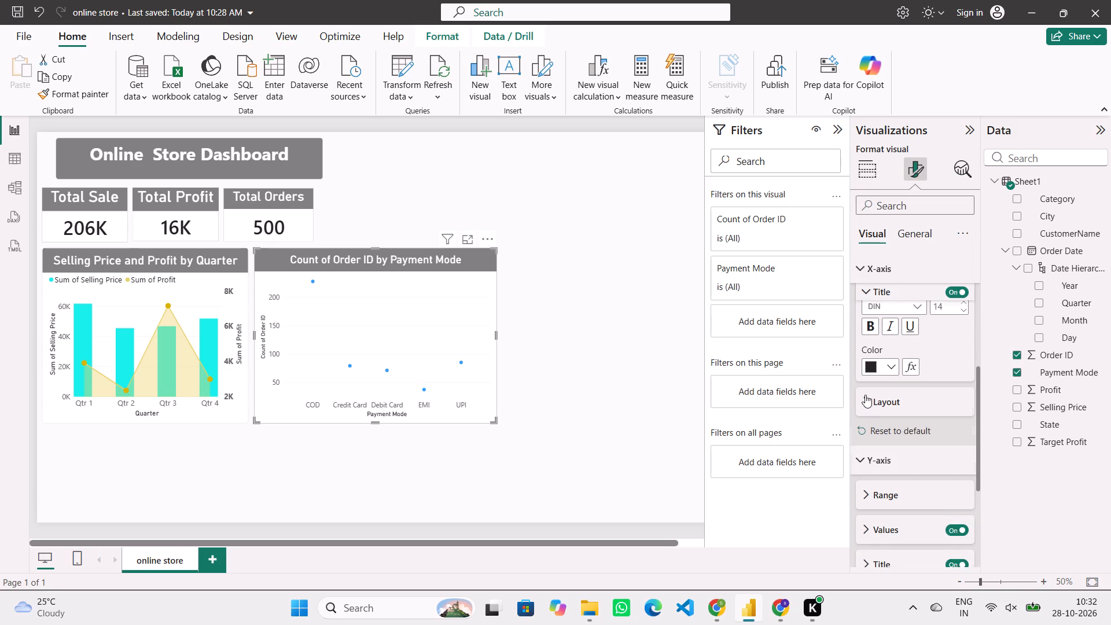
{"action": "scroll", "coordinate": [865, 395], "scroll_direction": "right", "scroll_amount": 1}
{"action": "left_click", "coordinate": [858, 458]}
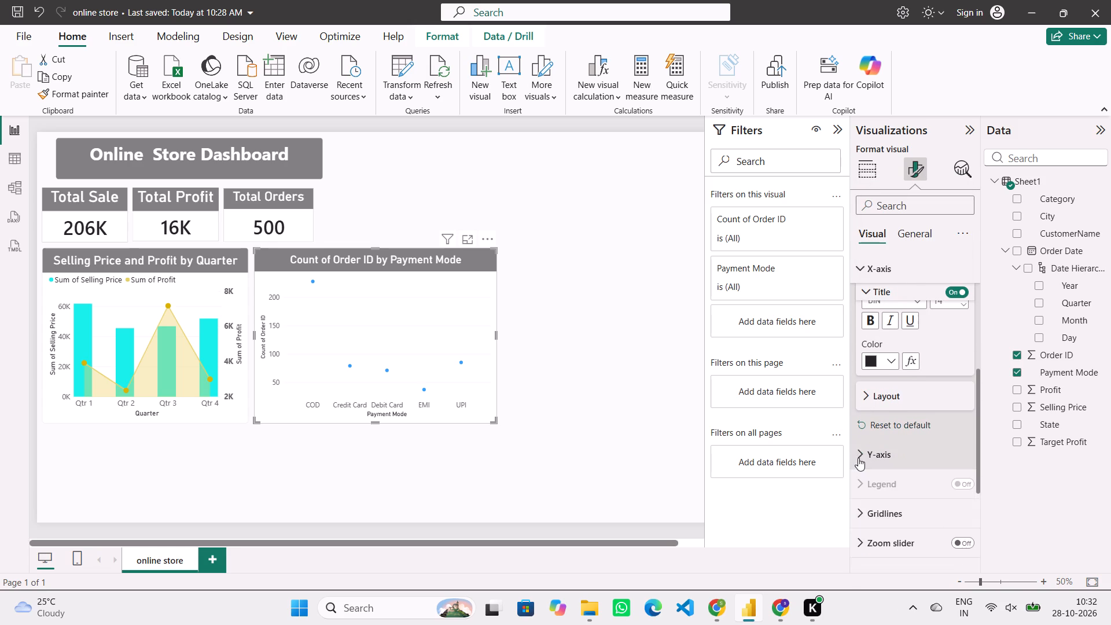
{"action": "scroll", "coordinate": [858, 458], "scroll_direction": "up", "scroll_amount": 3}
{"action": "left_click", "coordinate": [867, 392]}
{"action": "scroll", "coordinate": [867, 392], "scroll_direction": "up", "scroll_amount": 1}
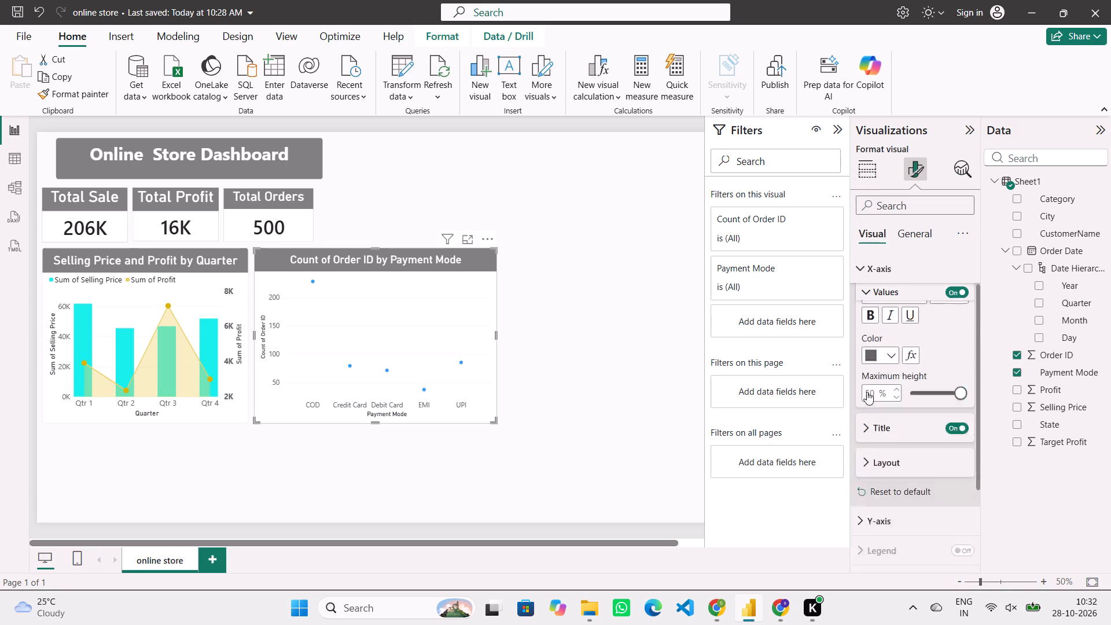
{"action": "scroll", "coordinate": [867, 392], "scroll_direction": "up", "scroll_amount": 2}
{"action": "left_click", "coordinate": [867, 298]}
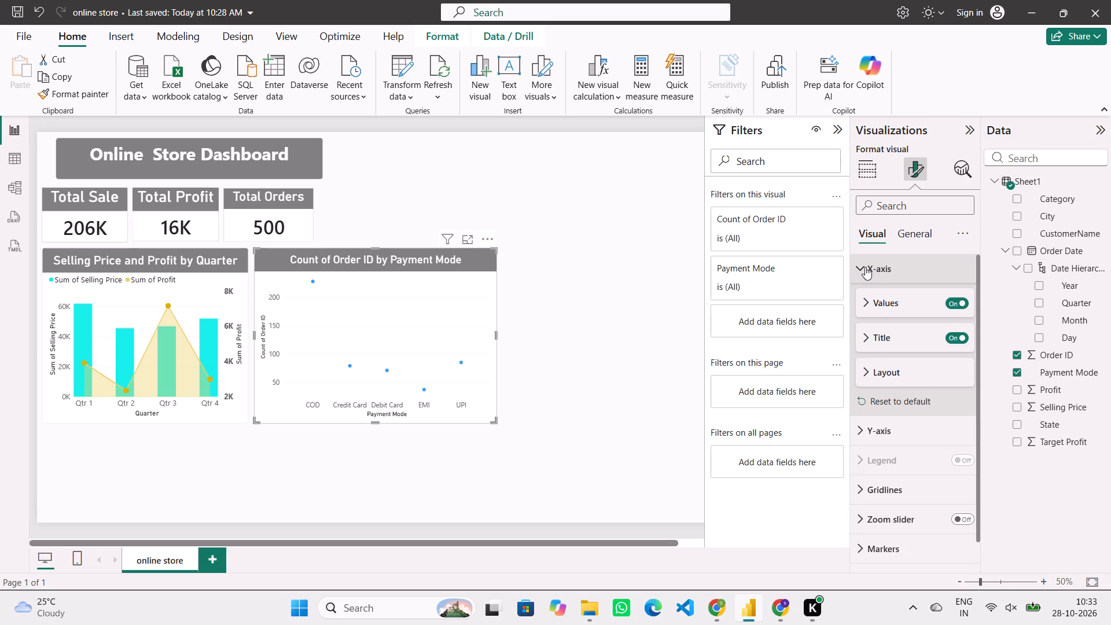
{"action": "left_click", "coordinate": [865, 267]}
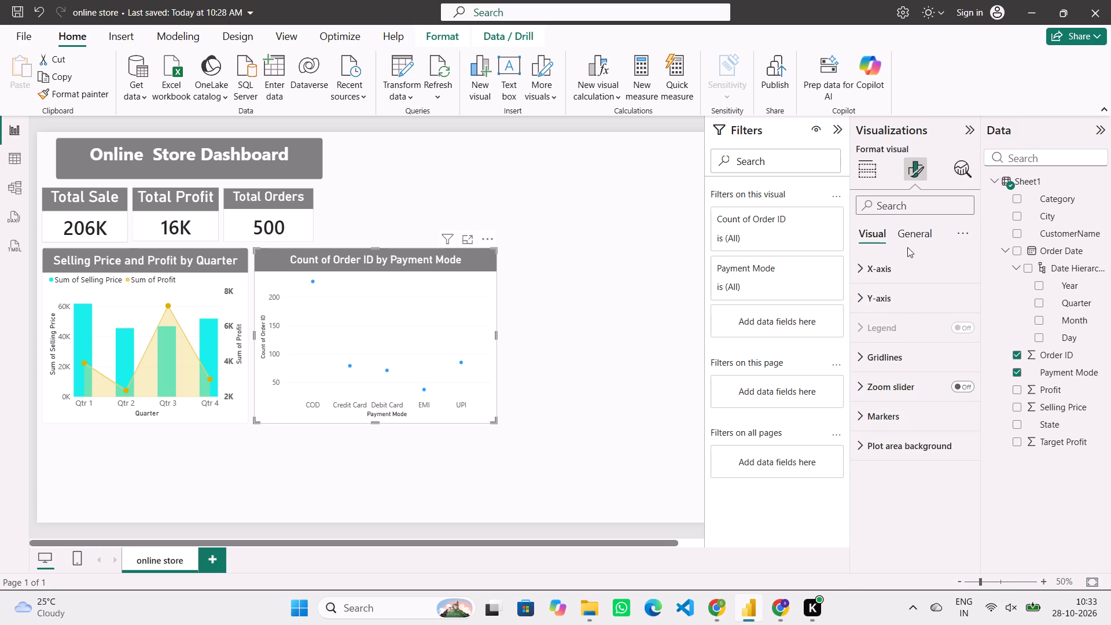
Turn off the scatter chart's visual border in its general effects settings.
{"action": "left_click", "coordinate": [907, 230]}
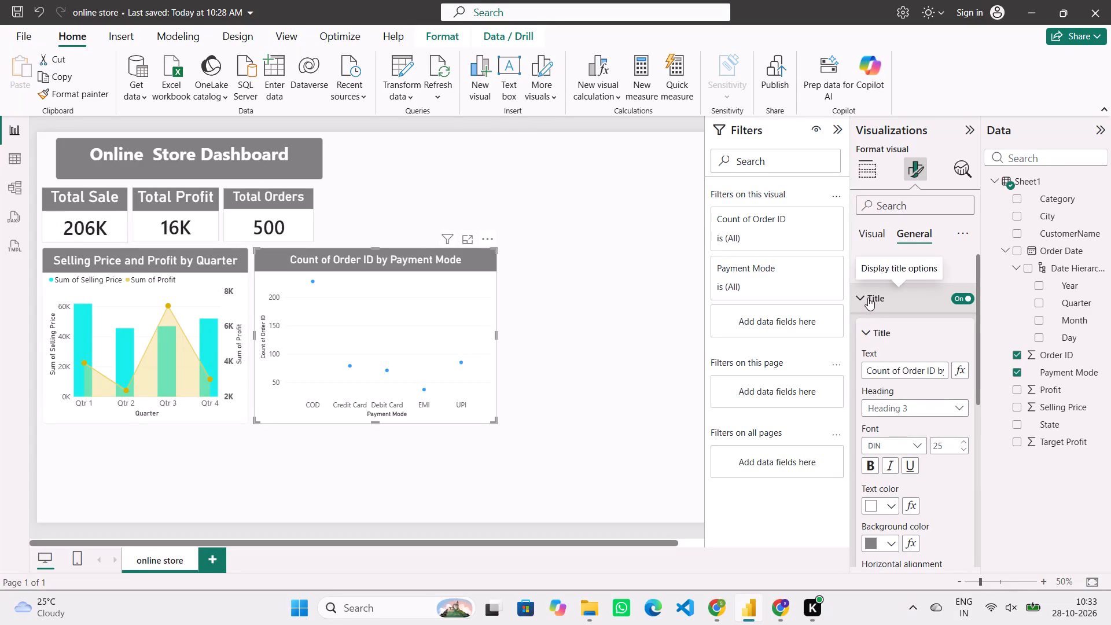
{"action": "left_click", "coordinate": [868, 297]}
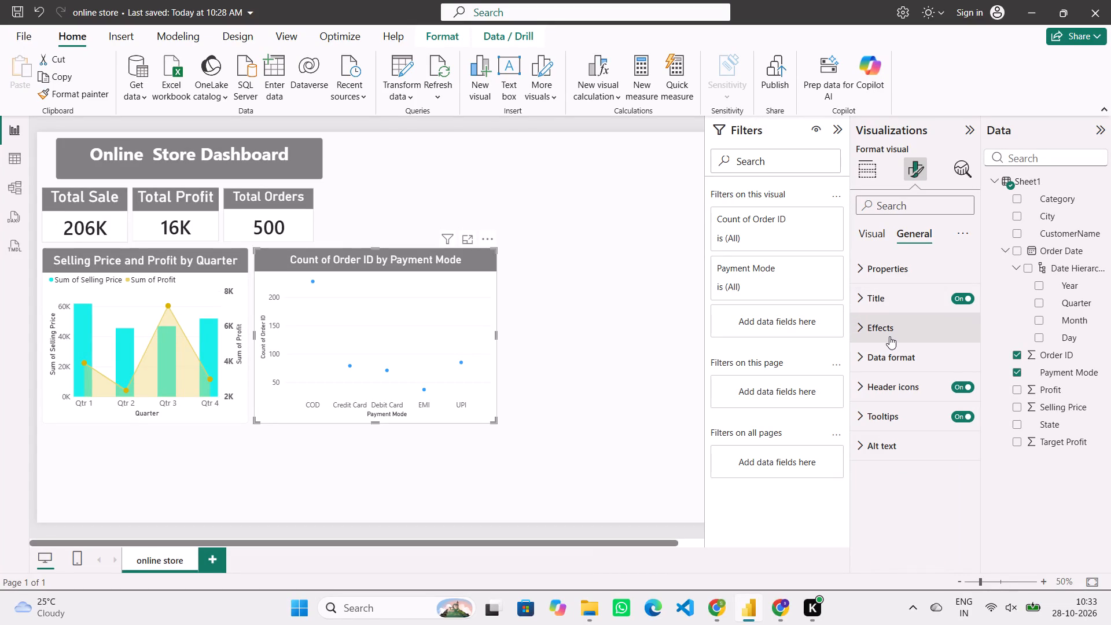
{"action": "left_click", "coordinate": [889, 336]}
{"action": "scroll", "coordinate": [892, 443], "scroll_direction": "down", "scroll_amount": 1}
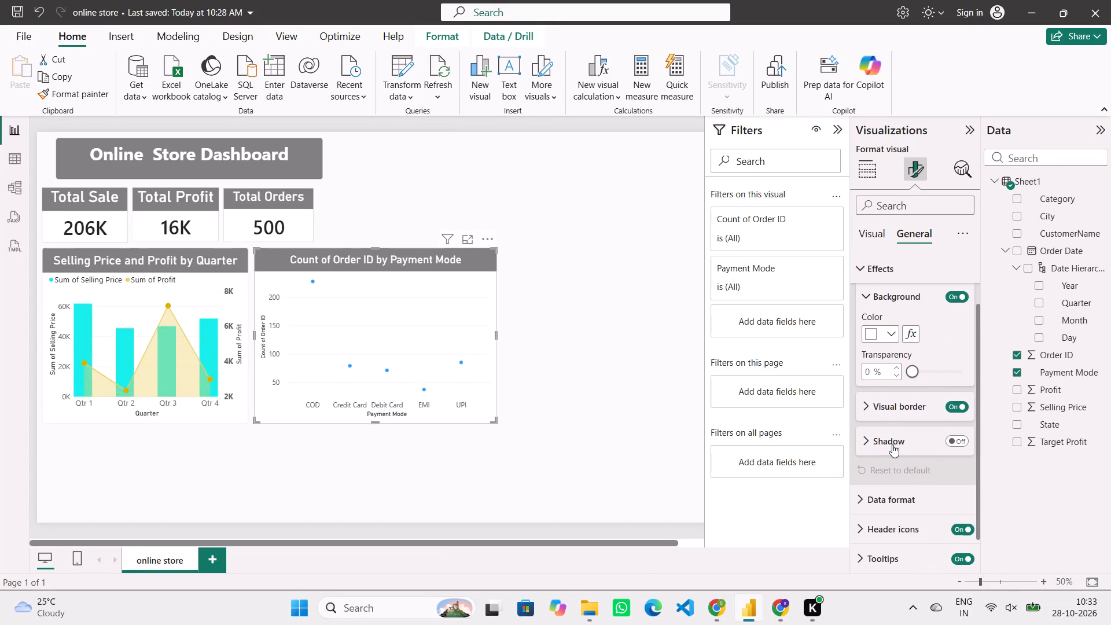
{"action": "left_click", "coordinate": [955, 406]}
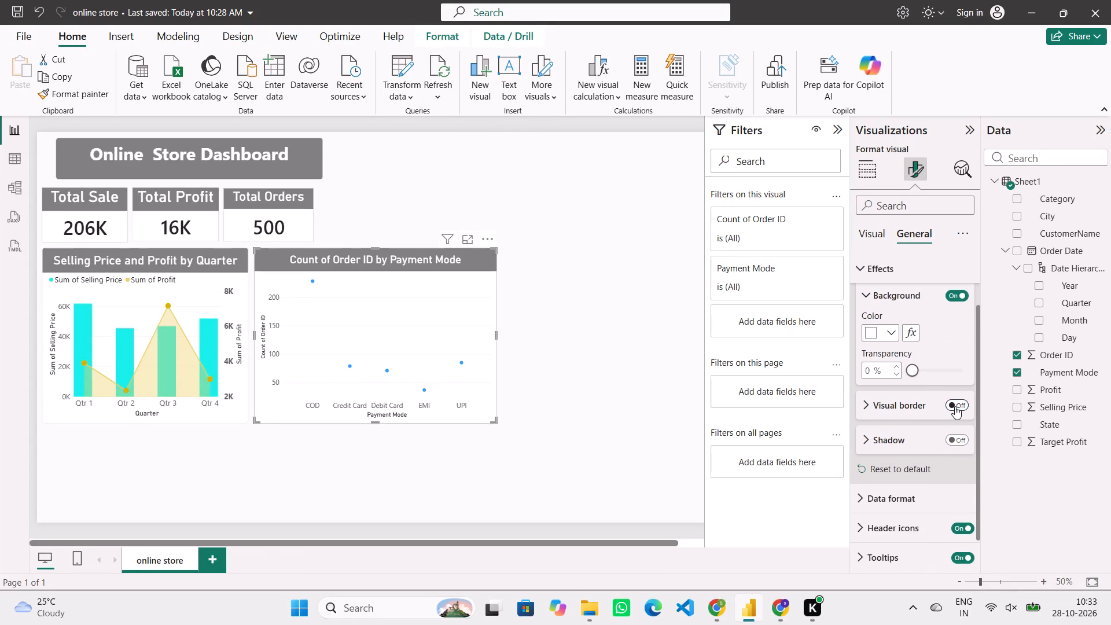
Turn the scatter chart's visual border back on in its general effects settings.
{"action": "left_click", "coordinate": [961, 406]}
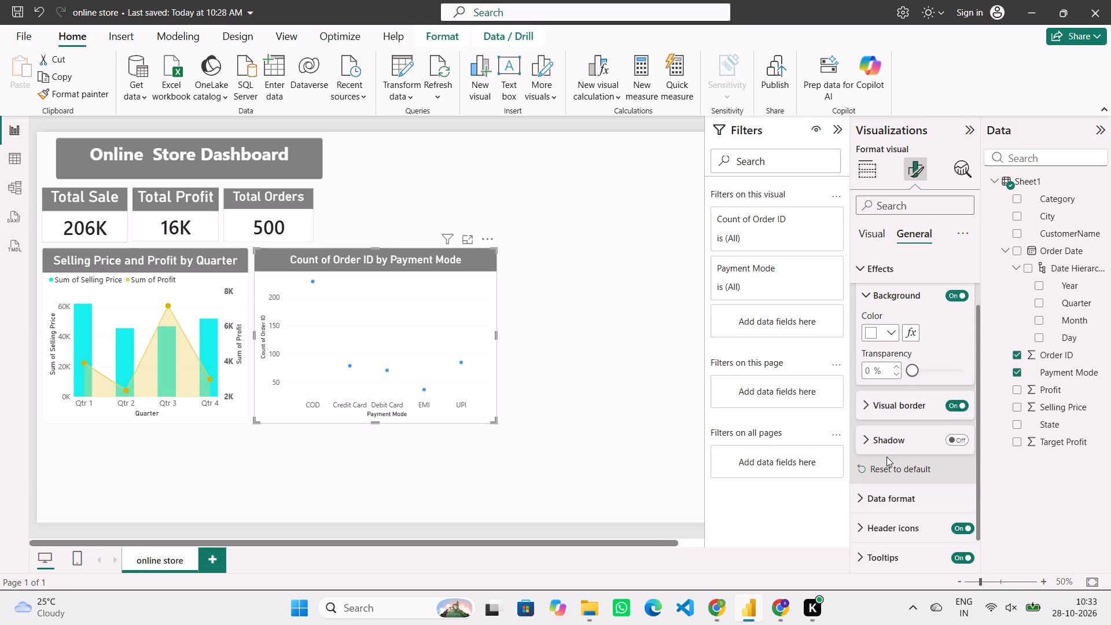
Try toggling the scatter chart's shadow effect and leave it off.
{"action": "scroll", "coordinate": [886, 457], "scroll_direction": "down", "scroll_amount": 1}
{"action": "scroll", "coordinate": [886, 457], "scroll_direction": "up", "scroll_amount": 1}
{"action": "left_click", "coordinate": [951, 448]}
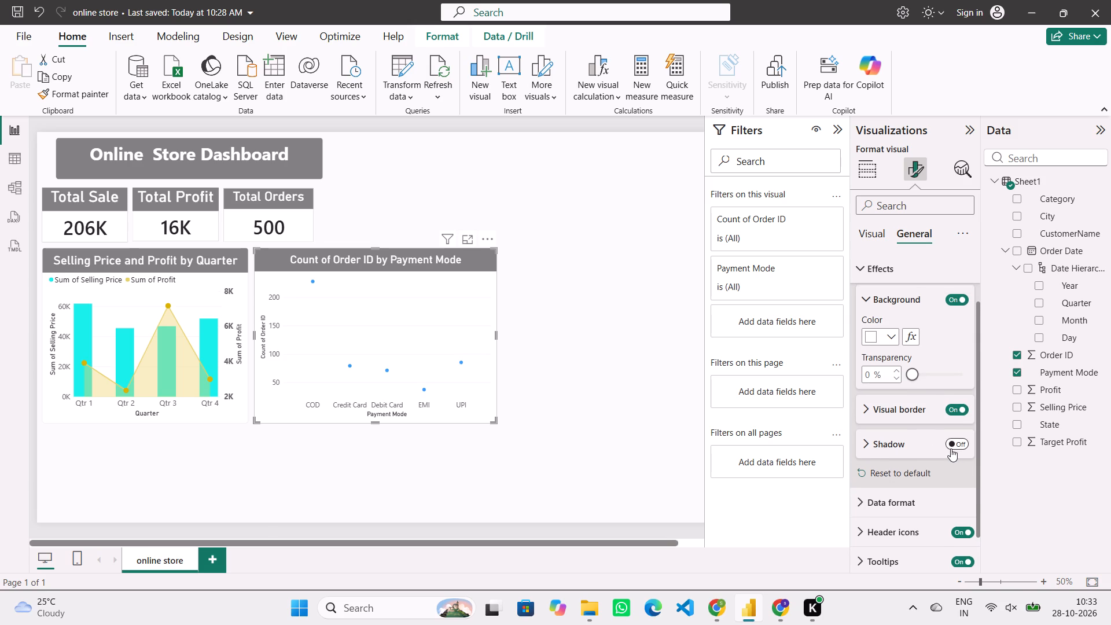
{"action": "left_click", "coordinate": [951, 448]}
Examine the scatter chart's size, padding and position settings in its general properties.
{"action": "scroll", "coordinate": [927, 444], "scroll_direction": "up", "scroll_amount": 2}
{"action": "left_click", "coordinate": [866, 356]}
{"action": "left_click", "coordinate": [903, 260]}
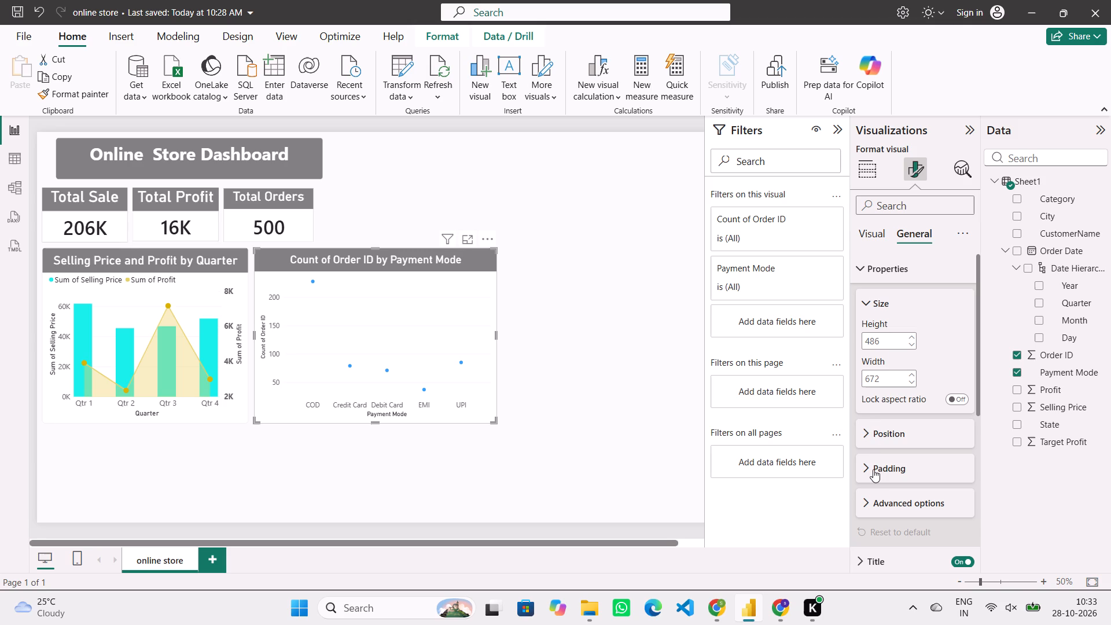
{"action": "left_click", "coordinate": [898, 467]}
{"action": "scroll", "coordinate": [898, 467], "scroll_direction": "down", "scroll_amount": 1}
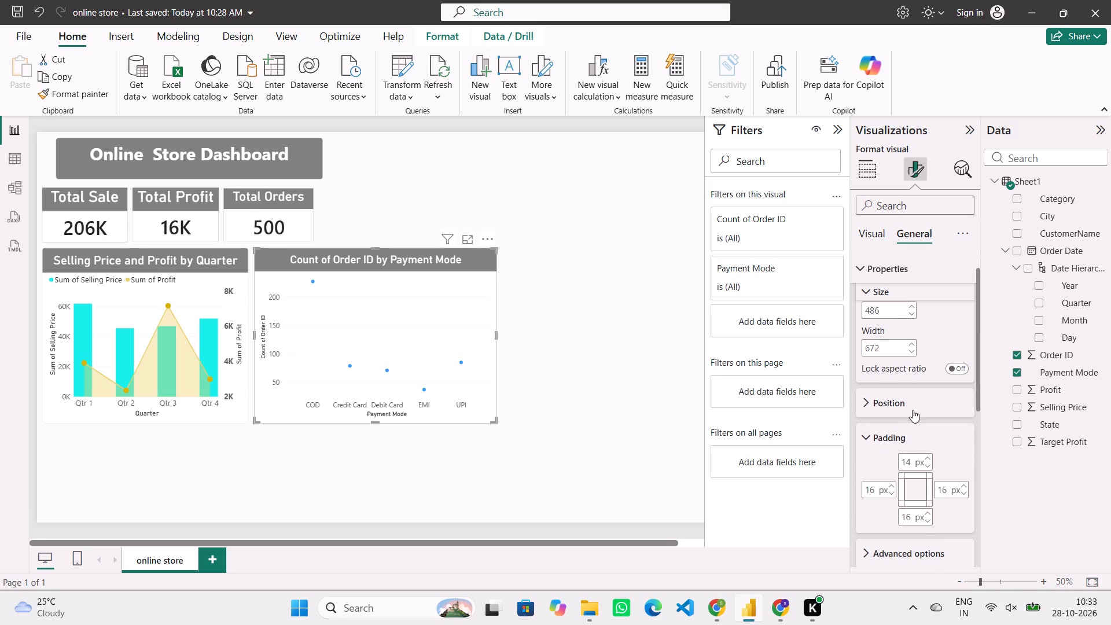
{"action": "left_click", "coordinate": [913, 410]}
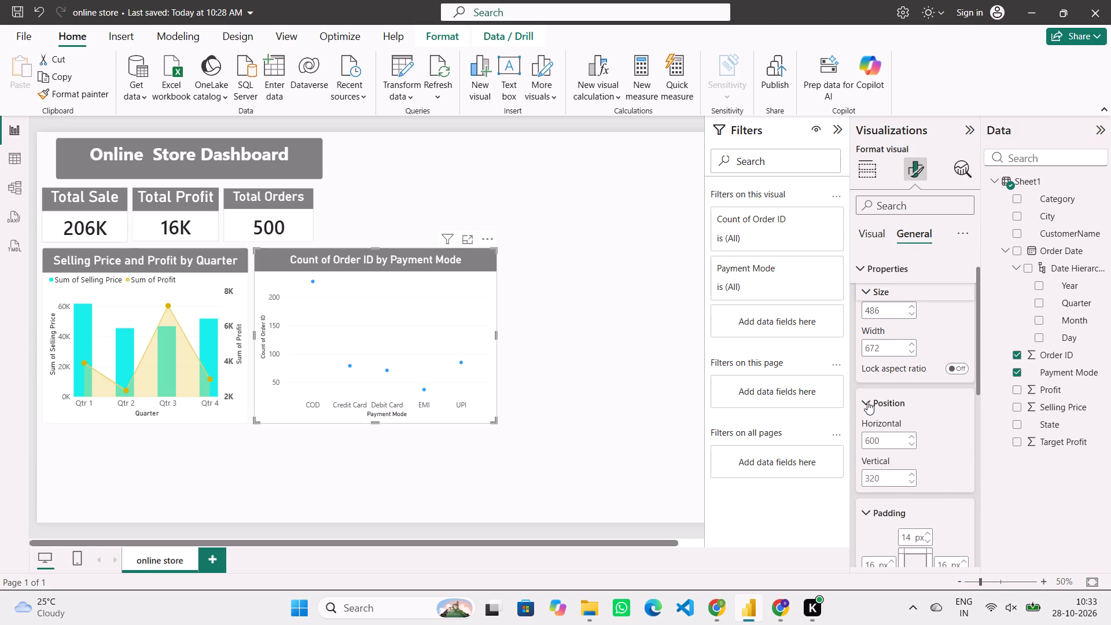
{"action": "left_click", "coordinate": [867, 402]}
{"action": "left_click", "coordinate": [864, 440]}
{"action": "scroll", "coordinate": [864, 440], "scroll_direction": "up", "scroll_amount": 1}
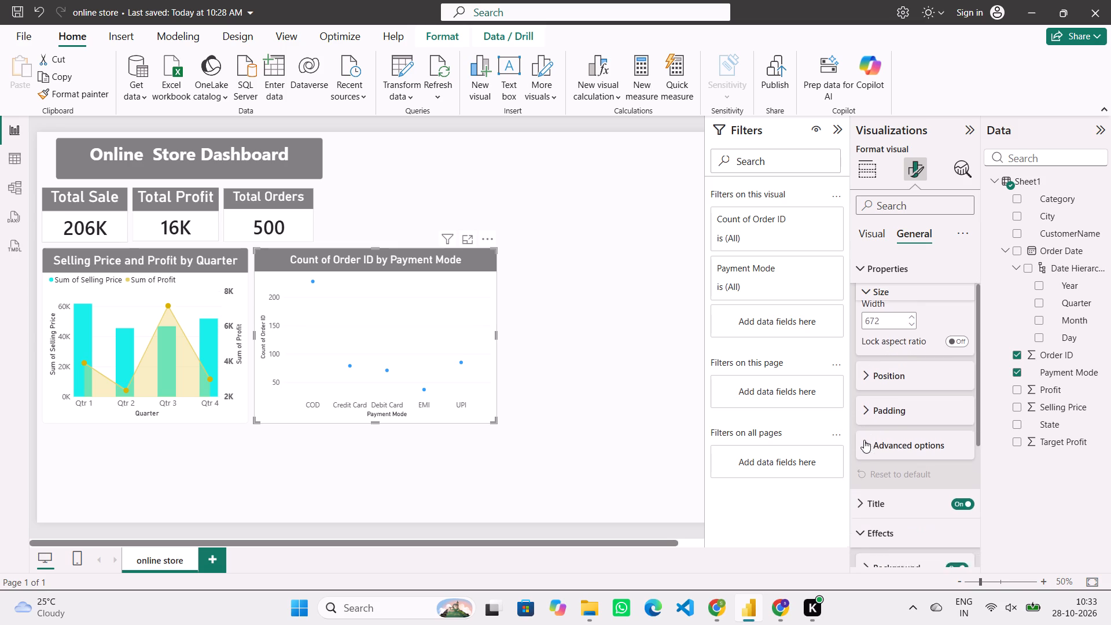
{"action": "scroll", "coordinate": [864, 440], "scroll_direction": "up", "scroll_amount": 1}
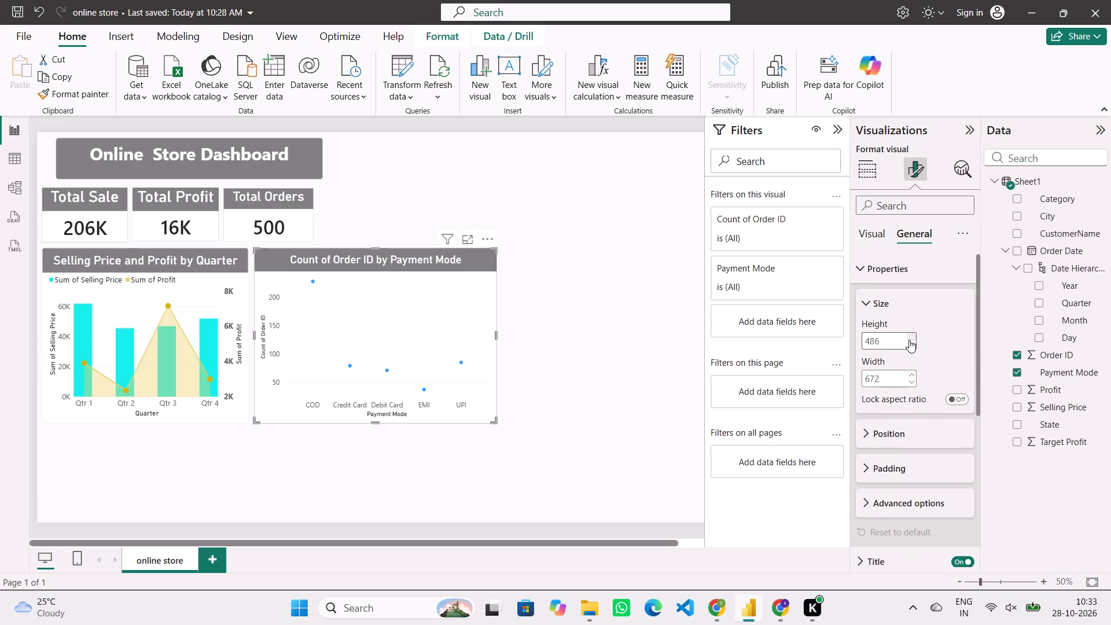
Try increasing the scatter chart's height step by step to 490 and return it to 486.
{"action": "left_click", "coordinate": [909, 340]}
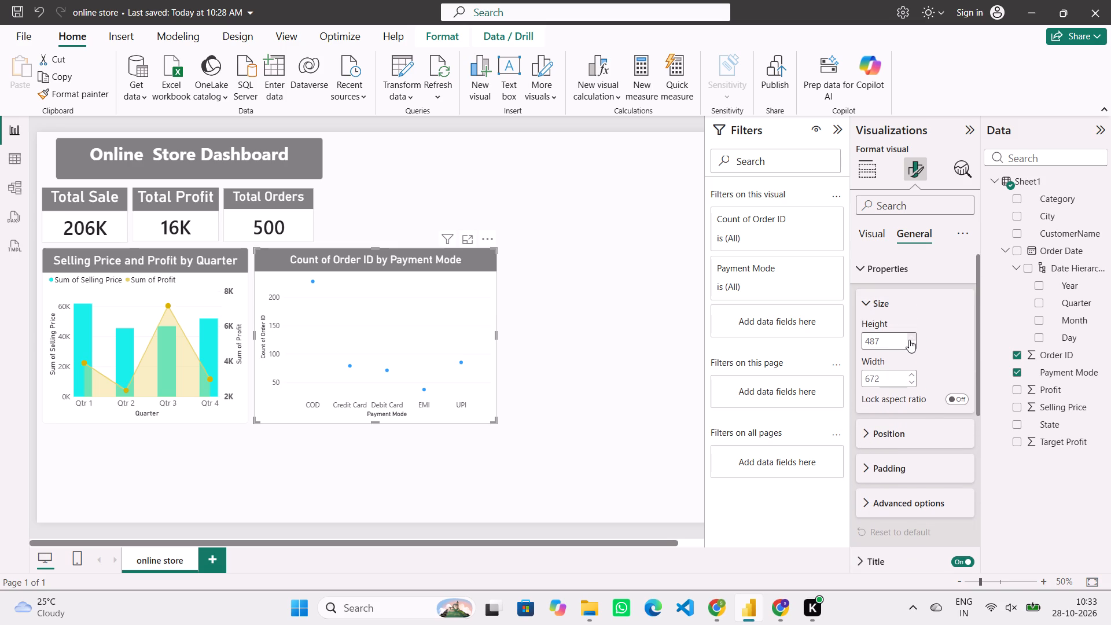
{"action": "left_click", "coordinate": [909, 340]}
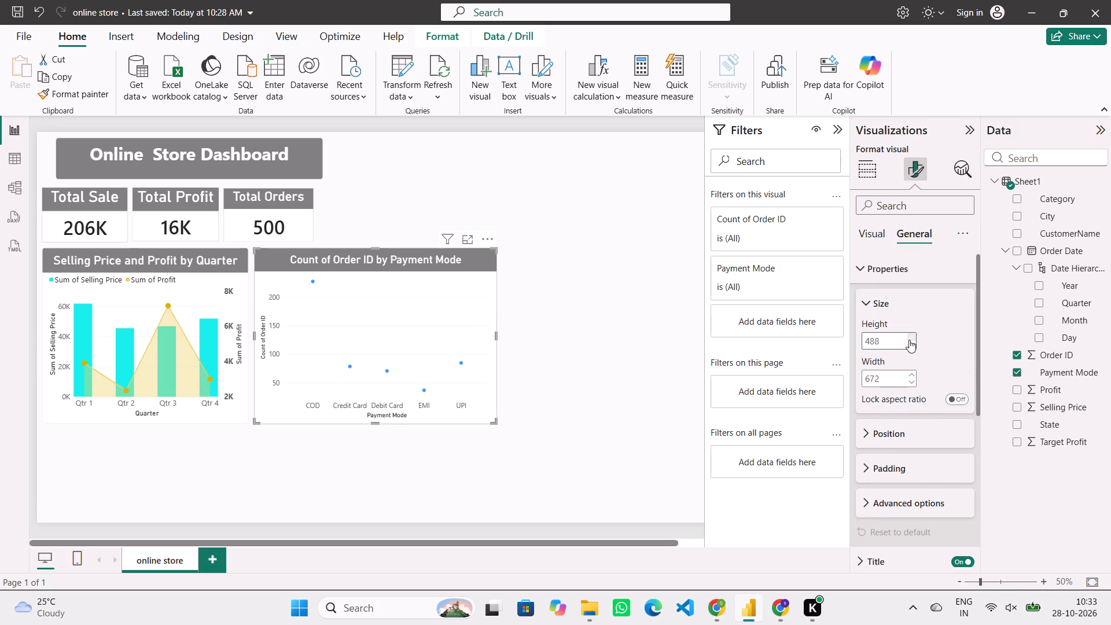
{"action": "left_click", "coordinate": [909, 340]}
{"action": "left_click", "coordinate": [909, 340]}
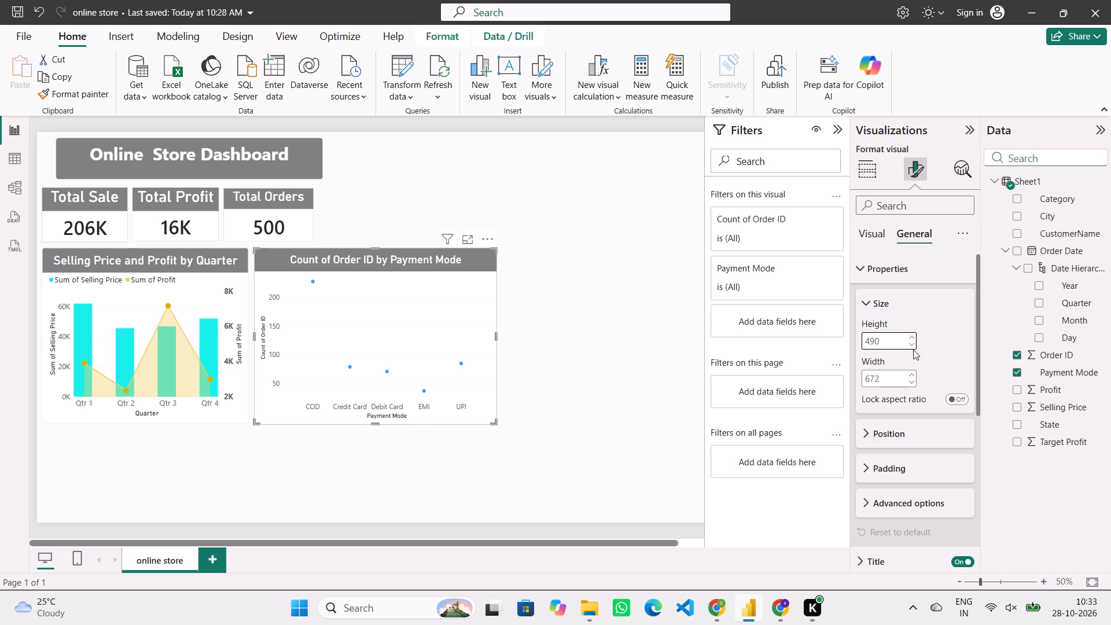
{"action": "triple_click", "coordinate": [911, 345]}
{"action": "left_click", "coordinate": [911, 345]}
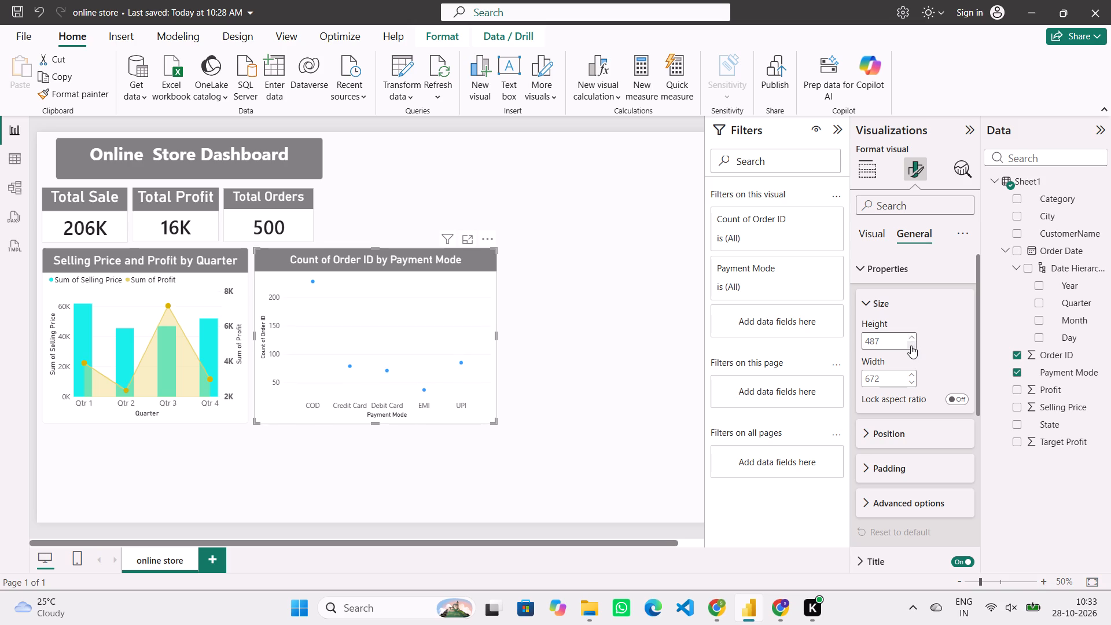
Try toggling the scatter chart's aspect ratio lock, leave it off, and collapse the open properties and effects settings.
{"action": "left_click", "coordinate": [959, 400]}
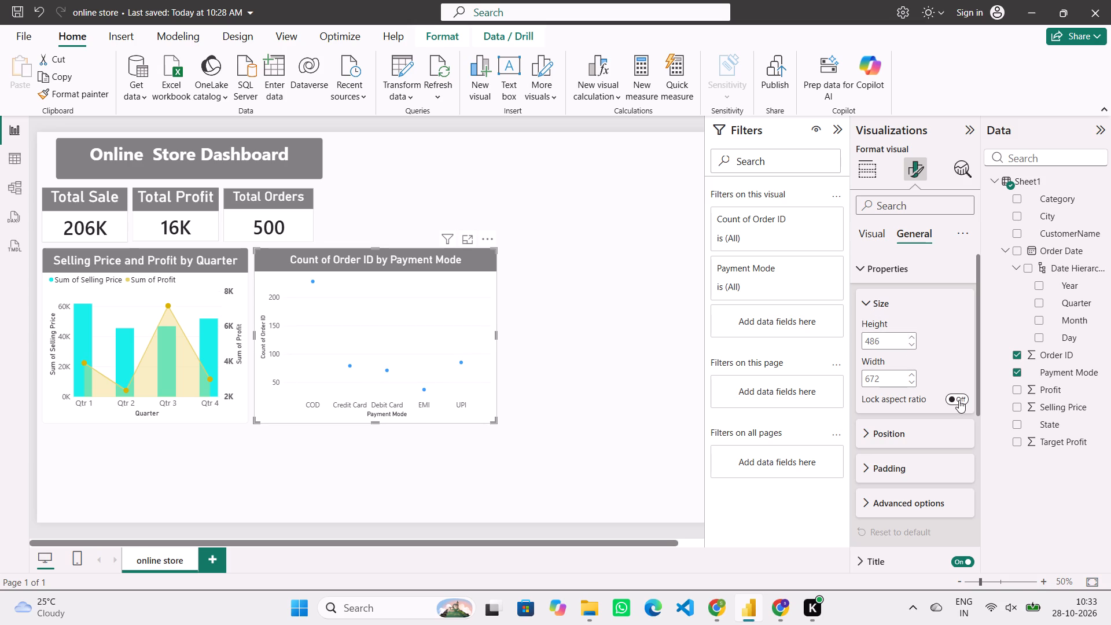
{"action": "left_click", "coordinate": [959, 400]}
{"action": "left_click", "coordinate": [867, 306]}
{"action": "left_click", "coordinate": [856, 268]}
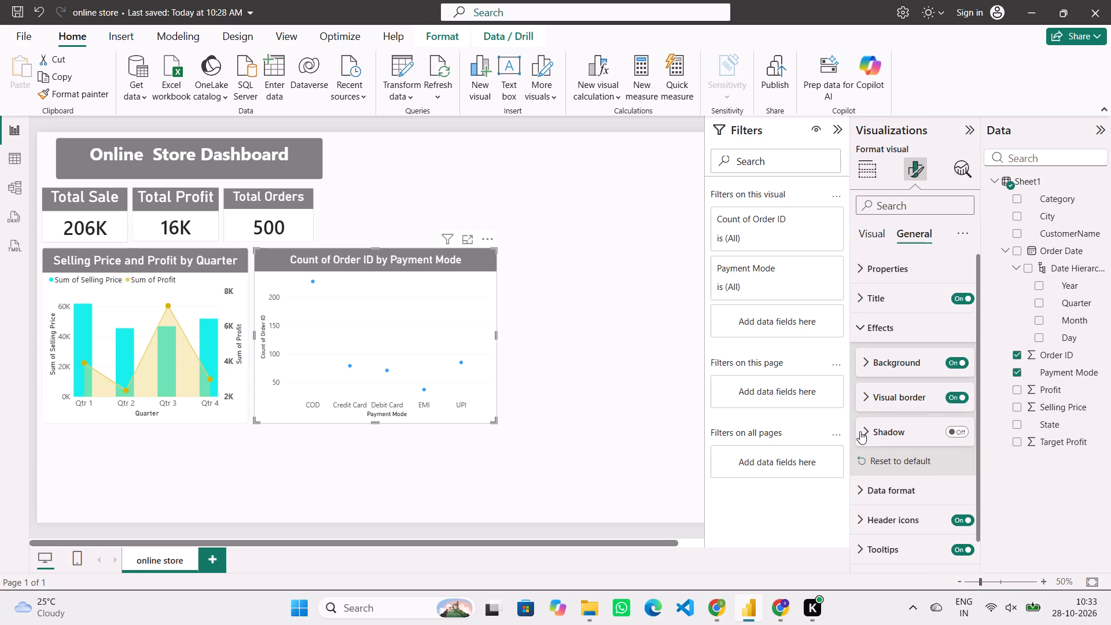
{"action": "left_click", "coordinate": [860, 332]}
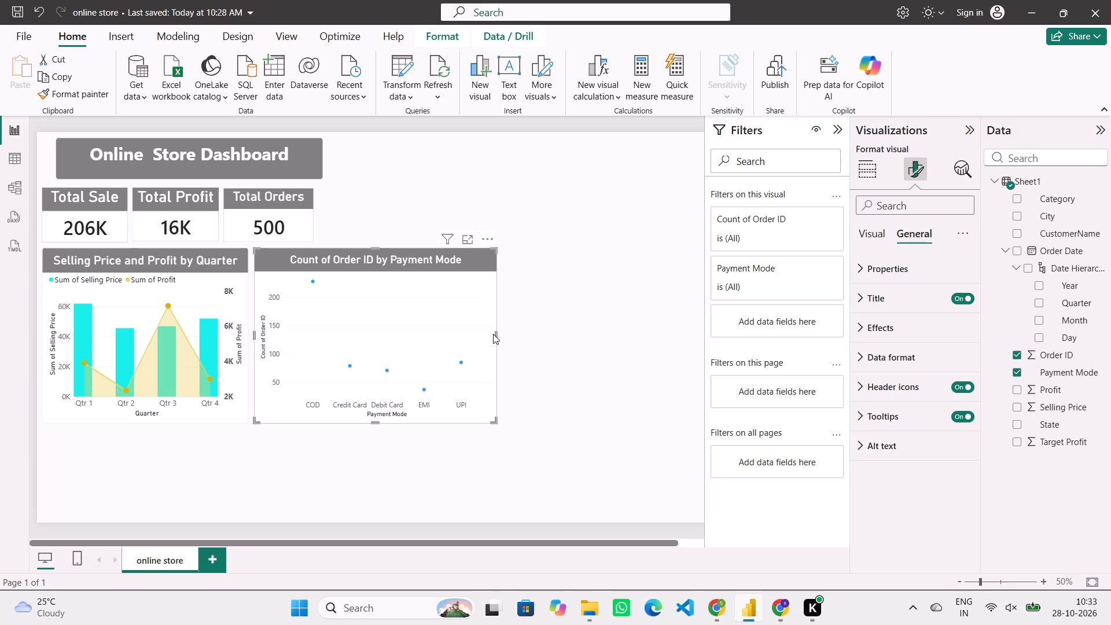
Narrow the Count of Order ID by Payment Mode scatter chart to about the width of the Selling Price and Profit by Quarter chart.
{"action": "left_click_drag", "start_coordinate": [497, 334], "coordinate": [480, 333]}
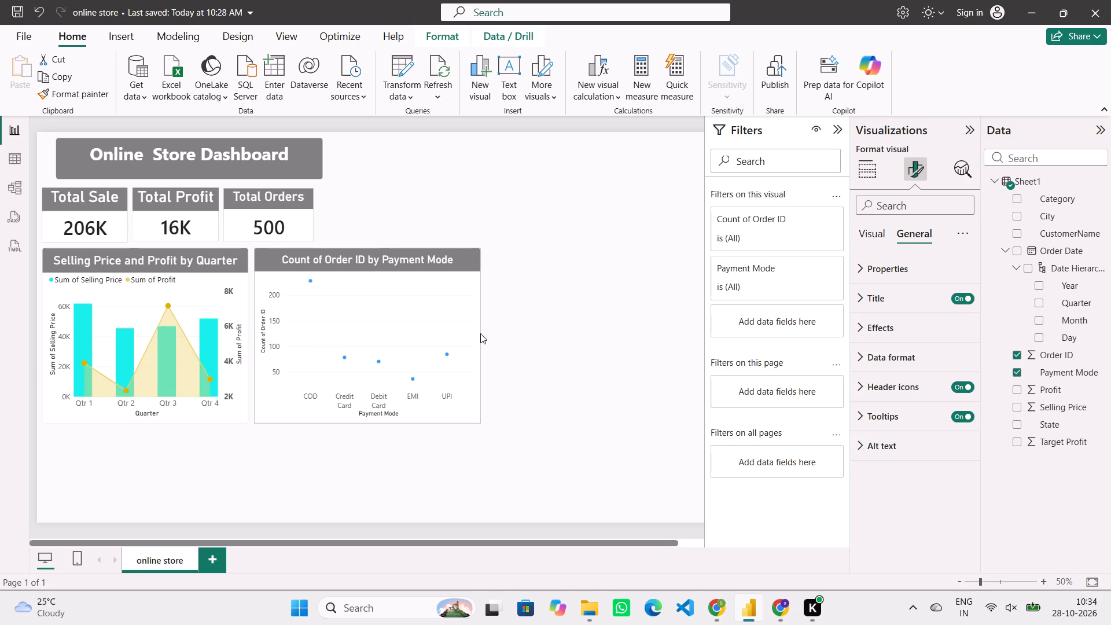
{"action": "left_click_drag", "start_coordinate": [480, 333], "coordinate": [477, 333]}
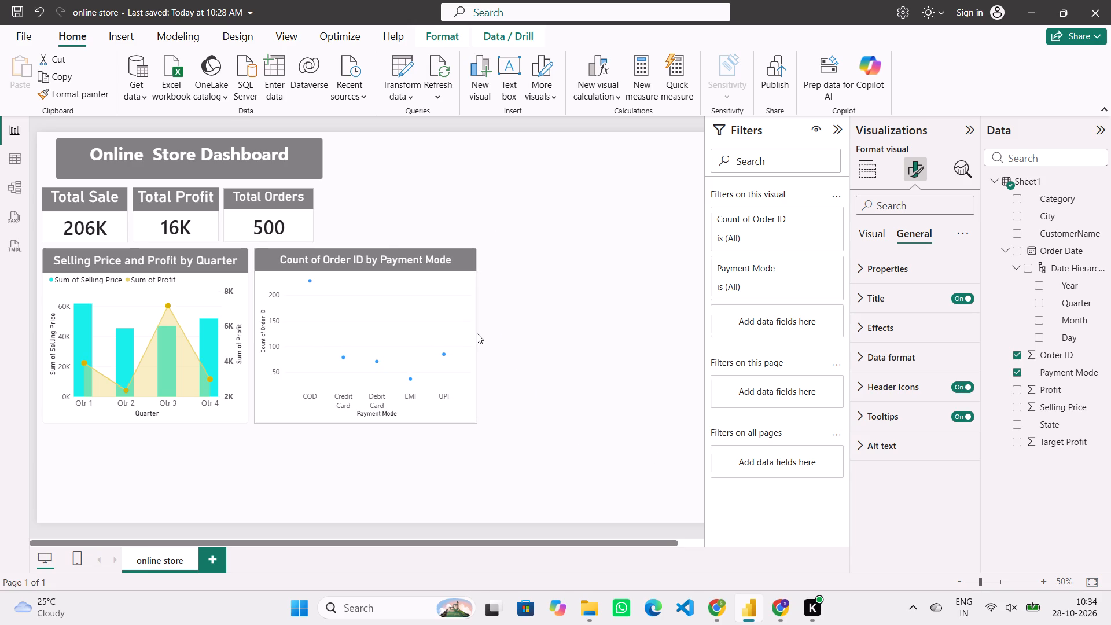
{"action": "left_click_drag", "start_coordinate": [477, 333], "coordinate": [472, 333]}
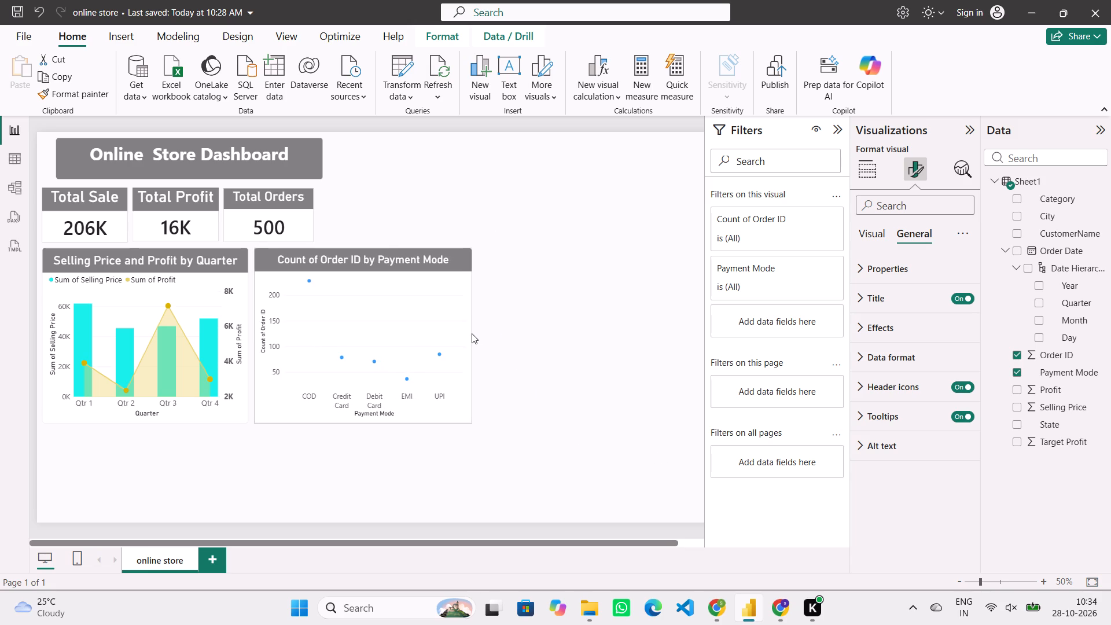
{"action": "left_click_drag", "start_coordinate": [472, 333], "coordinate": [459, 332]}
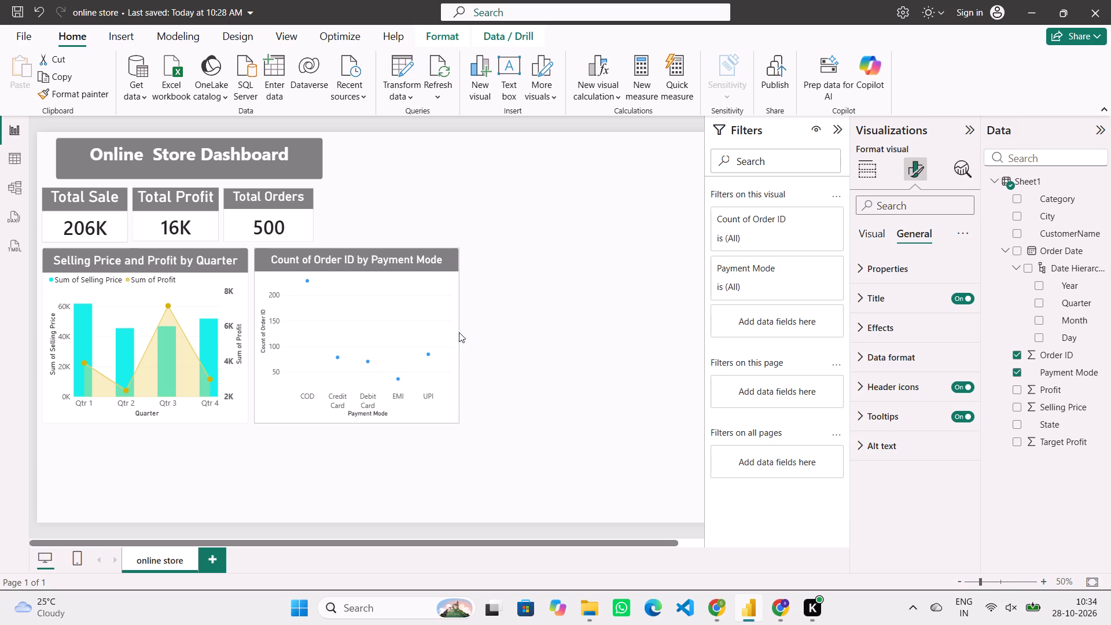
{"action": "left_click_drag", "start_coordinate": [459, 332], "coordinate": [449, 331]}
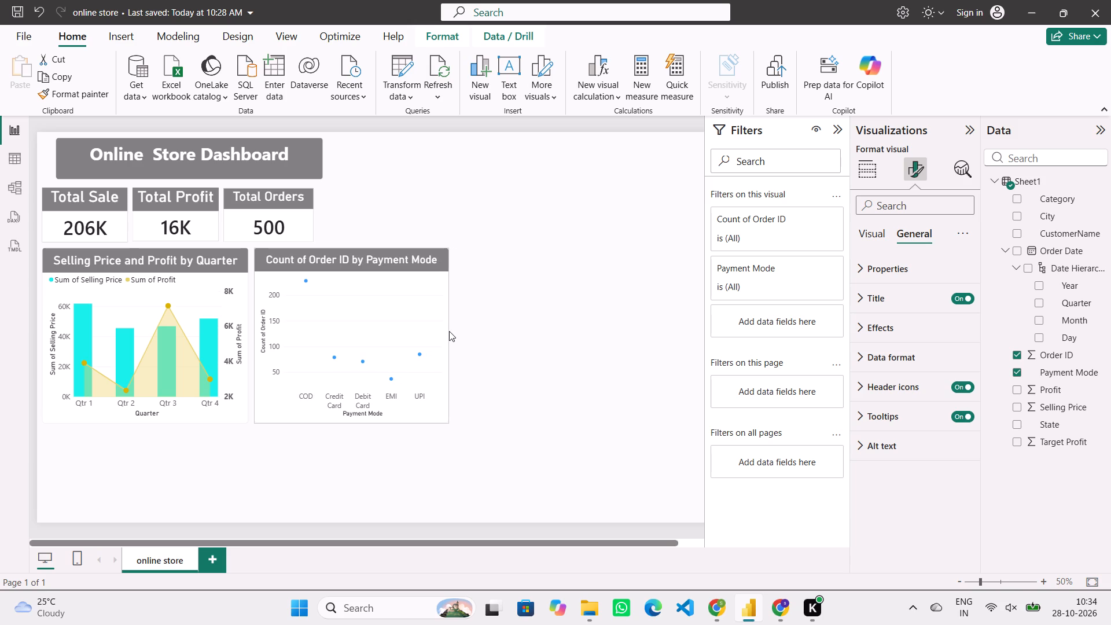
{"action": "left_click_drag", "start_coordinate": [449, 331], "coordinate": [453, 330]}
{"action": "left_click", "coordinate": [587, 338]}
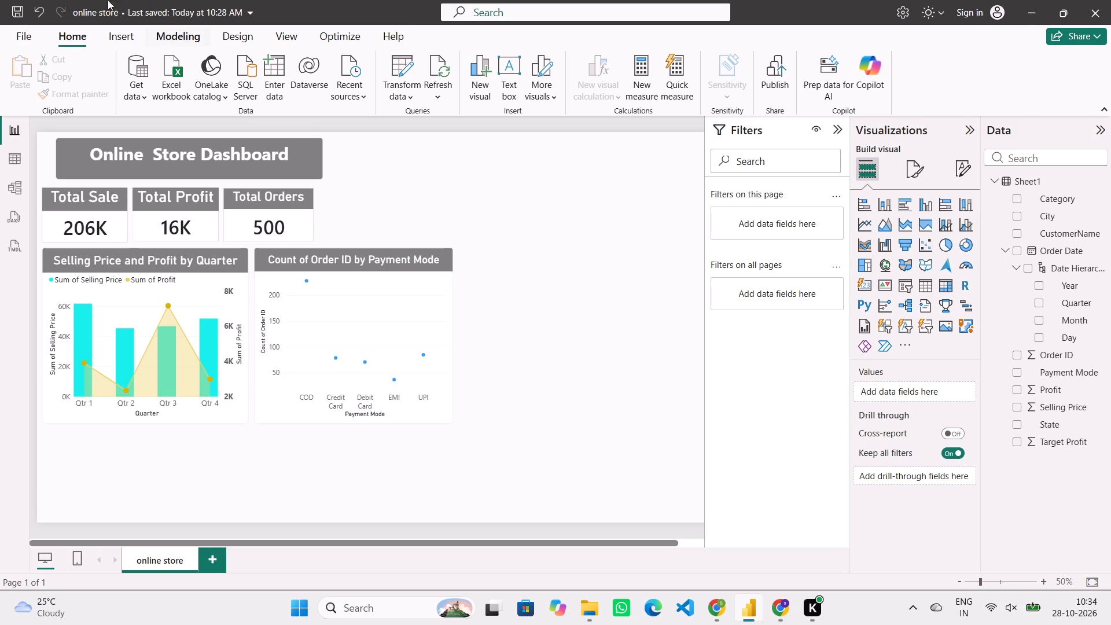
Save the online store report.
{"action": "left_click", "coordinate": [13, 7]}
Switch to the Scatter Chart cheat sheet of the course in Chrome.
{"action": "left_click", "coordinate": [1027, 8]}
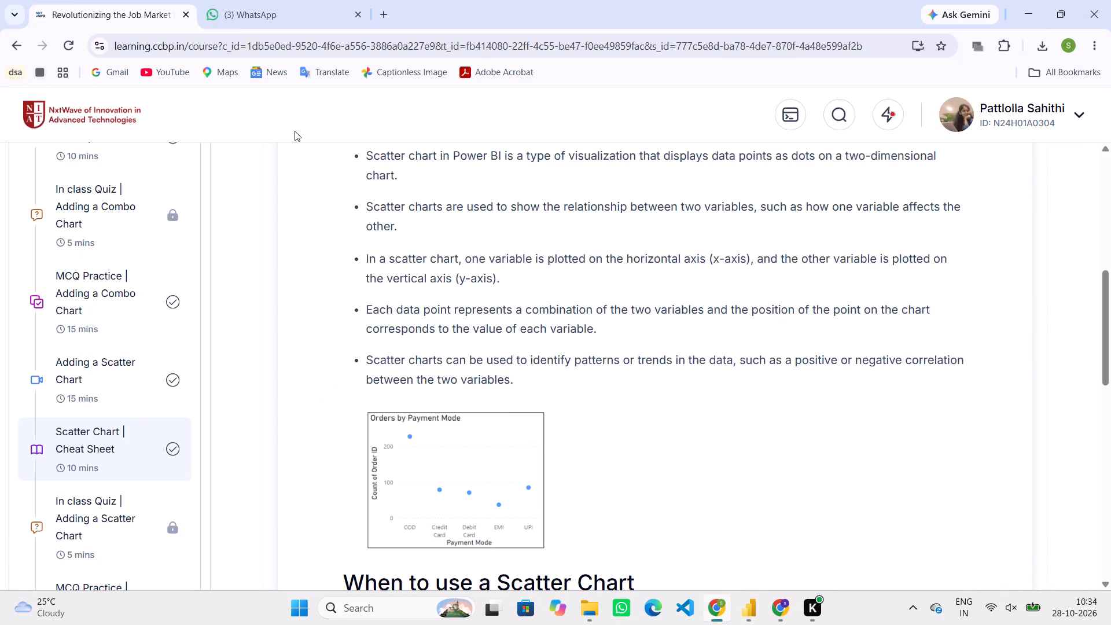